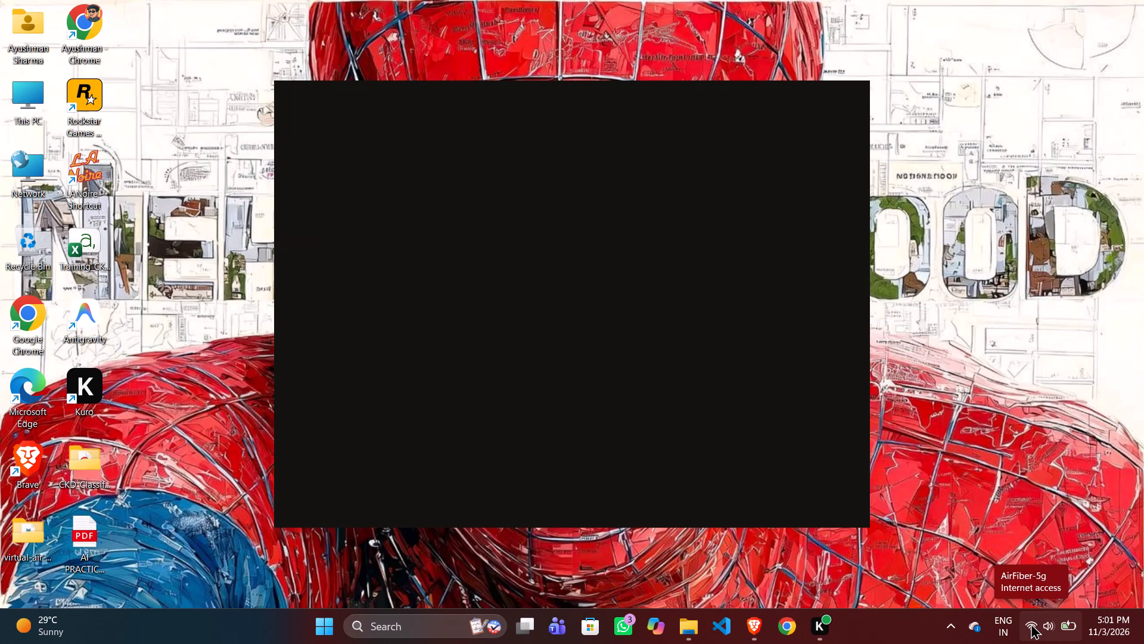
# Open the AI Academia internship report Word document from the Downloads folder.
pyautogui.click(43, 106)
pyautogui.moveTo(43, 106); pyautogui.dragTo(287, 223)
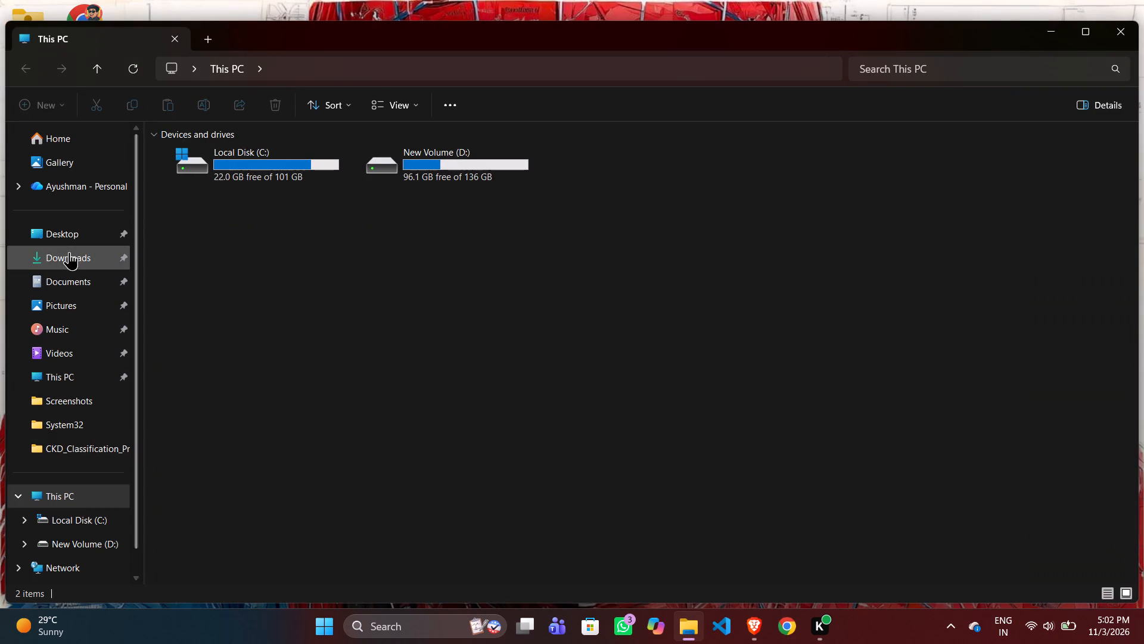
pyautogui.click(71, 250)
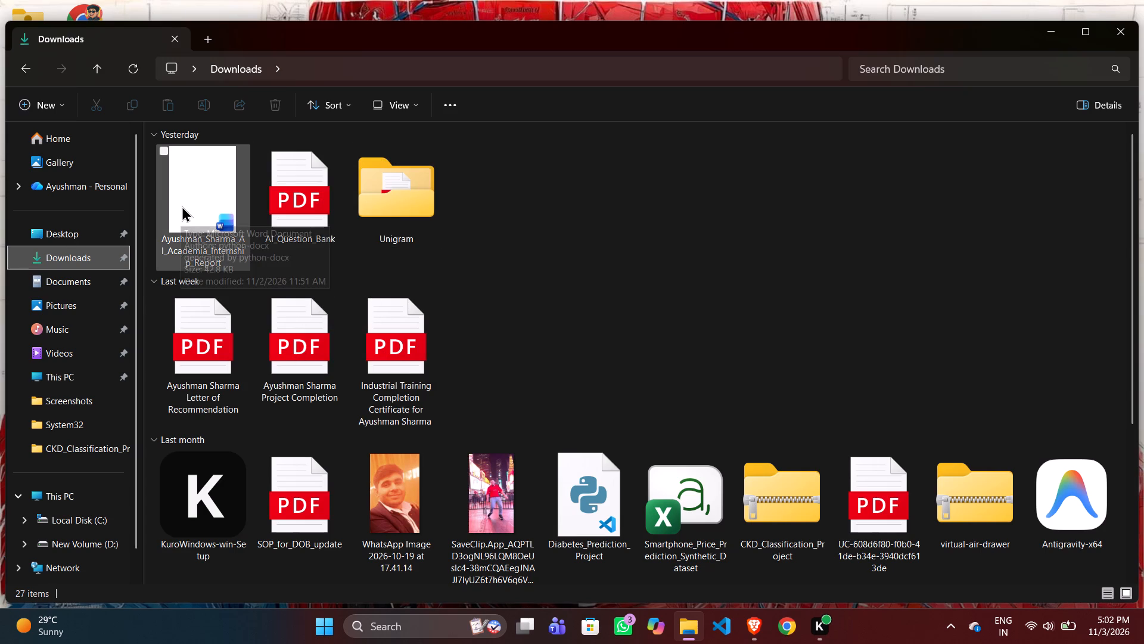
pyautogui.click(213, 195)
pyautogui.moveTo(213, 195); pyautogui.dragTo(409, 256)
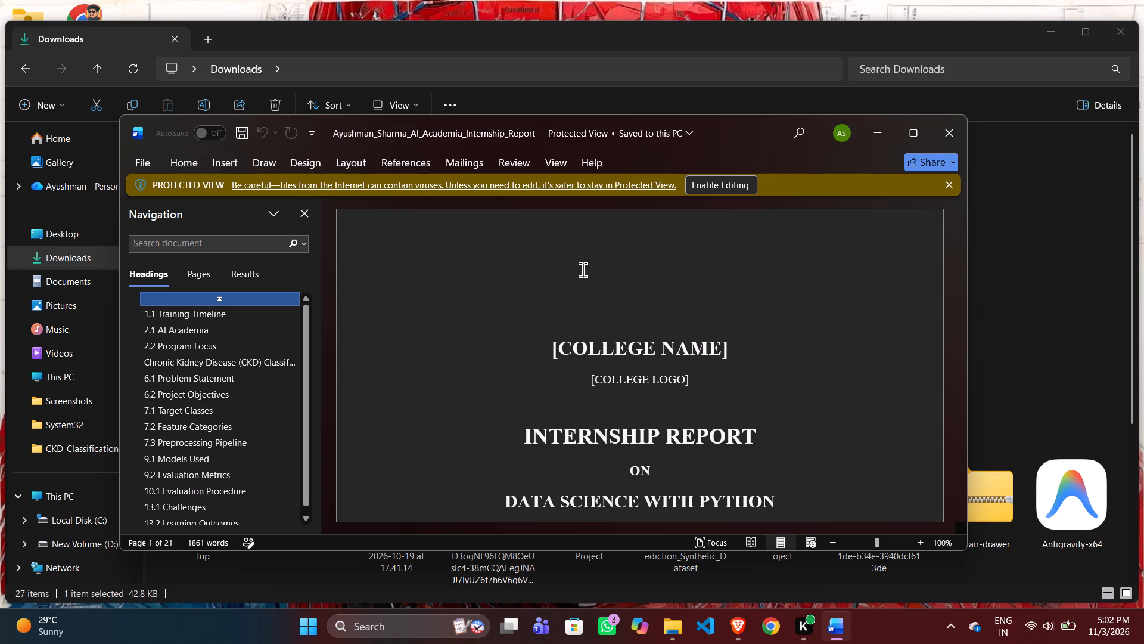
# Enable editing for the protected internship report and maximize its window.
pyautogui.click(742, 180)
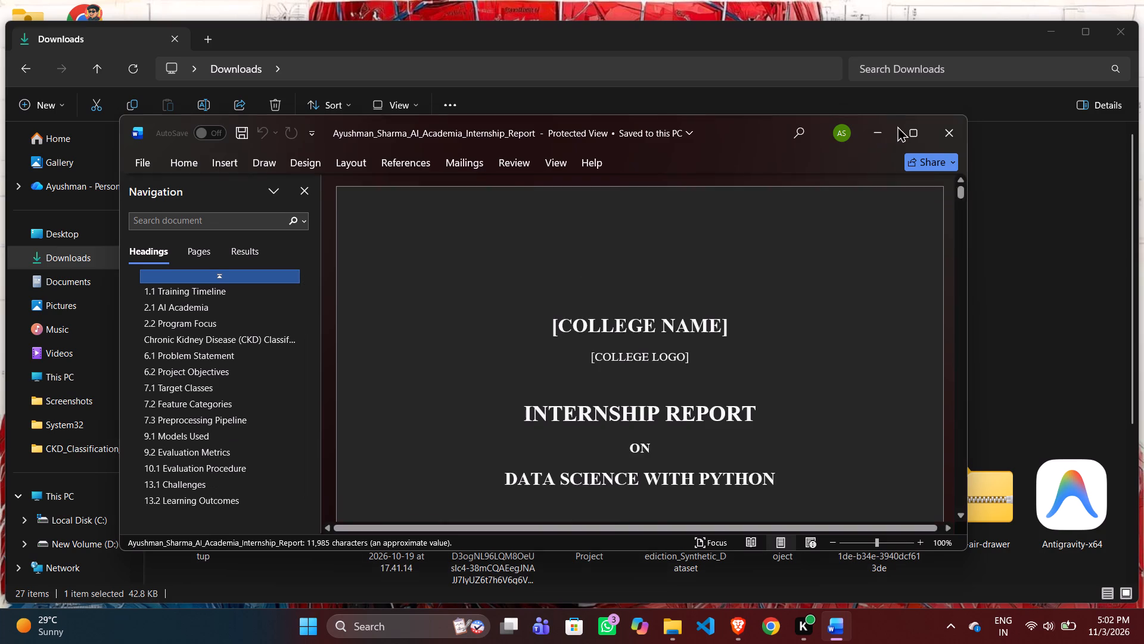
pyautogui.click(904, 128)
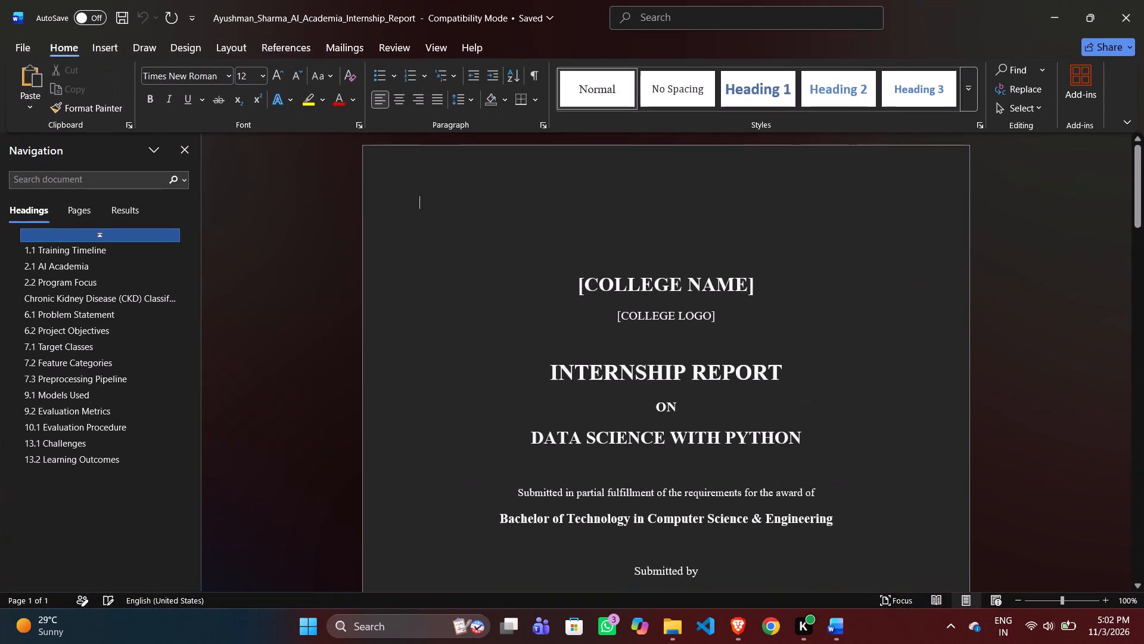
# Review the report's cover page, including its title, placeholders, submission details, training organization and academic session.
pyautogui.scroll(-2, 774, 205)
pyautogui.scroll(1, 774, 205)
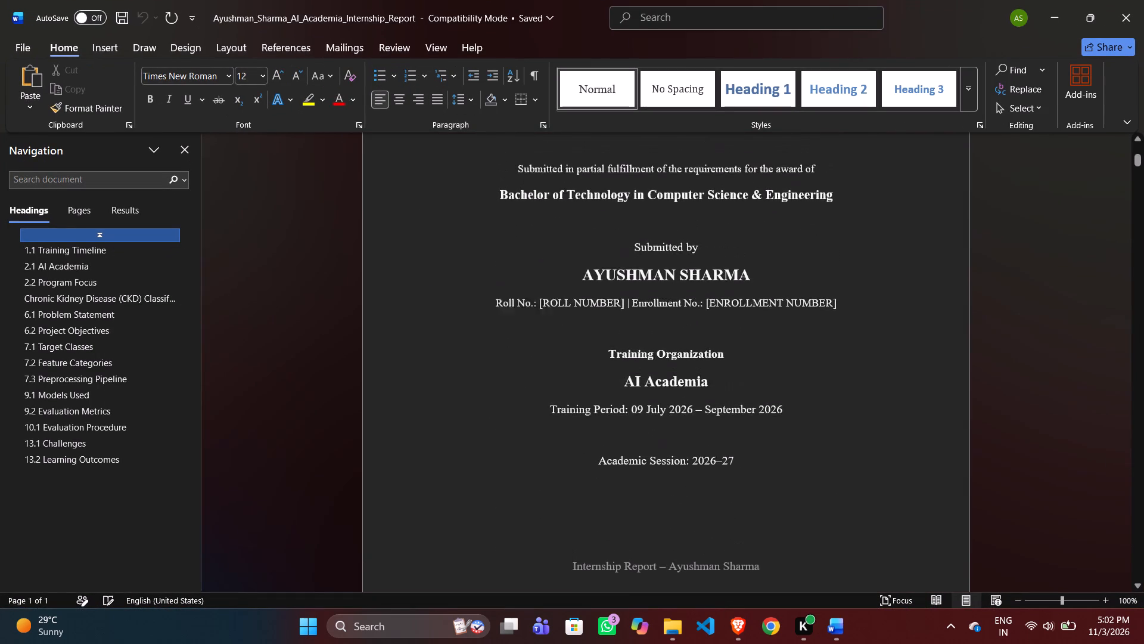
pyautogui.scroll(2, 774, 205)
pyautogui.hscroll(1, 774, 205)
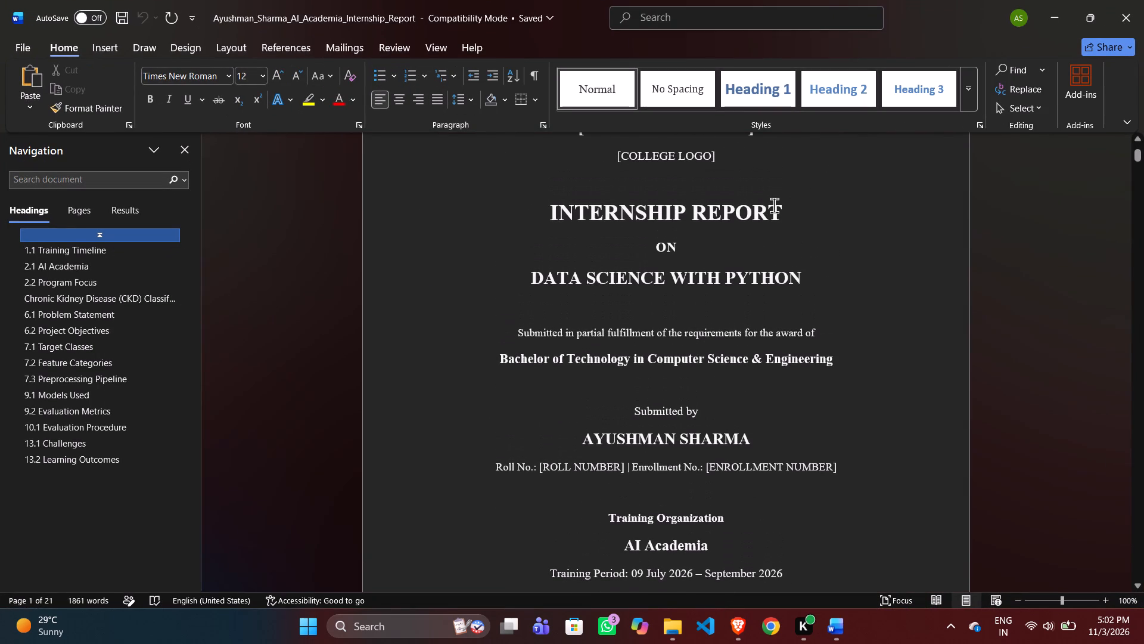
pyautogui.scroll(1, 774, 205)
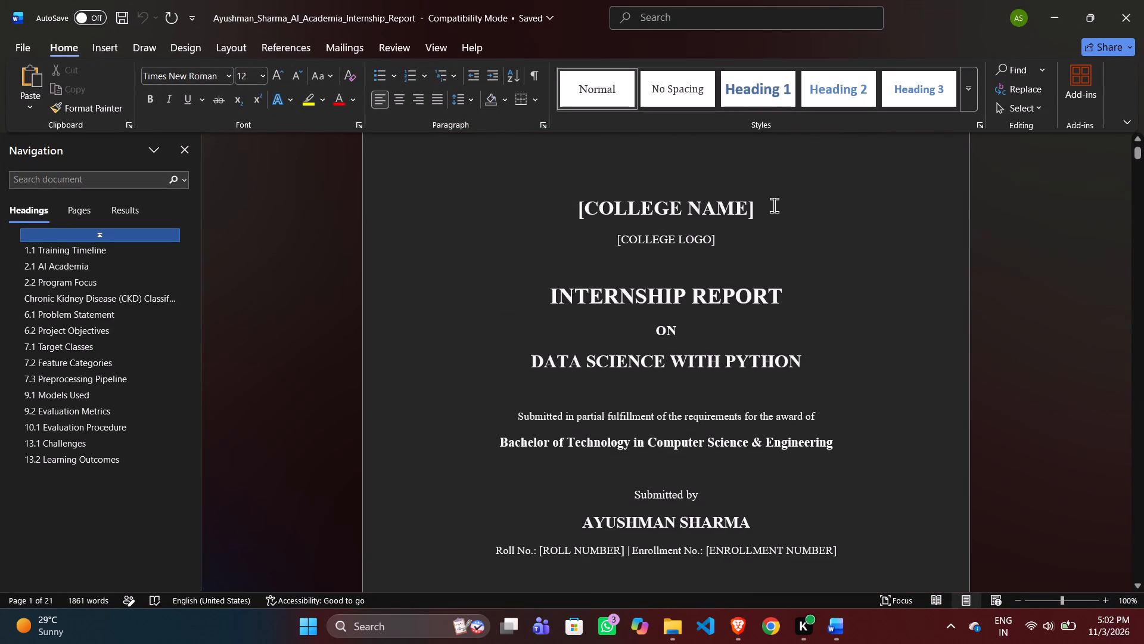
pyautogui.scroll(2, 753, 224)
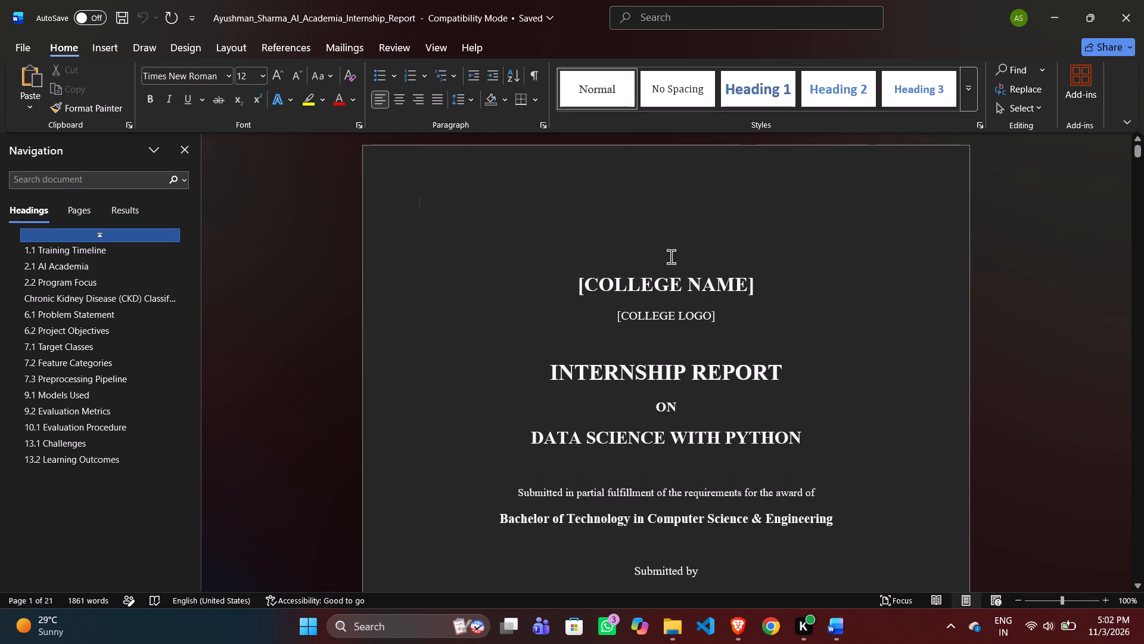
pyautogui.scroll(-4, 671, 256)
pyautogui.scroll(1, 671, 256)
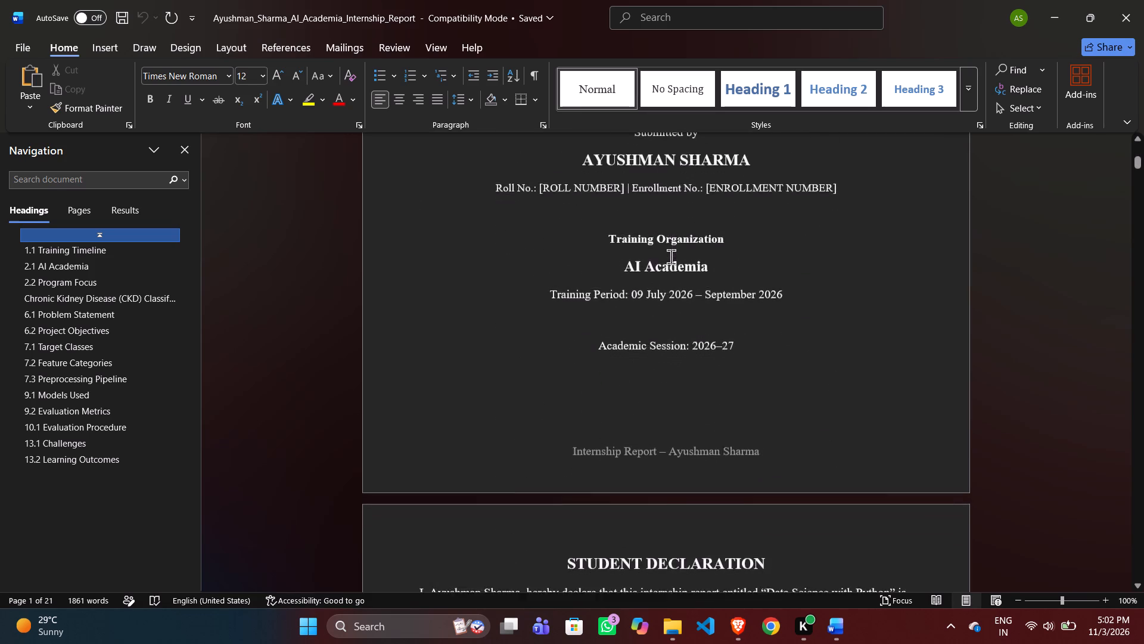
pyautogui.scroll(1, 671, 256)
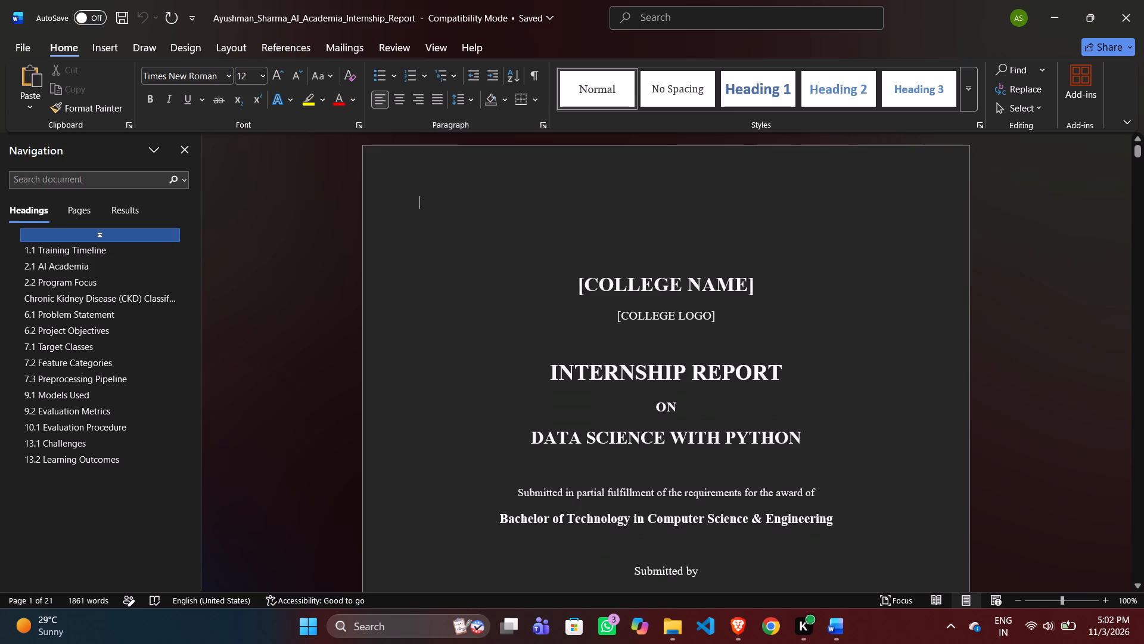
pyautogui.scroll(-2, 569, 371)
pyautogui.hscroll(1, 569, 371)
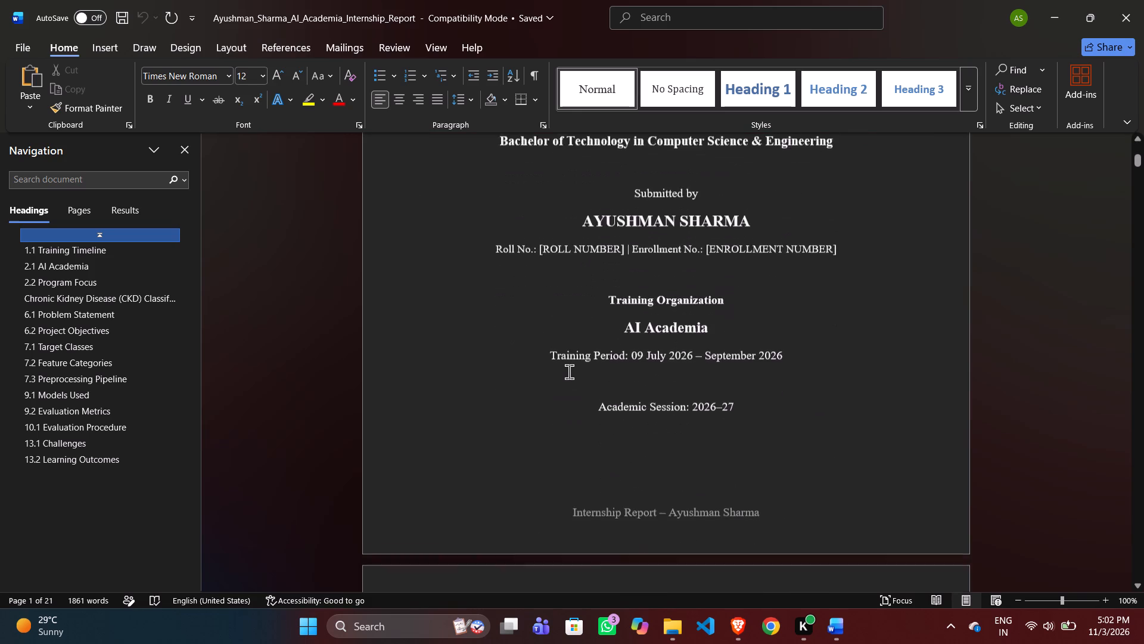
pyautogui.hscroll(1, 569, 371)
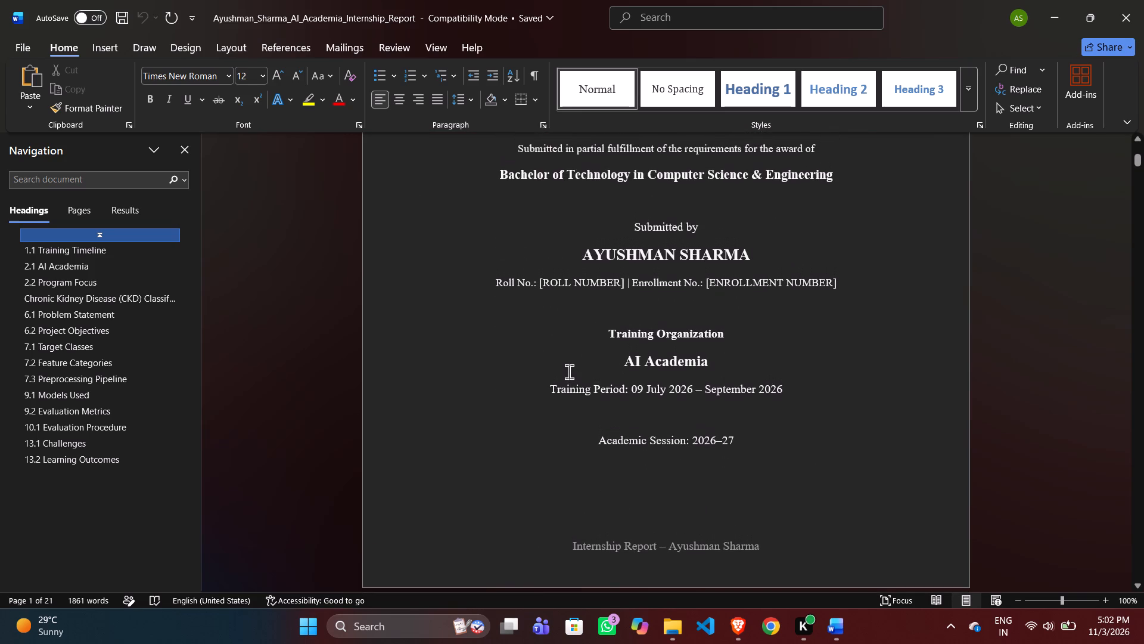
pyautogui.hscroll(1, 569, 371)
# Skim the report's chapters from the training timeline through Chapter 13 to examine their content and formatting.
pyautogui.scroll(-4, 569, 371)
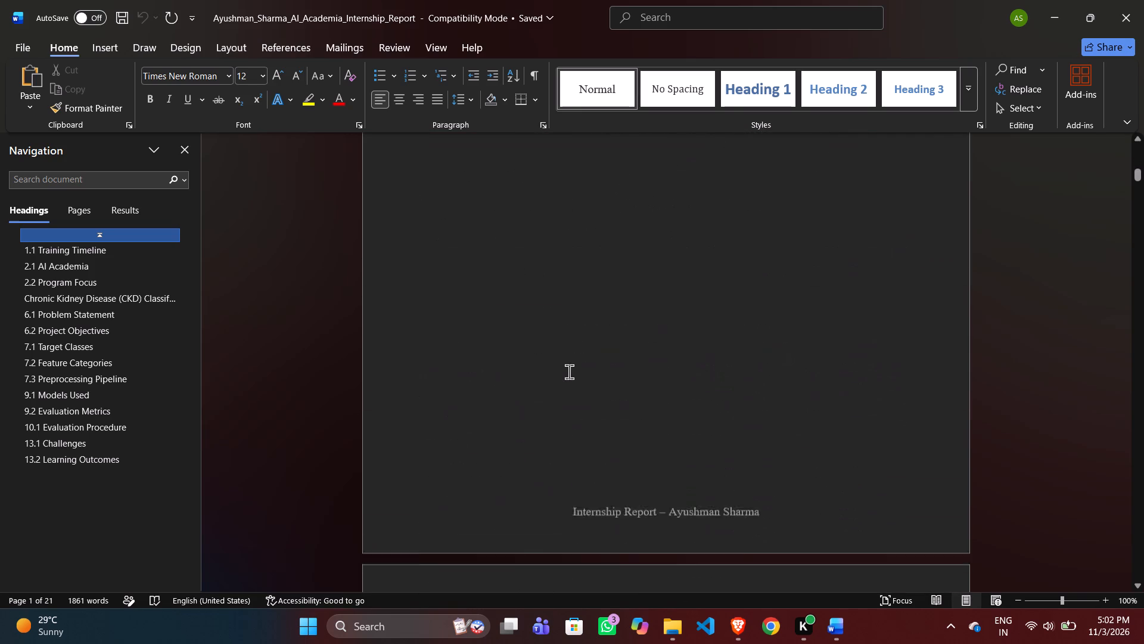
pyautogui.scroll(-2, 569, 371)
pyautogui.scroll(2, 569, 371)
pyautogui.hscroll(1, 569, 371)
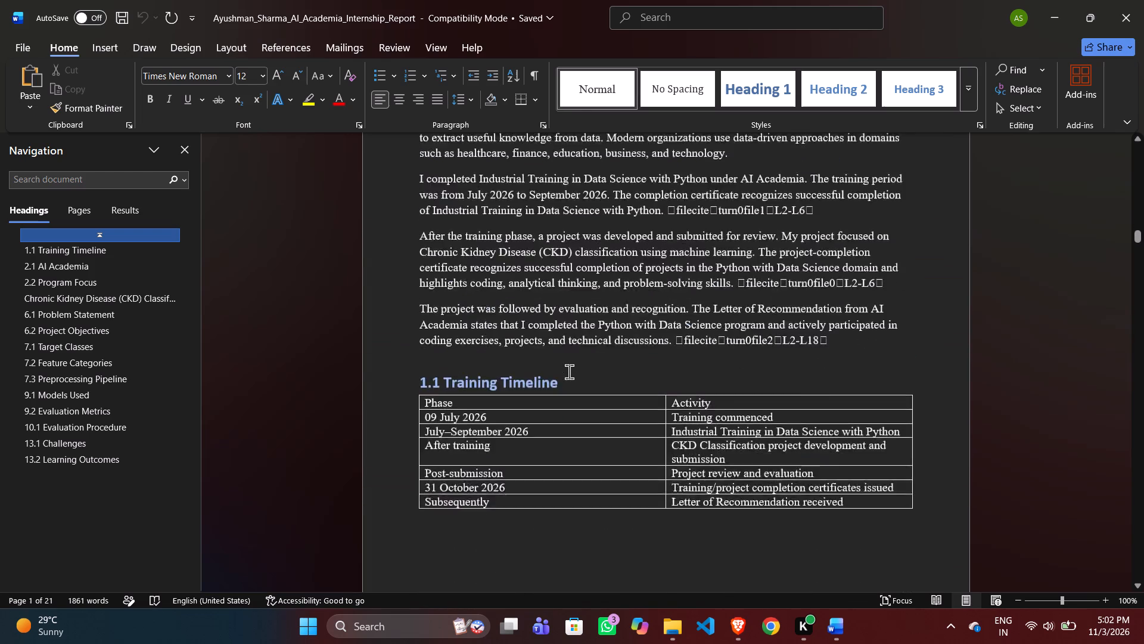
pyautogui.scroll(-8, 569, 371)
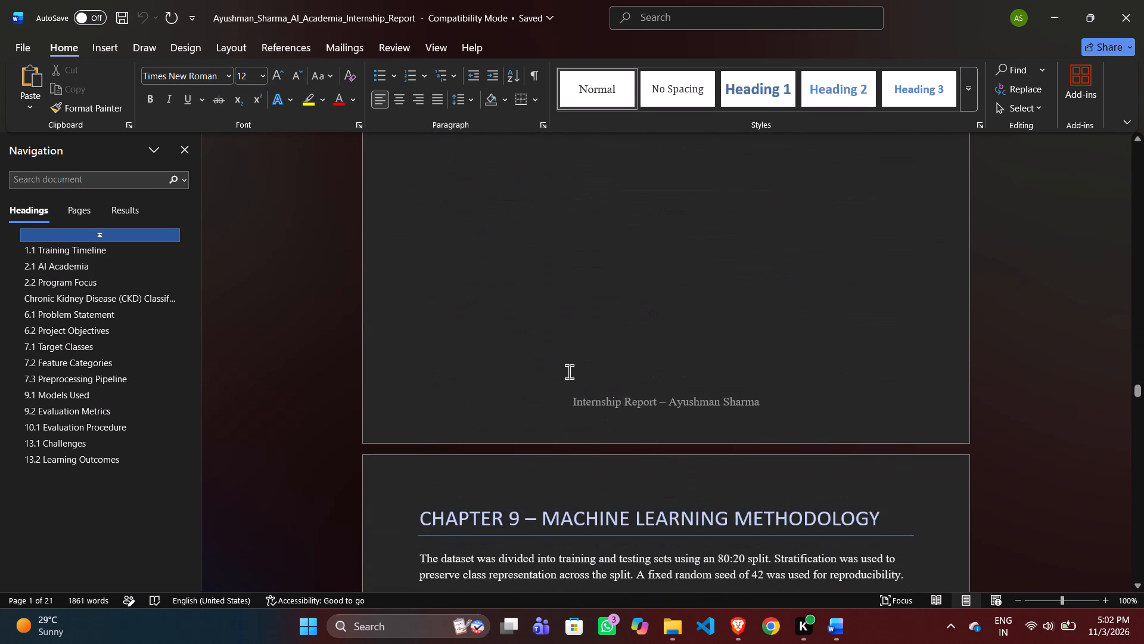
pyautogui.scroll(-1, 569, 371)
pyautogui.scroll(1, 569, 371)
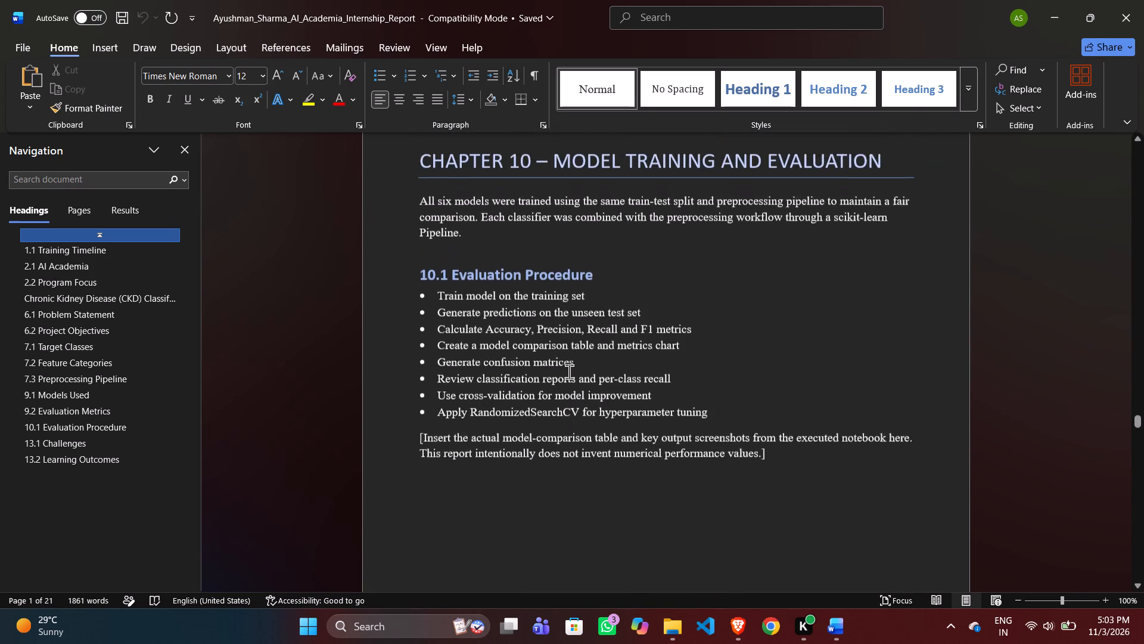
pyautogui.scroll(1, 569, 371)
pyautogui.scroll(-4, 569, 371)
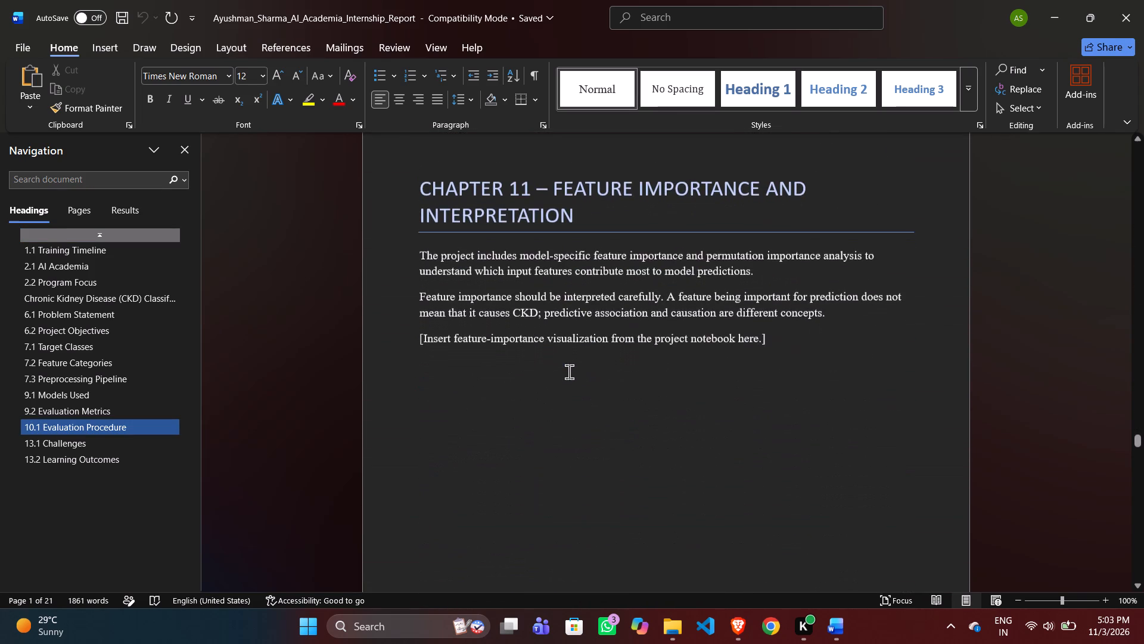
pyautogui.scroll(-6, 569, 371)
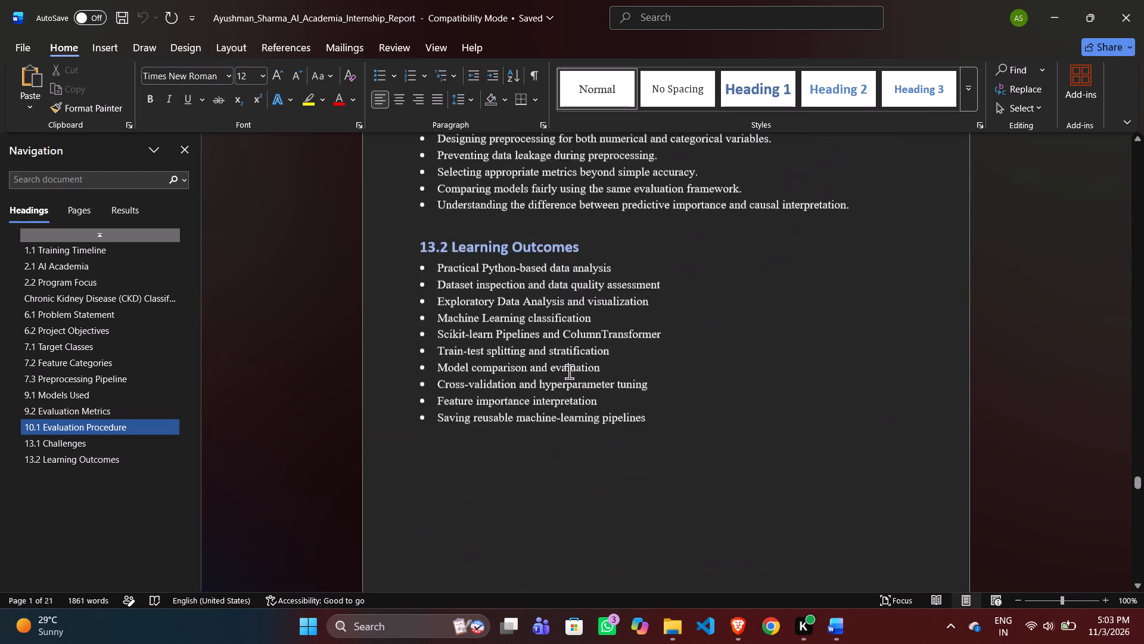
pyautogui.hscroll(2, 569, 371)
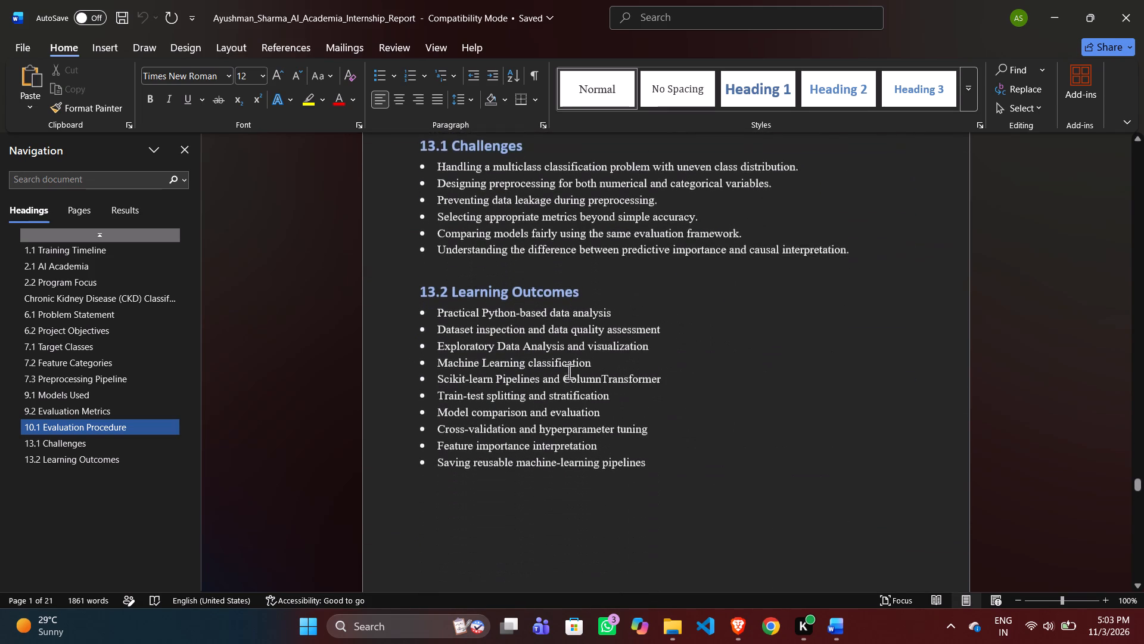
pyautogui.scroll(-2, 569, 371)
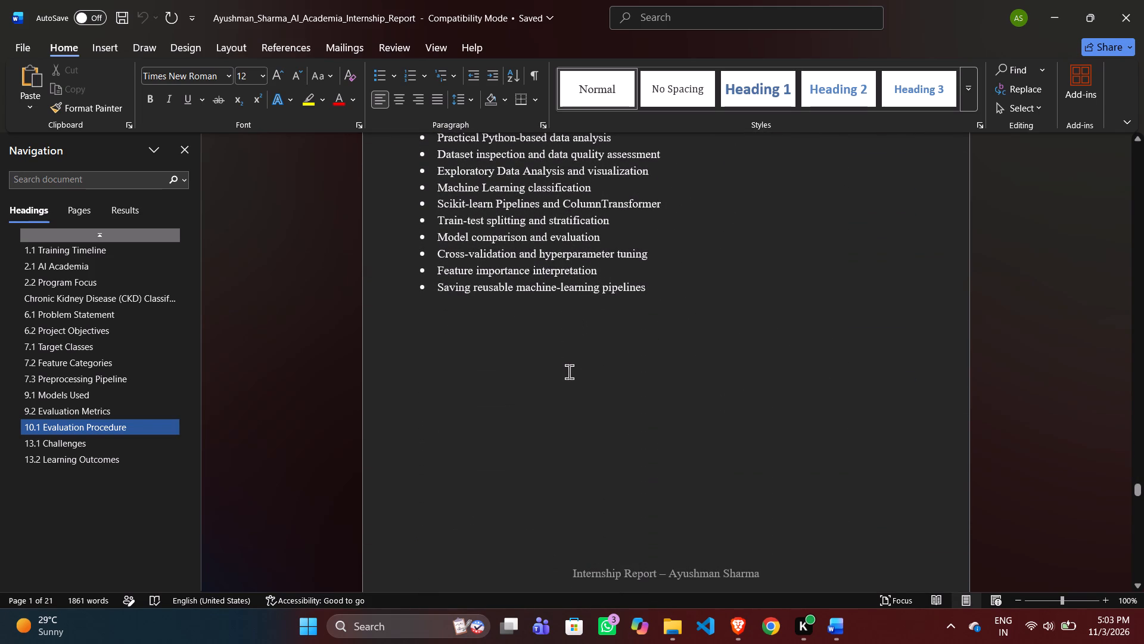
# Set the font size of the body paragraphs under Chapter 14 – Conclusion to 14.
pyautogui.scroll(-2, 569, 371)
pyautogui.scroll(1, 569, 371)
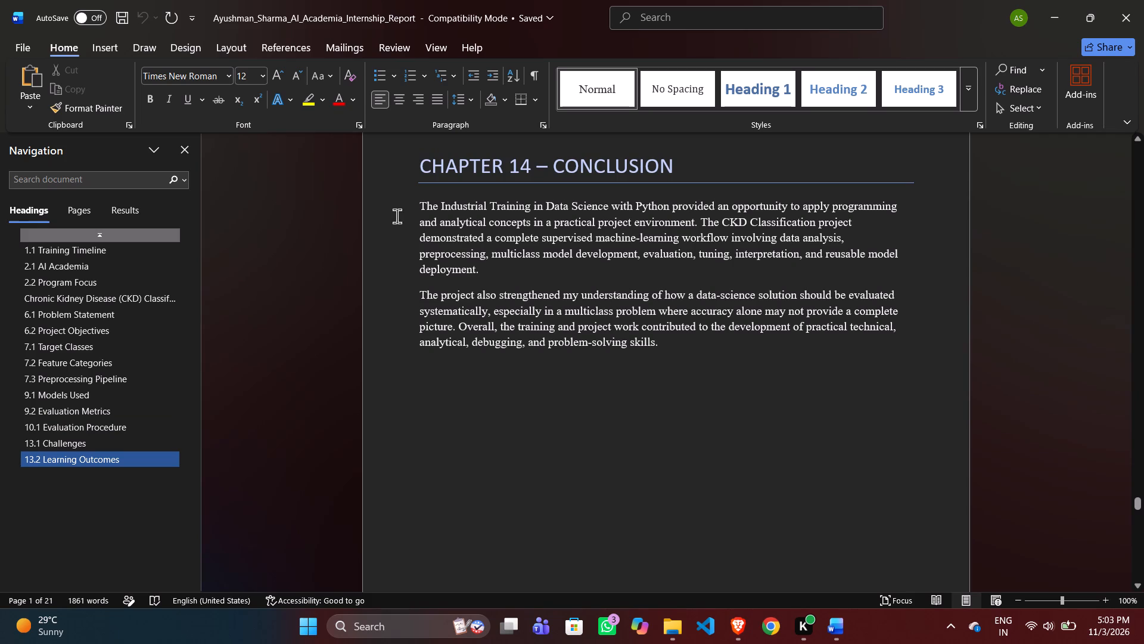
pyautogui.click(418, 206)
pyautogui.moveTo(418, 206); pyautogui.dragTo(672, 354)
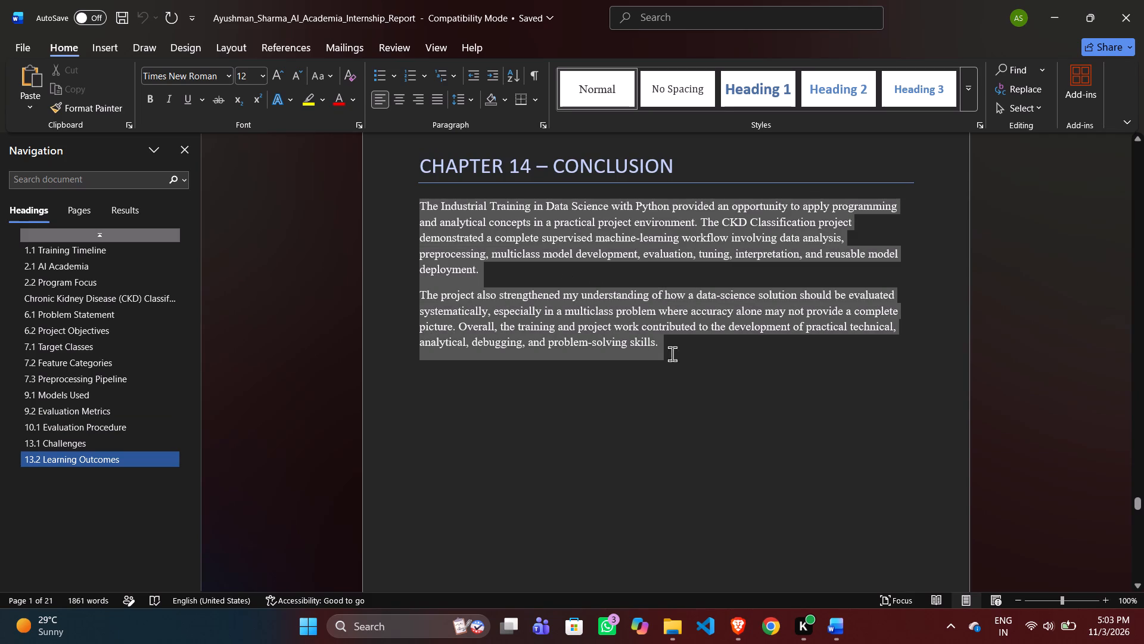
pyautogui.moveTo(672, 354); pyautogui.dragTo(695, 364)
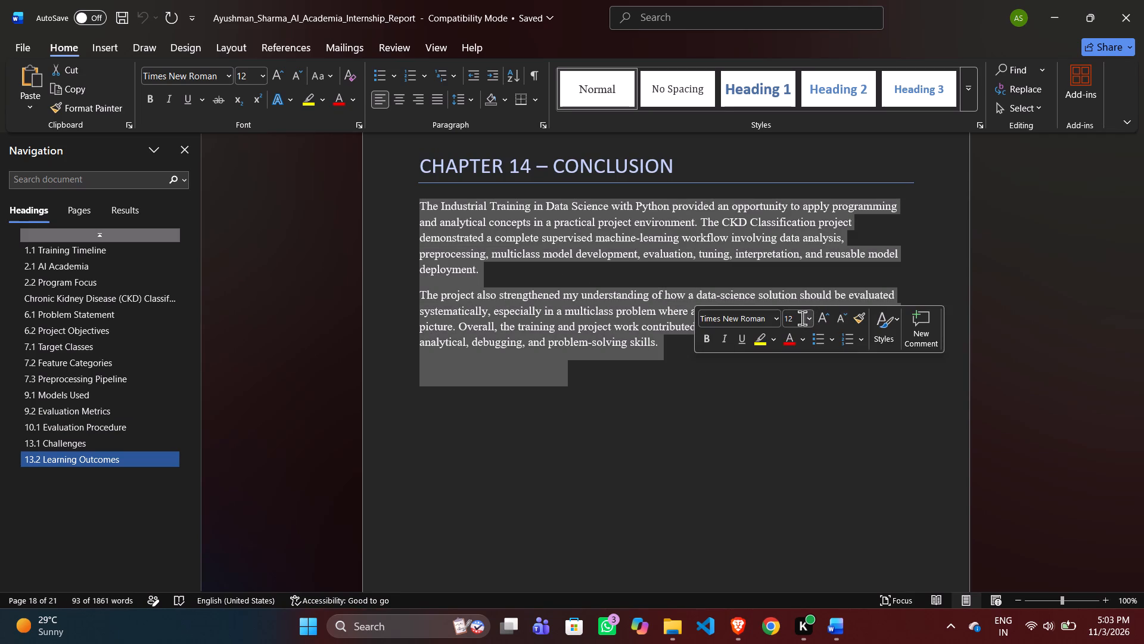
pyautogui.click(799, 318)
pyautogui.click(799, 318)
pyautogui.press('BackSpace')
pyautogui.press('BackSpace')
pyautogui.write('14')
pyautogui.press('Return')
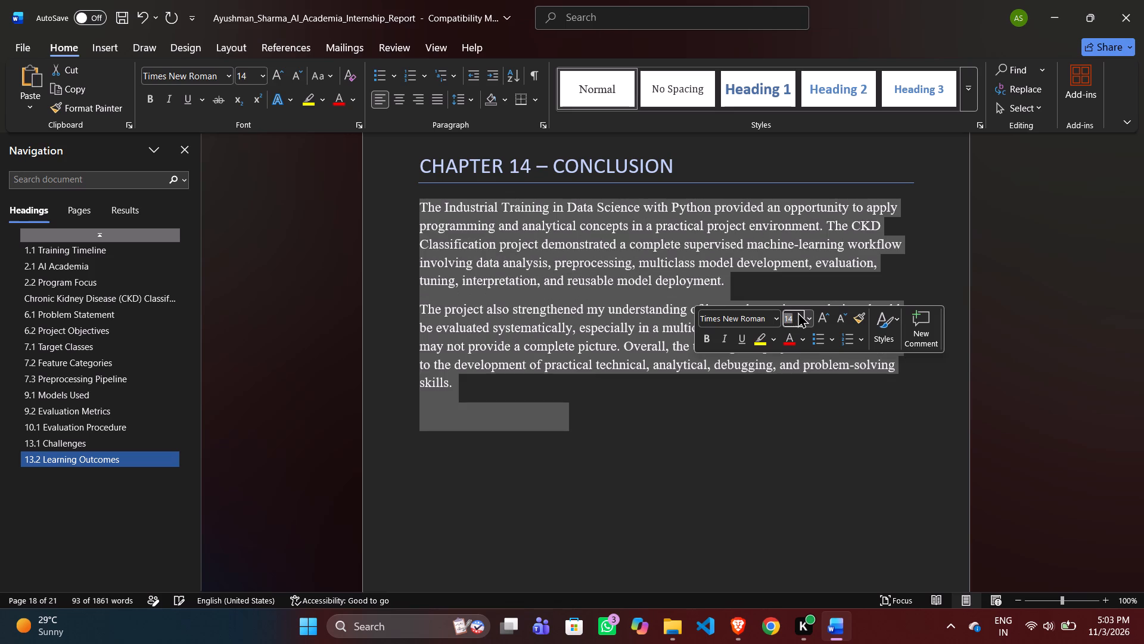
# Check the font formatting of the word CONCLUSION in the Chapter 14 heading.
pyautogui.moveTo(723, 159); pyautogui.dragTo(559, 172)
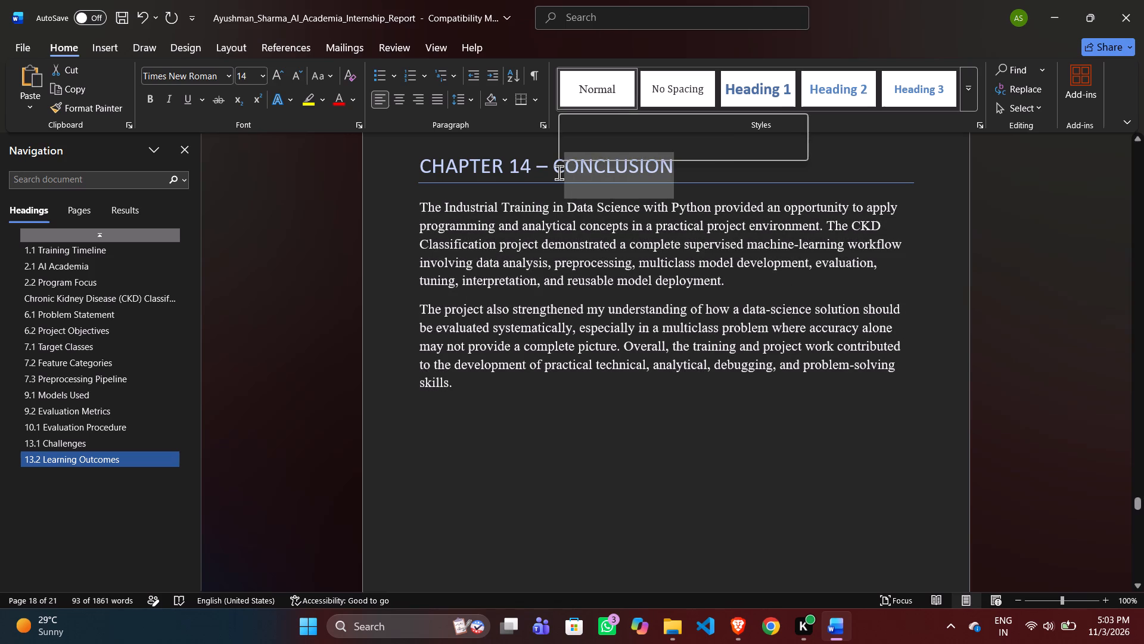
pyautogui.click(833, 157)
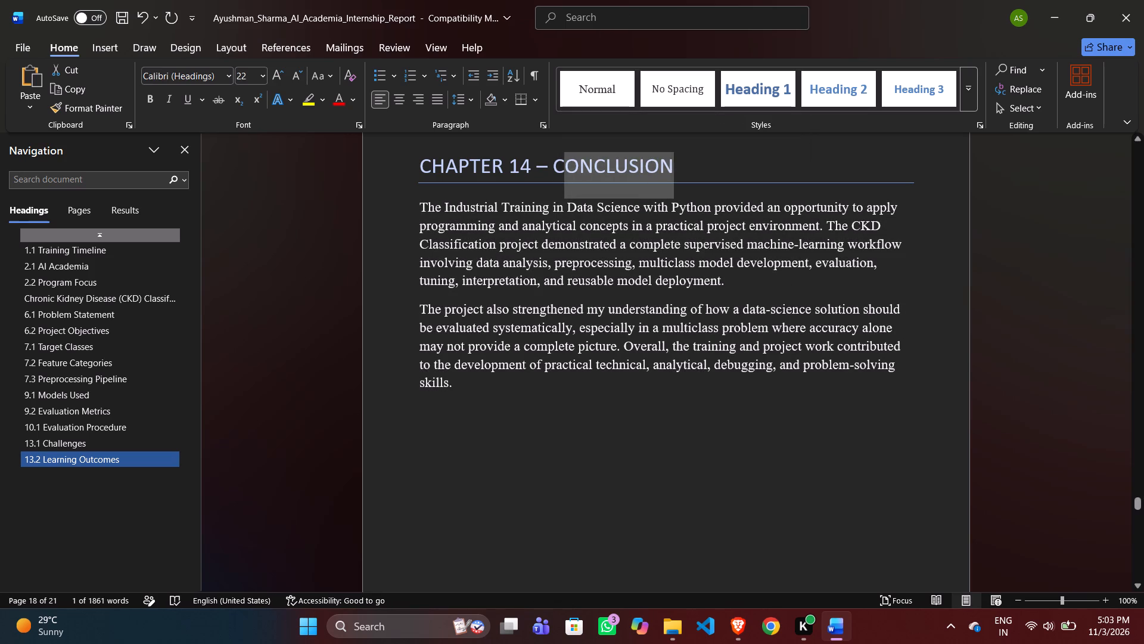
# Check the font size of the 13.2 Learning Outcomes heading in Chapter 13.
pyautogui.scroll(5, 833, 157)
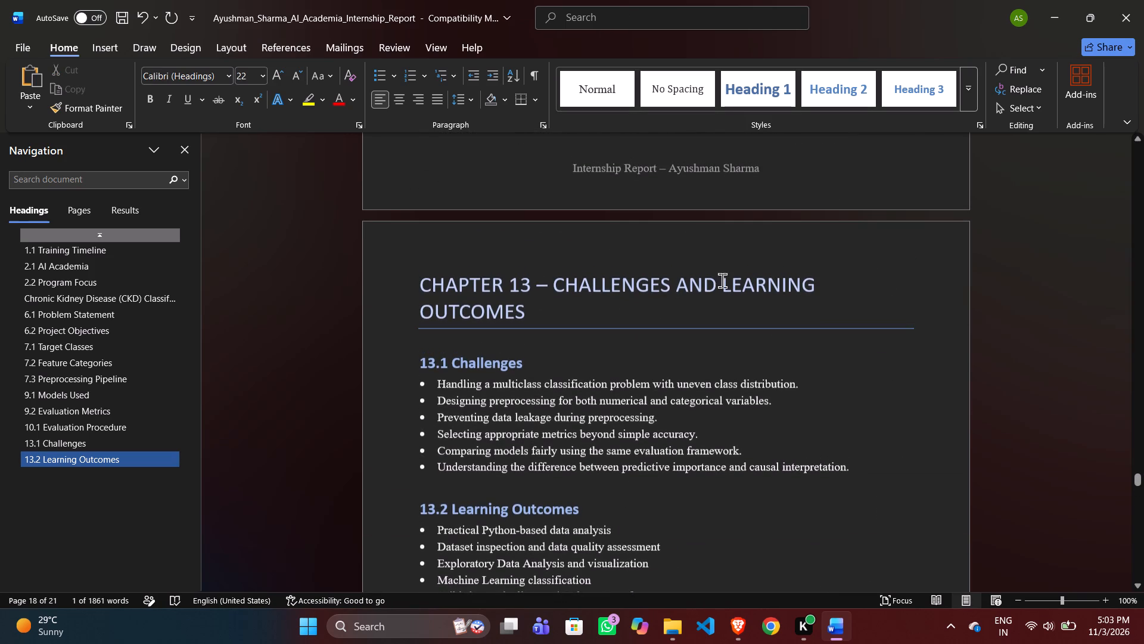
pyautogui.scroll(-3, 704, 342)
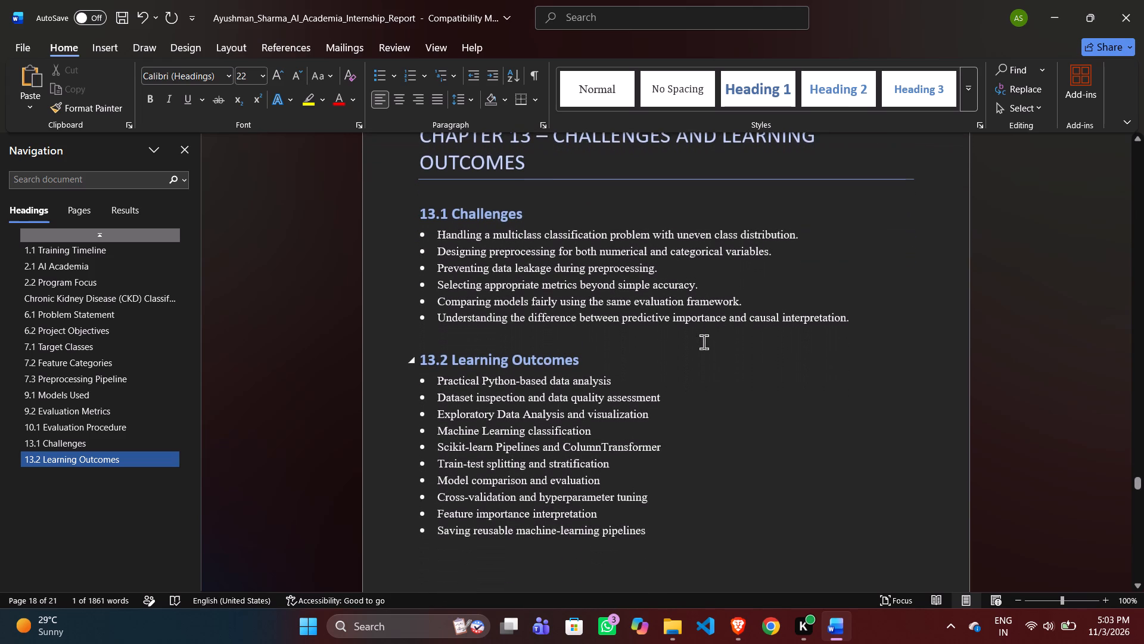
pyautogui.scroll(-1, 704, 342)
pyautogui.moveTo(610, 355); pyautogui.dragTo(387, 358)
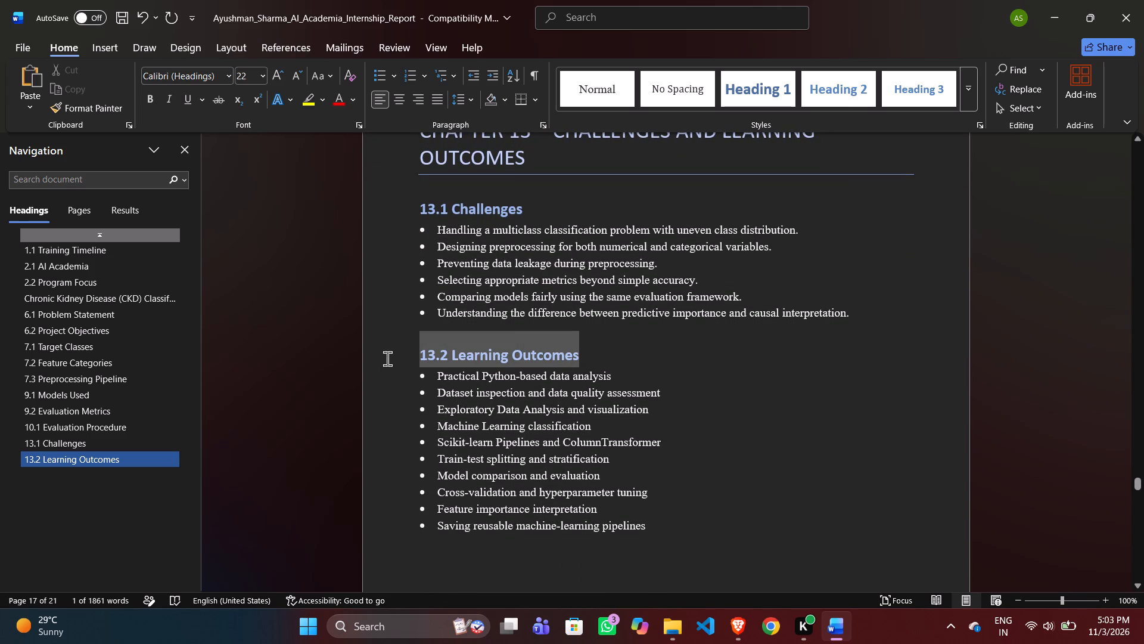
pyautogui.moveTo(387, 358); pyautogui.dragTo(394, 354)
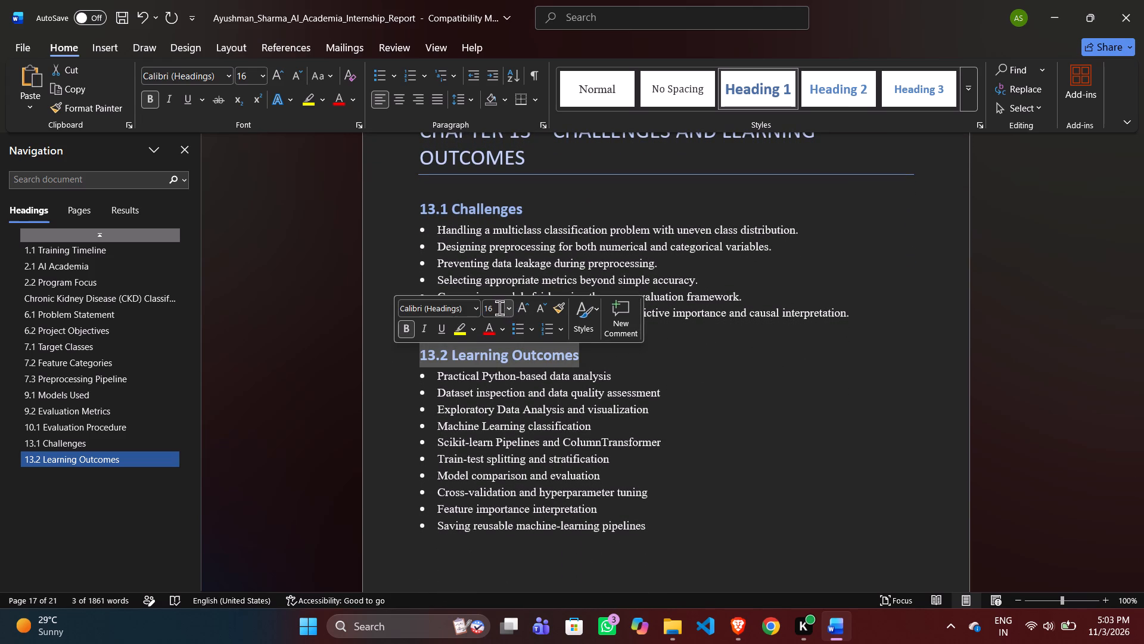
pyautogui.click(498, 306)
pyautogui.click(728, 369)
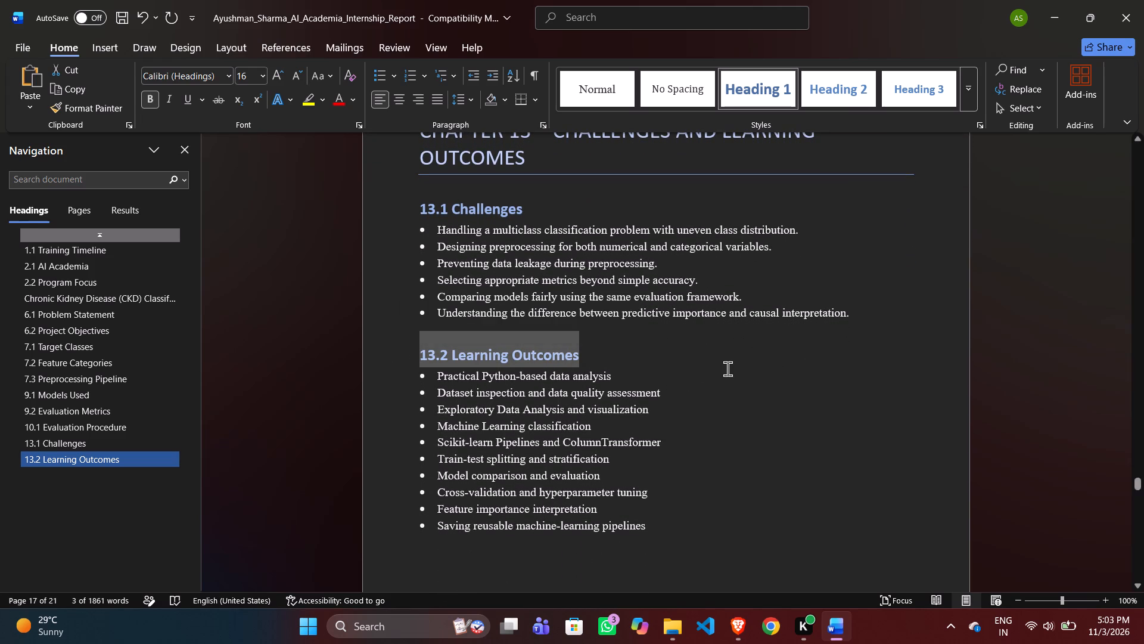
# Set the font size of the bulleted list under 13.2 Learning Outcomes to 14.
pyautogui.moveTo(439, 371); pyautogui.dragTo(453, 382)
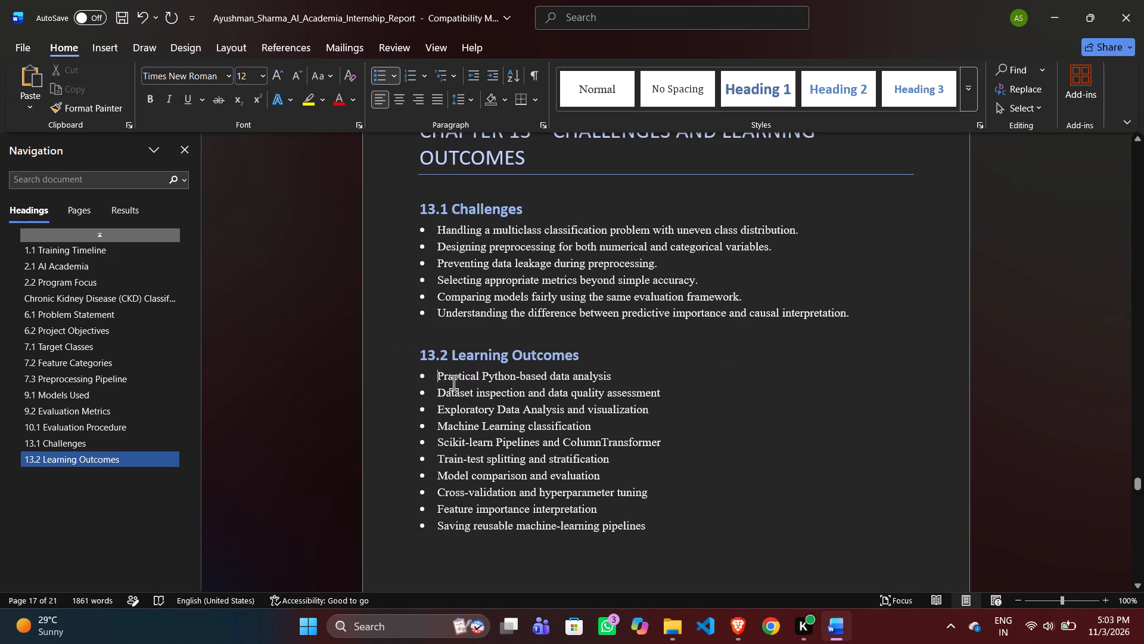
pyautogui.moveTo(453, 382); pyautogui.dragTo(698, 528)
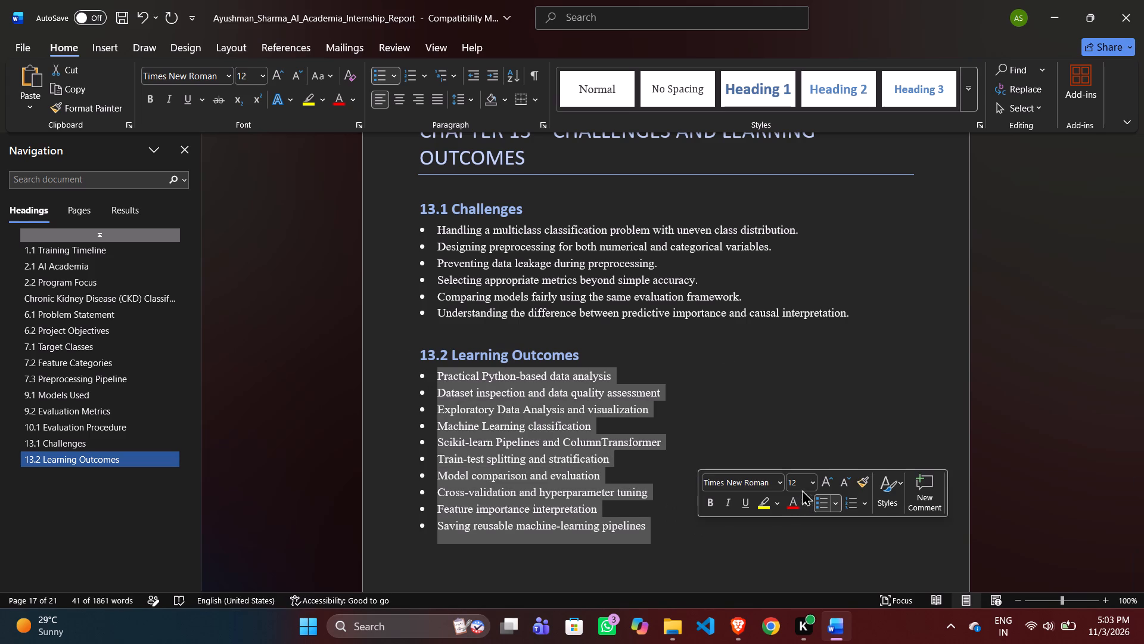
pyautogui.doubleClick(801, 484)
pyautogui.press('BackSpace')
pyautogui.press('4')
pyautogui.press('Return')
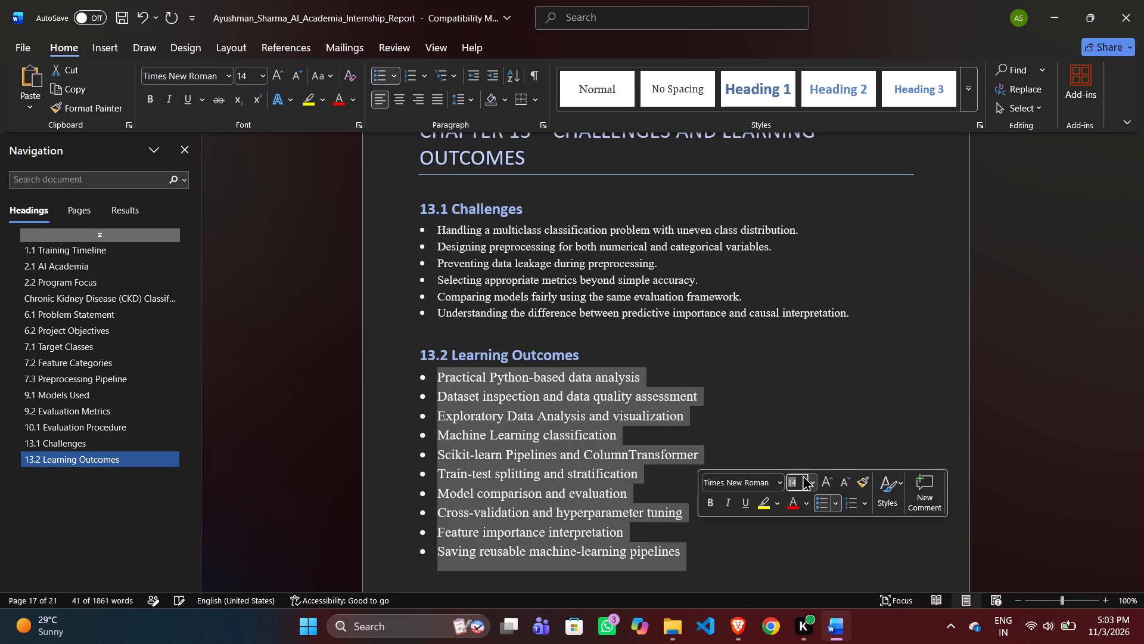
pyautogui.click(651, 321)
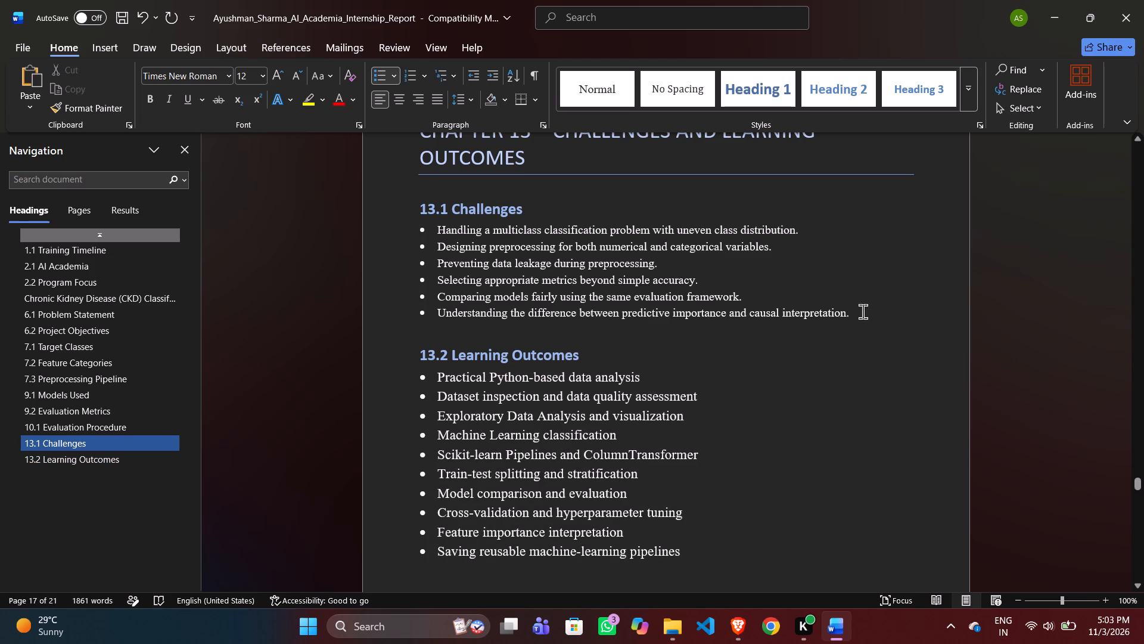
# Set the font size of the bulleted list under 13.1 Challenges to 14.
pyautogui.moveTo(862, 311); pyautogui.dragTo(439, 231)
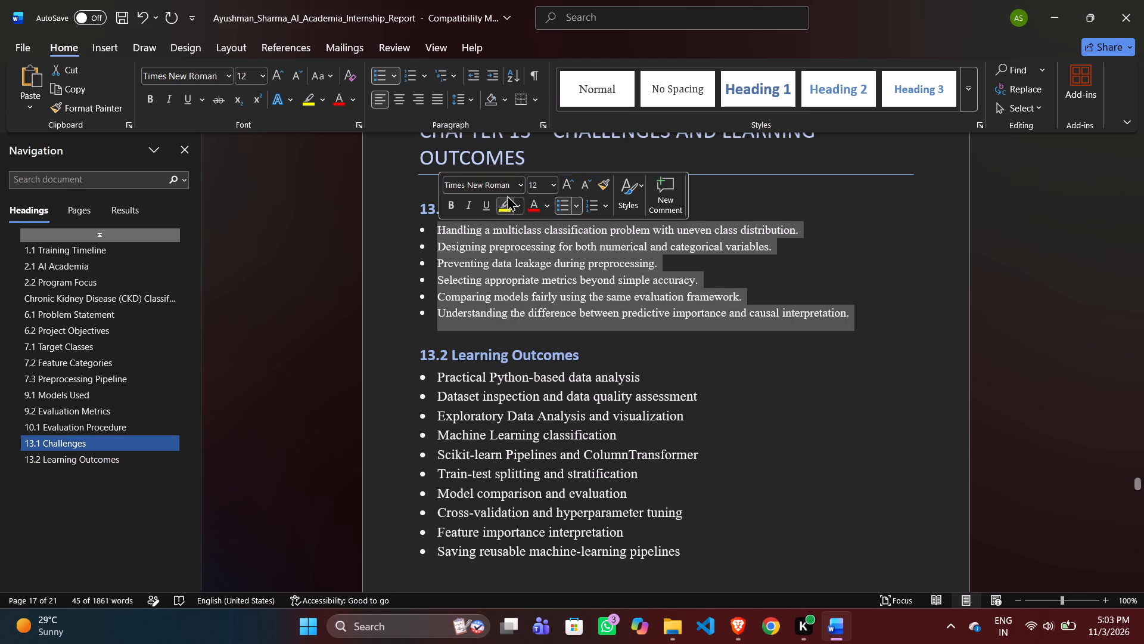
pyautogui.click(538, 184)
pyautogui.click(538, 184)
pyautogui.press('BackSpace')
pyautogui.press('4')
pyautogui.press('Return')
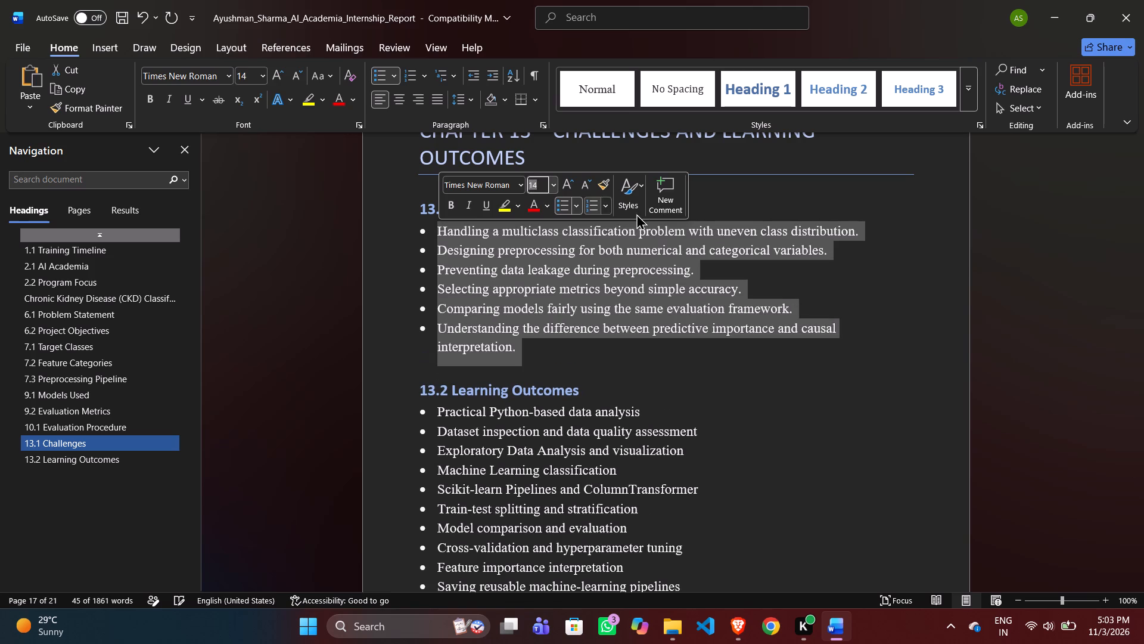
pyautogui.click(758, 189)
# Set the font size of all body paragraphs under Chapter 12 – Results and Discussion to 14.
pyautogui.scroll(2, 561, 311)
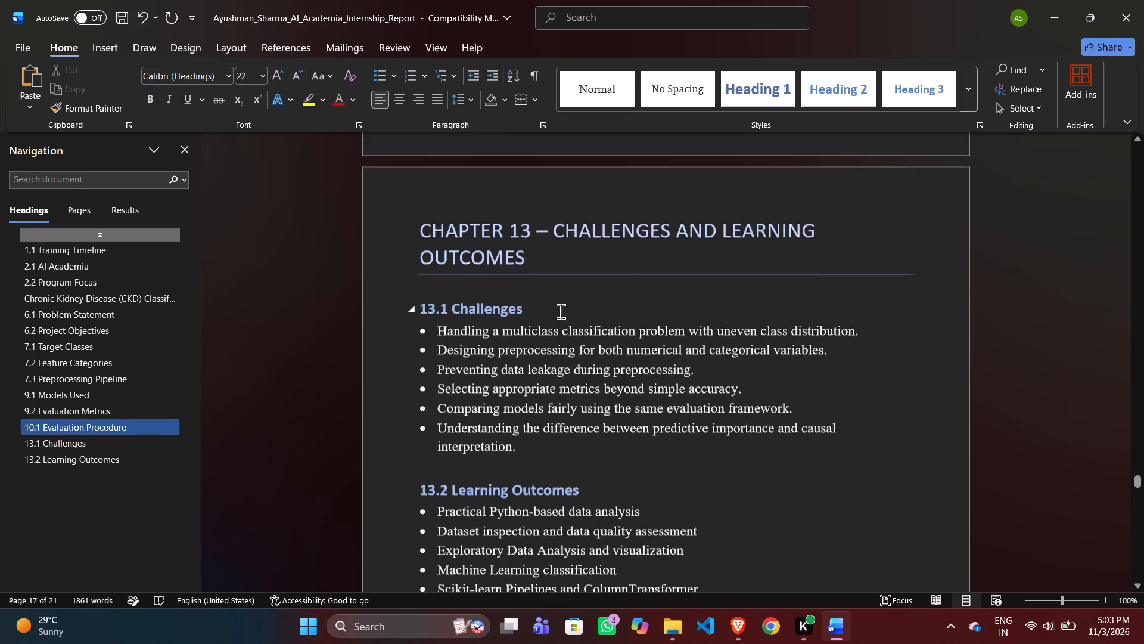
pyautogui.scroll(4, 561, 311)
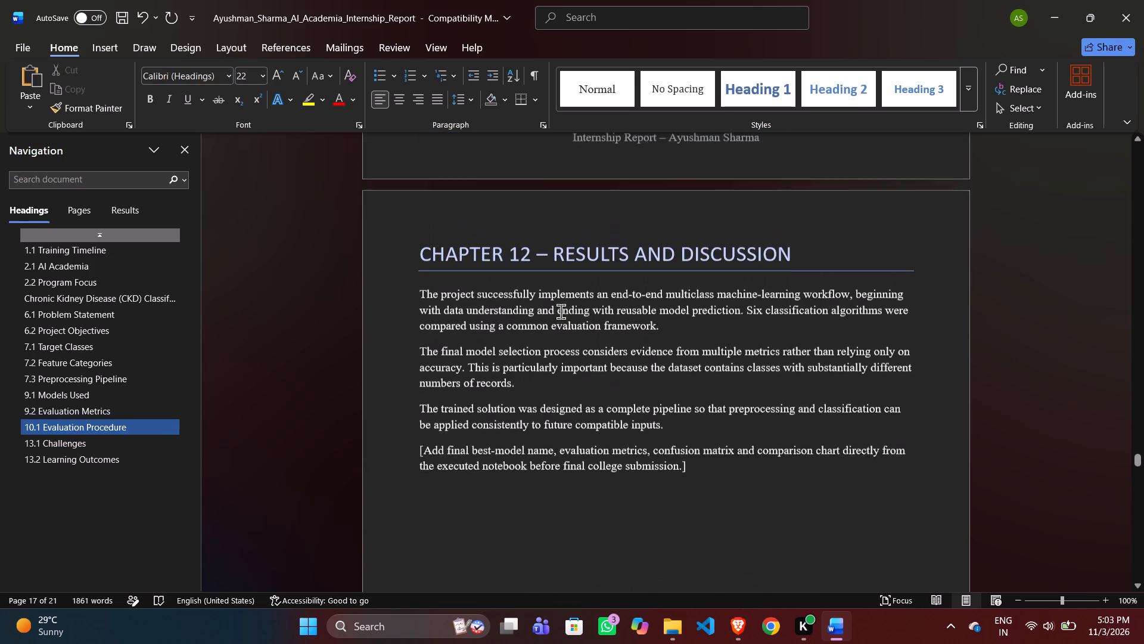
pyautogui.scroll(-1, 561, 311)
pyautogui.moveTo(415, 289); pyautogui.dragTo(599, 346)
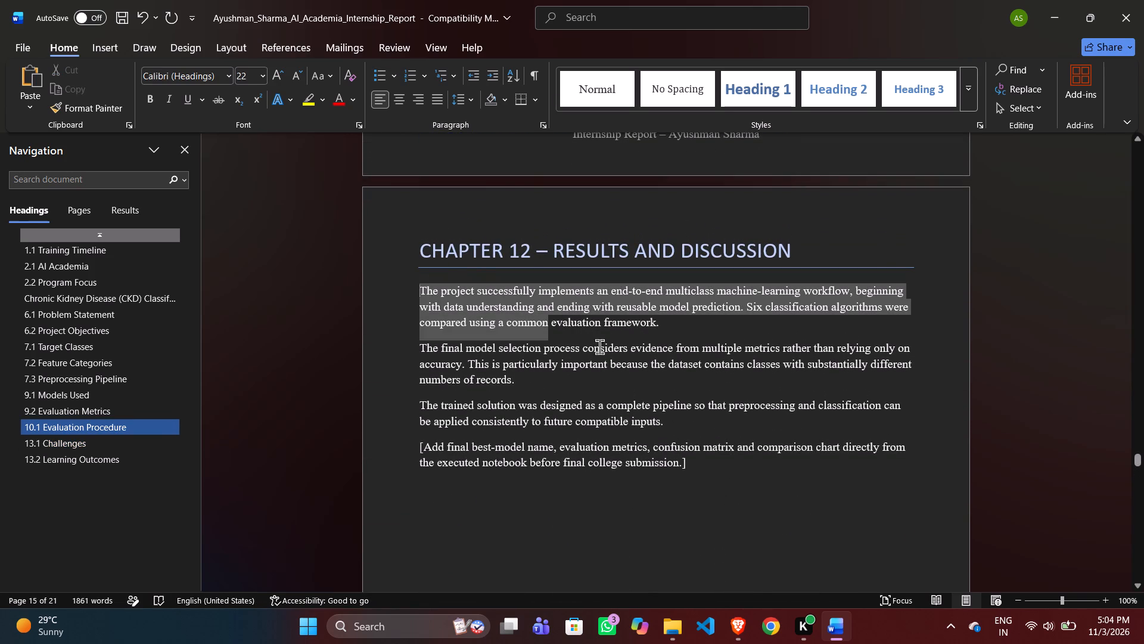
pyautogui.moveTo(599, 346); pyautogui.dragTo(723, 467)
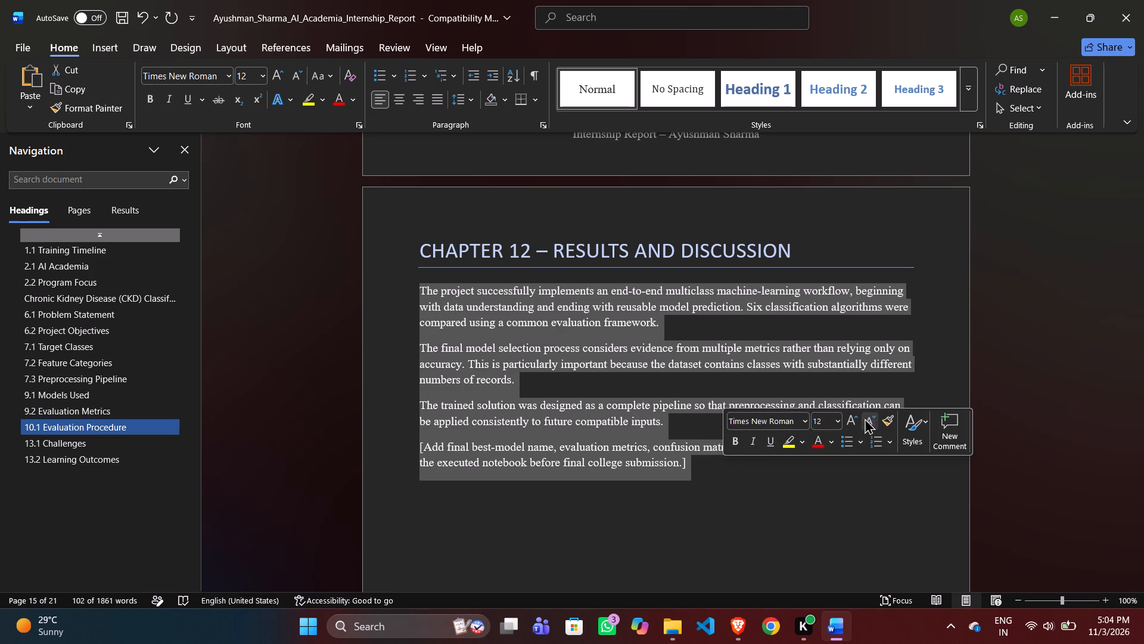
pyautogui.doubleClick(831, 420)
pyautogui.press('BackSpace')
pyautogui.press('4')
pyautogui.press('Return')
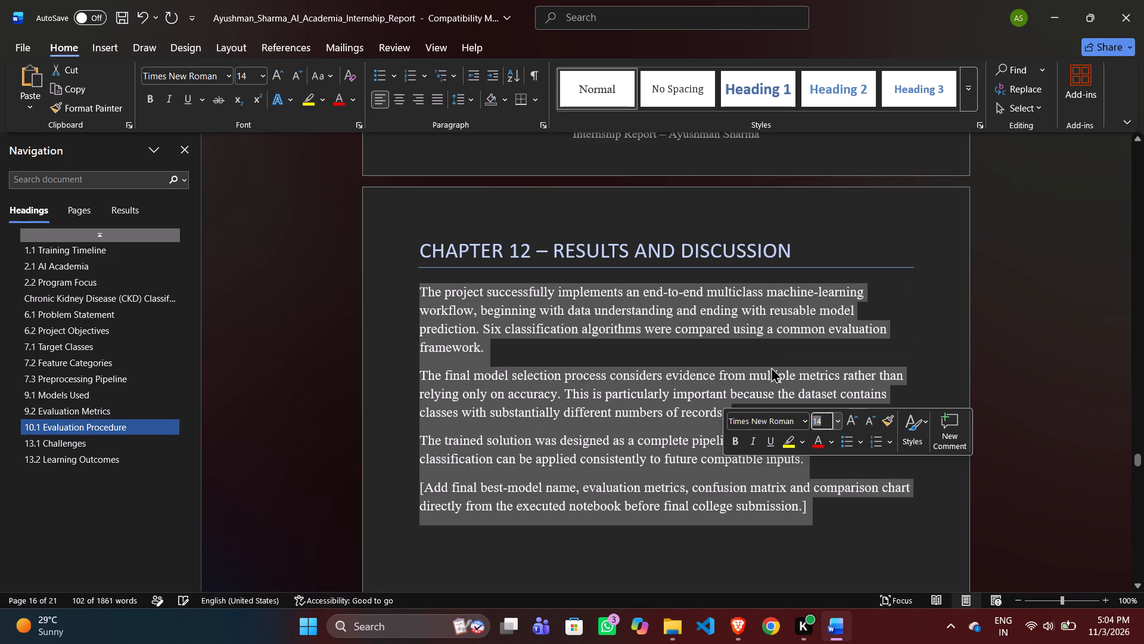
pyautogui.click(920, 311)
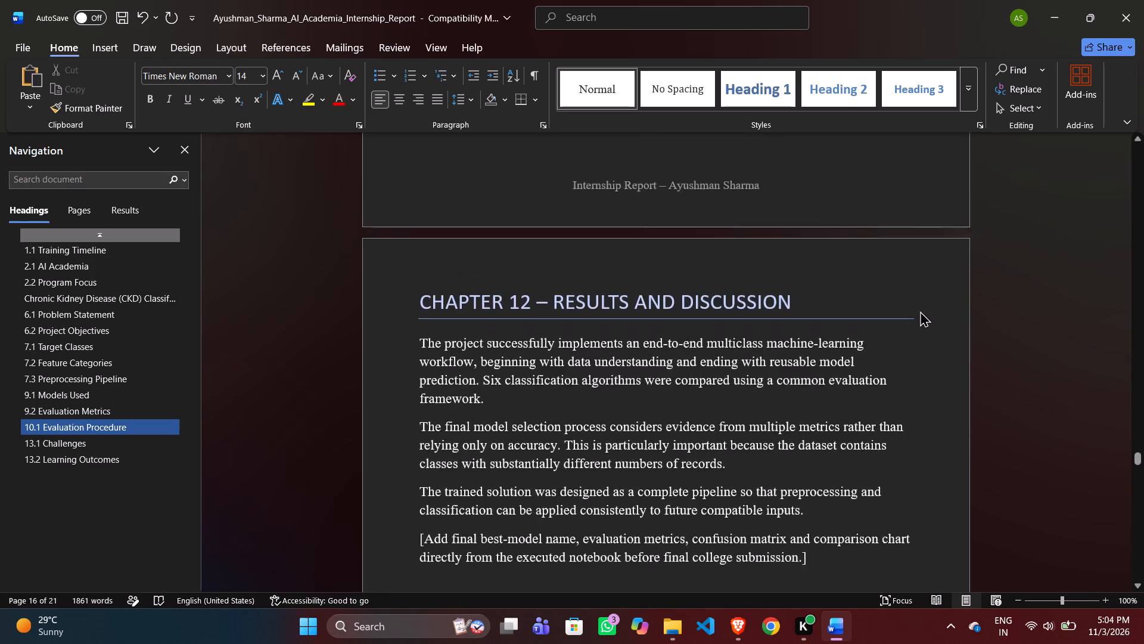
# Check the font size of the bracketed note that closes Chapter 12.
pyautogui.moveTo(832, 510); pyautogui.dragTo(514, 476)
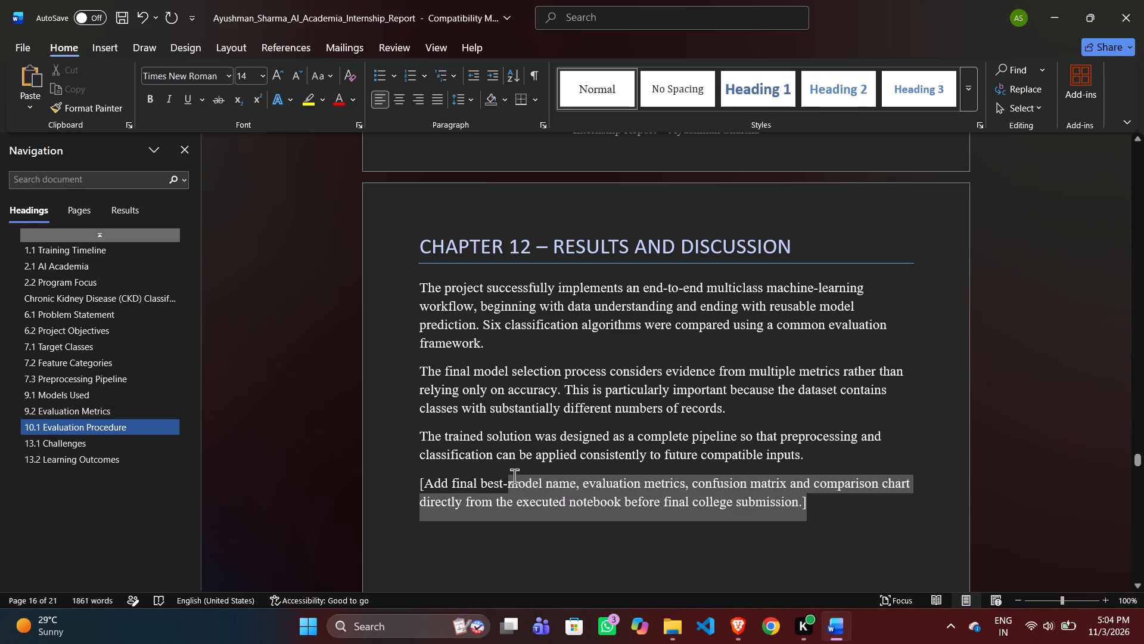
pyautogui.moveTo(514, 476); pyautogui.dragTo(378, 473)
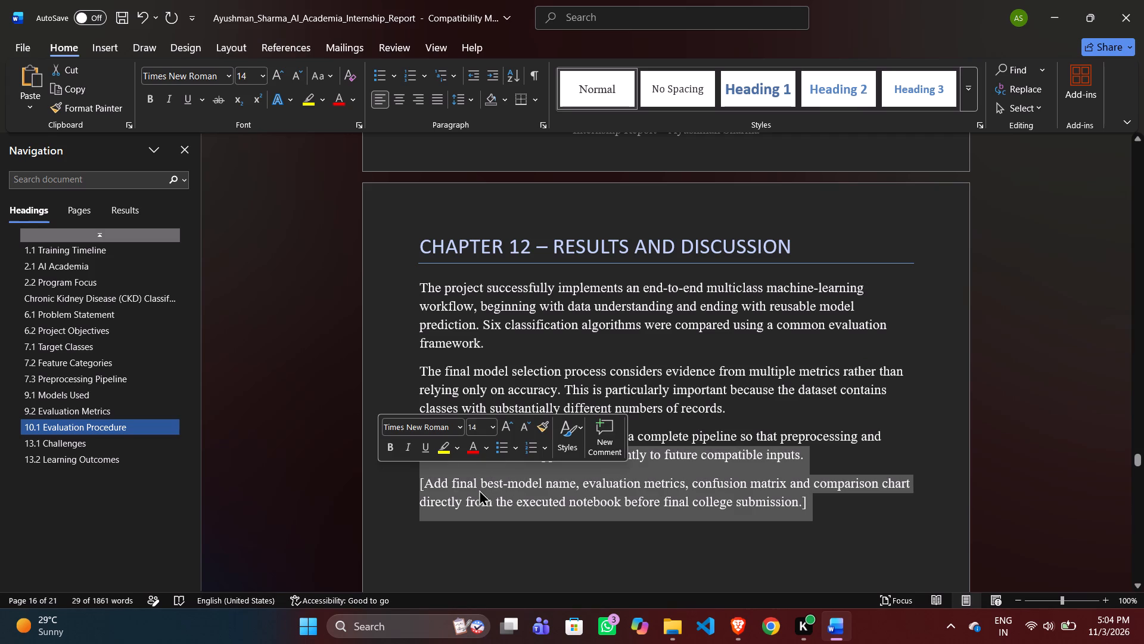
pyautogui.click(527, 530)
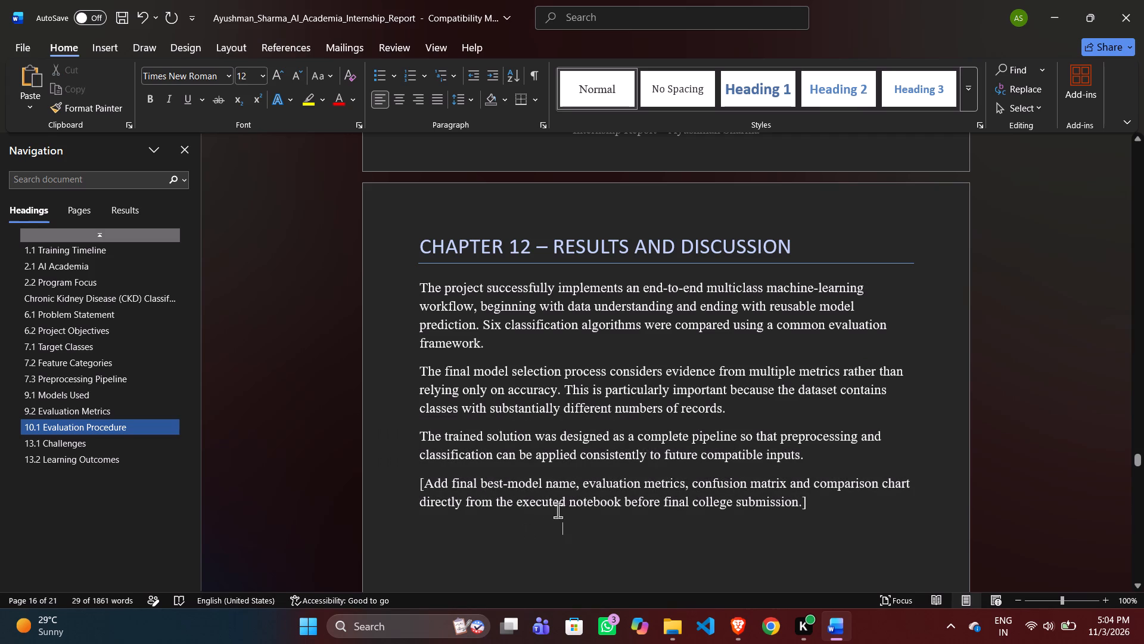
# Set the font size of all body paragraphs under Chapter 11 – Feature Importance and Interpretation to 14.
pyautogui.scroll(5, 602, 458)
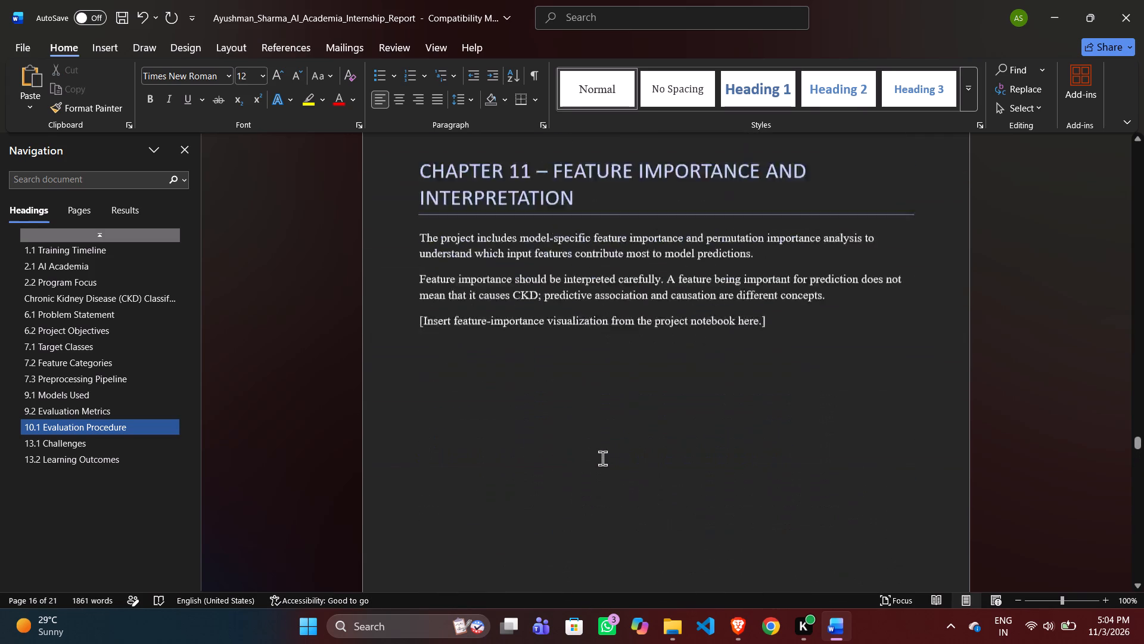
pyautogui.scroll(1, 602, 458)
pyautogui.scroll(-2, 639, 401)
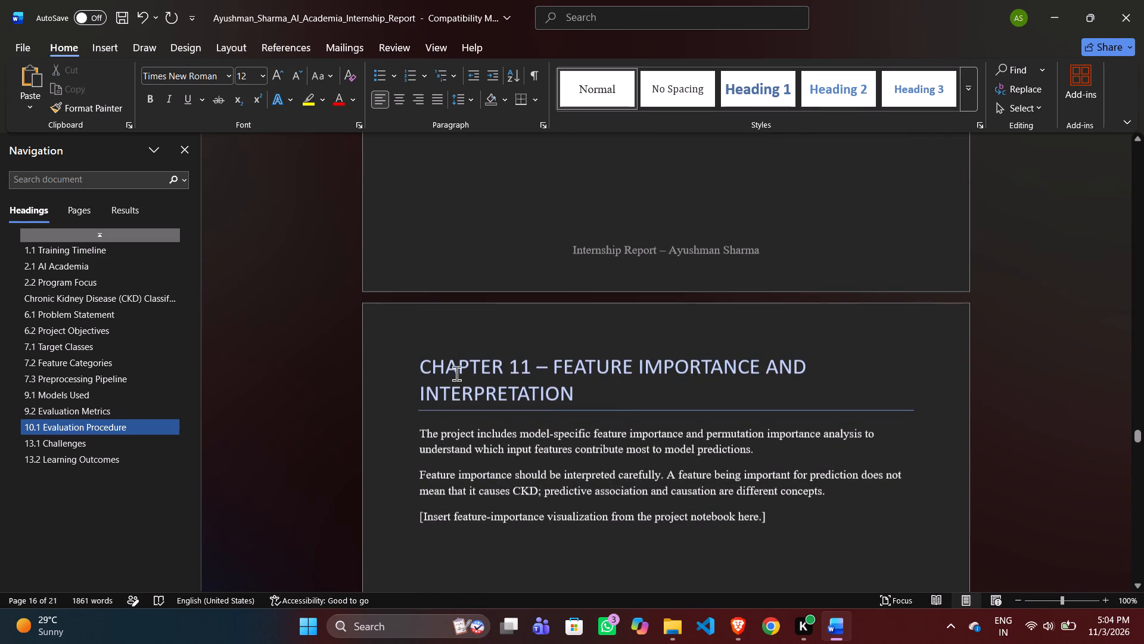
pyautogui.moveTo(419, 426); pyautogui.dragTo(830, 522)
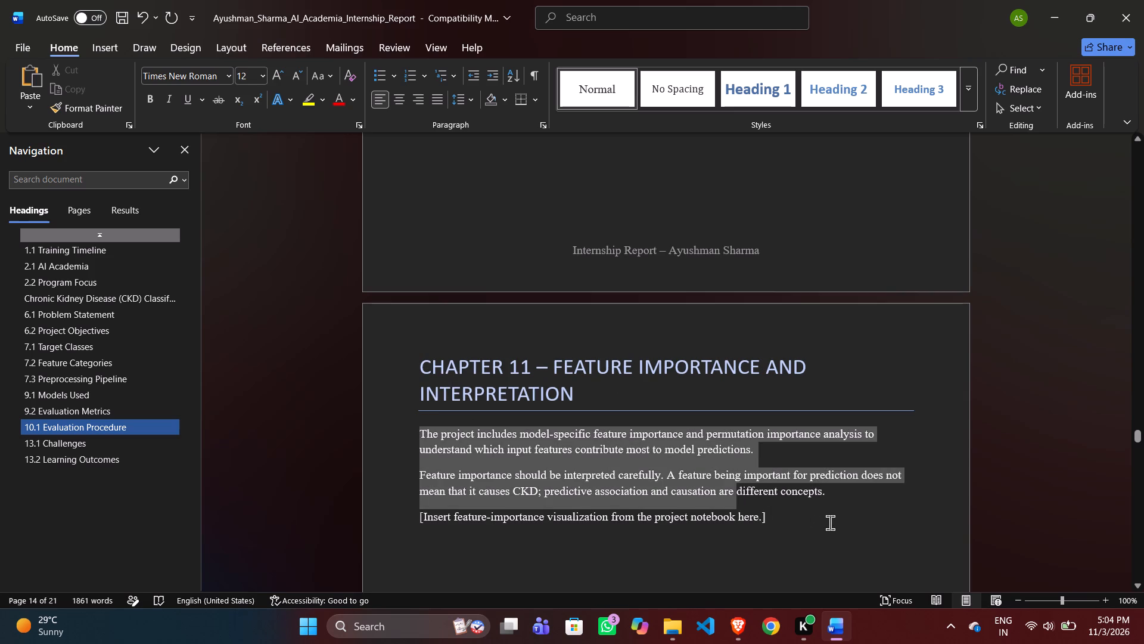
pyautogui.moveTo(830, 522); pyautogui.dragTo(829, 522)
pyautogui.doubleClick(936, 477)
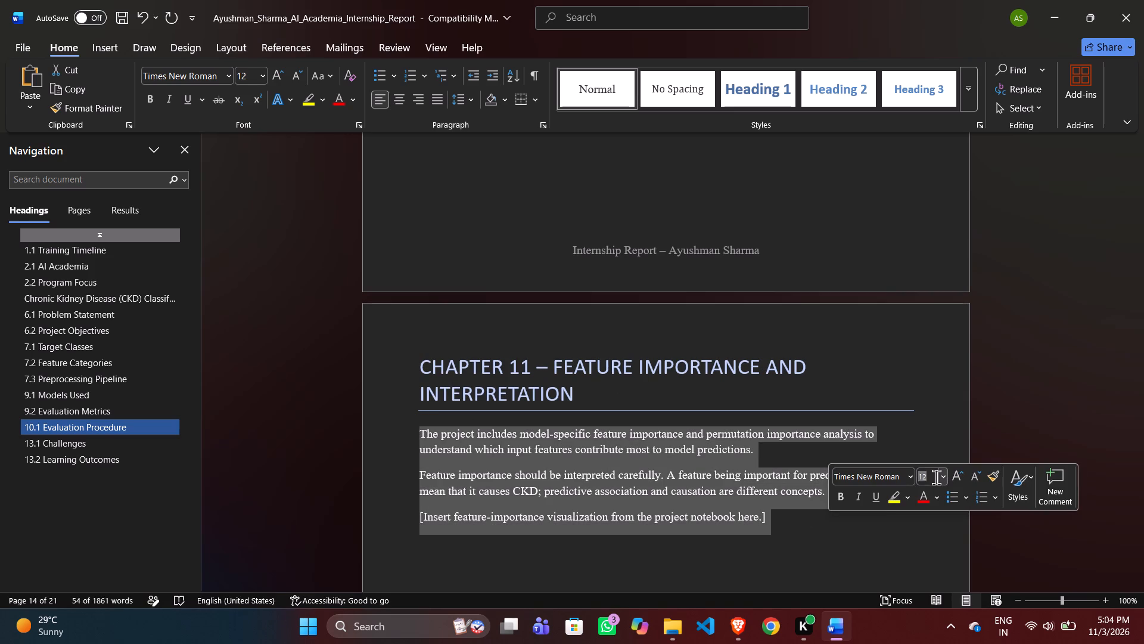
pyautogui.press('BackSpace')
pyautogui.press('4')
pyautogui.press('Return')
pyautogui.click(936, 383)
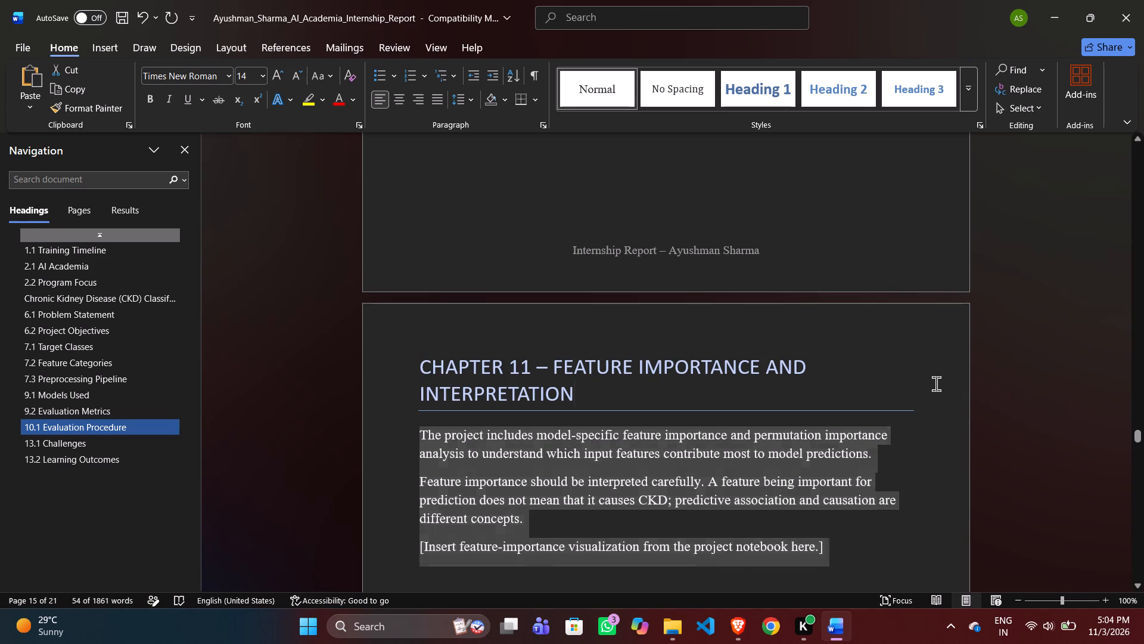
# Set the font size of the bulleted list and bracketed note under 10.1 Evaluation Procedure to 14.
pyautogui.scroll(5, 936, 383)
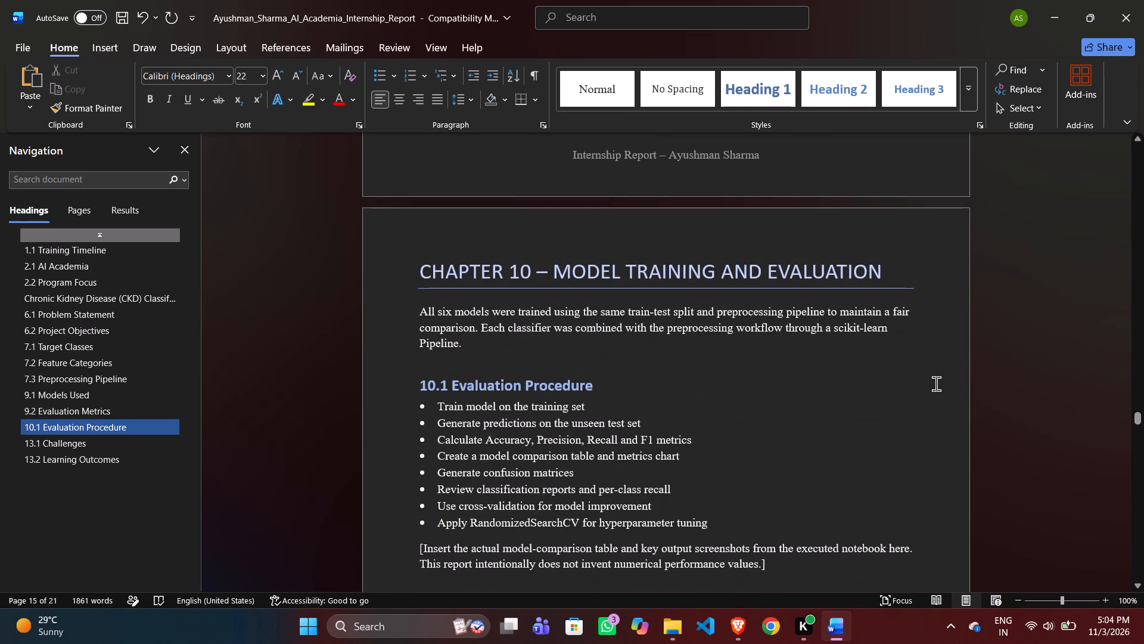
pyautogui.scroll(-1, 783, 413)
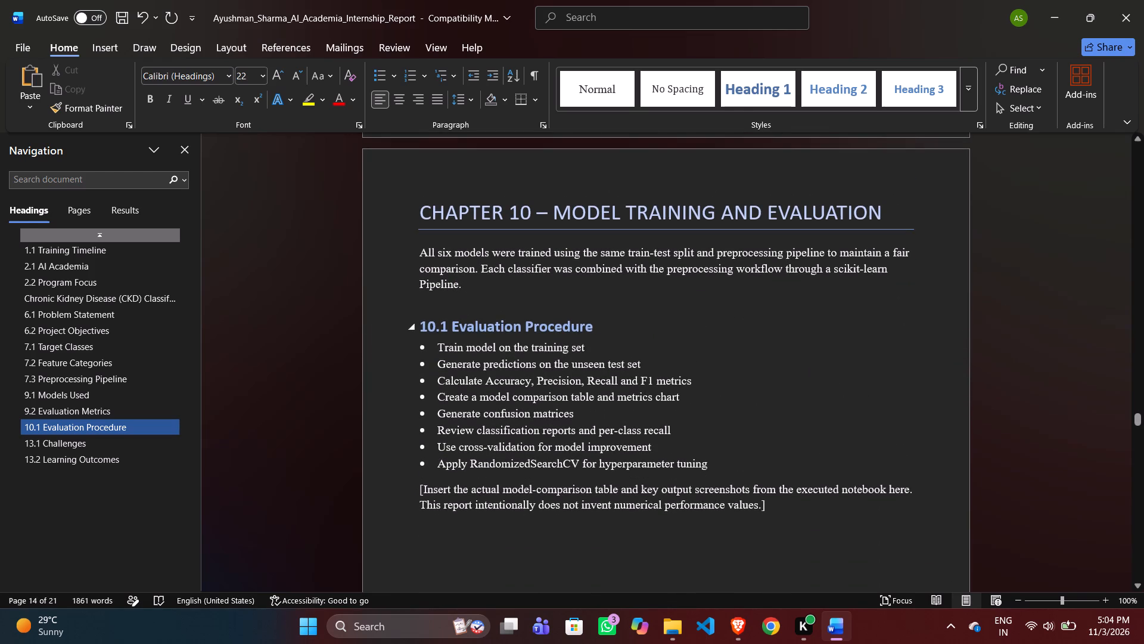
pyautogui.moveTo(432, 345); pyautogui.dragTo(791, 500)
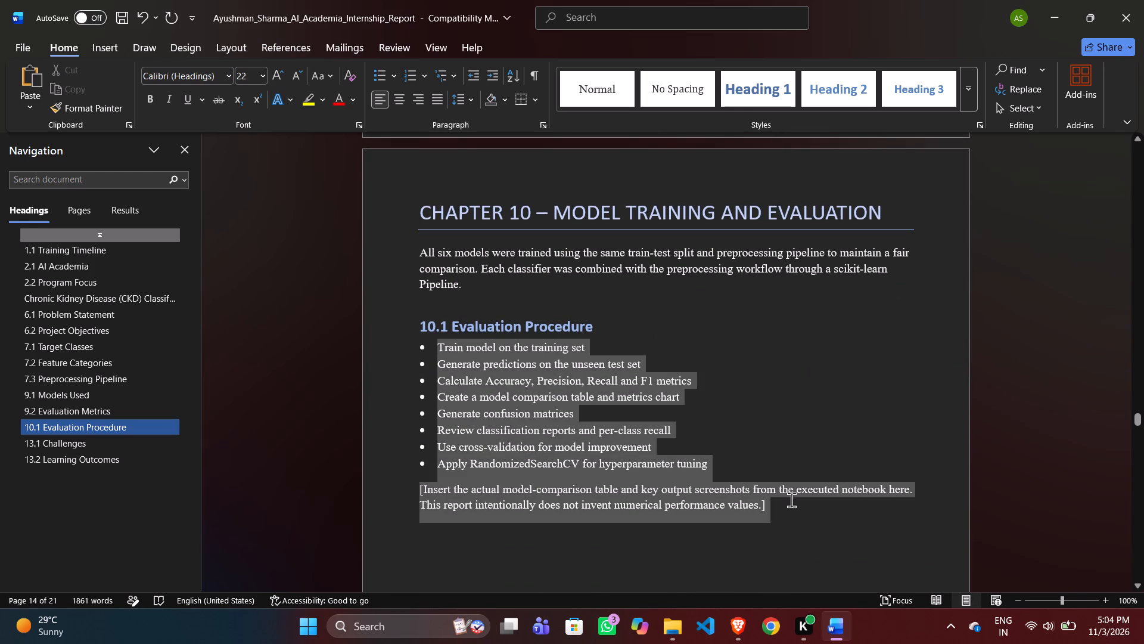
pyautogui.moveTo(791, 500); pyautogui.dragTo(791, 507)
pyautogui.doubleClick(896, 461)
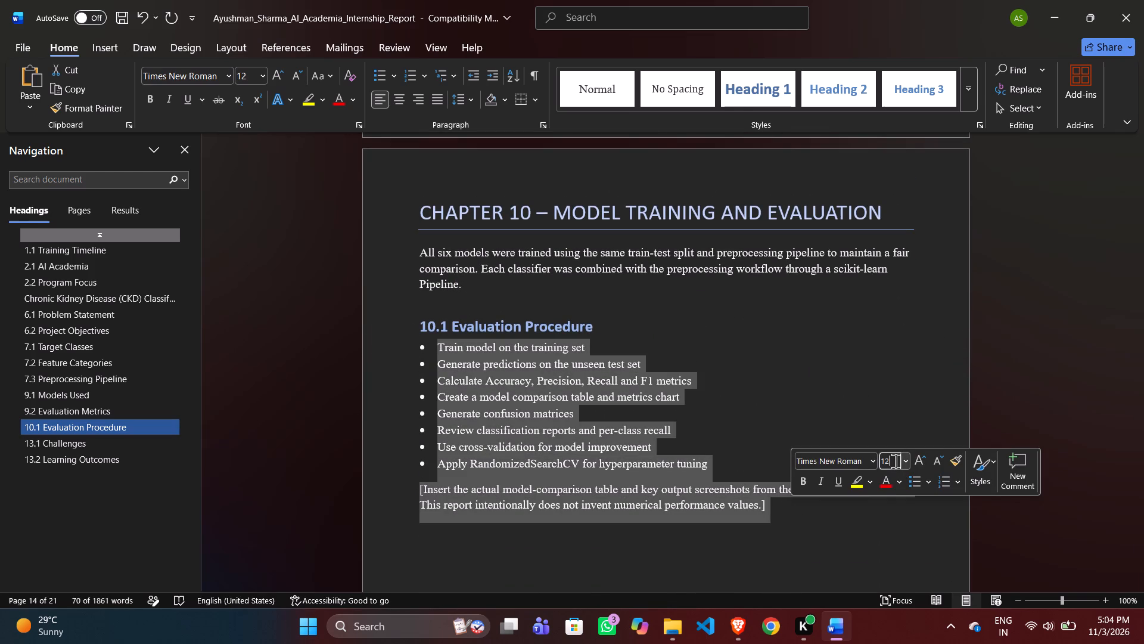
pyautogui.press('BackSpace')
pyautogui.press('4')
pyautogui.press('Return')
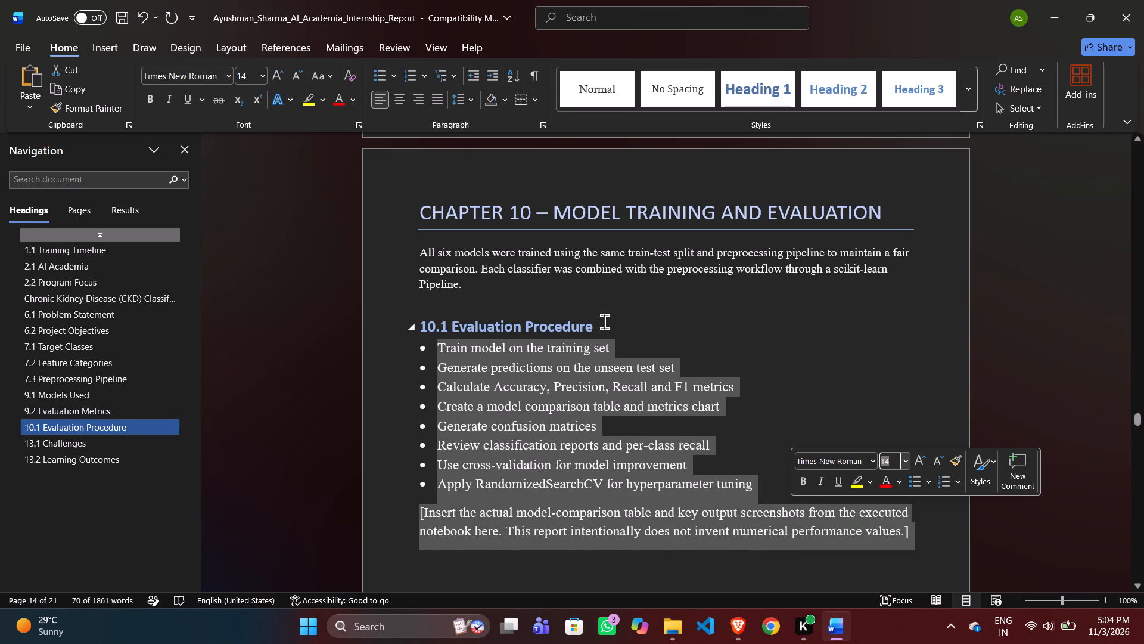
# Check the font size of the 10.1 Evaluation Procedure heading.
pyautogui.moveTo(604, 321); pyautogui.dragTo(452, 323)
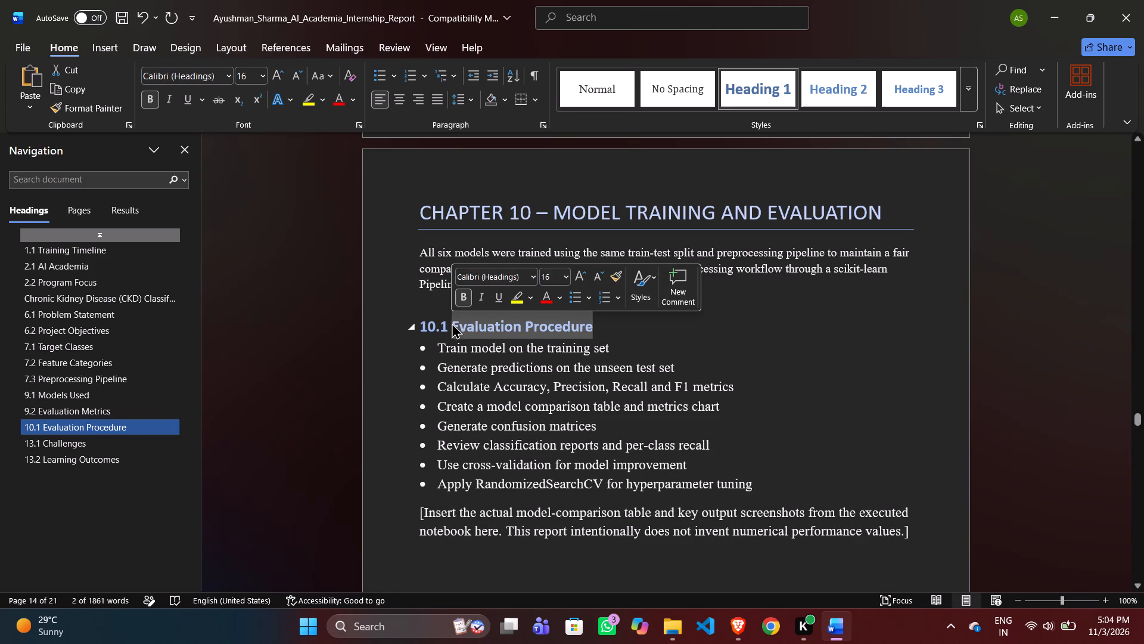
pyautogui.click(825, 327)
# Set the font size of the introductory paragraph under Chapter 9 – Machine Learning Methodology to 13.
pyautogui.scroll(3, 825, 327)
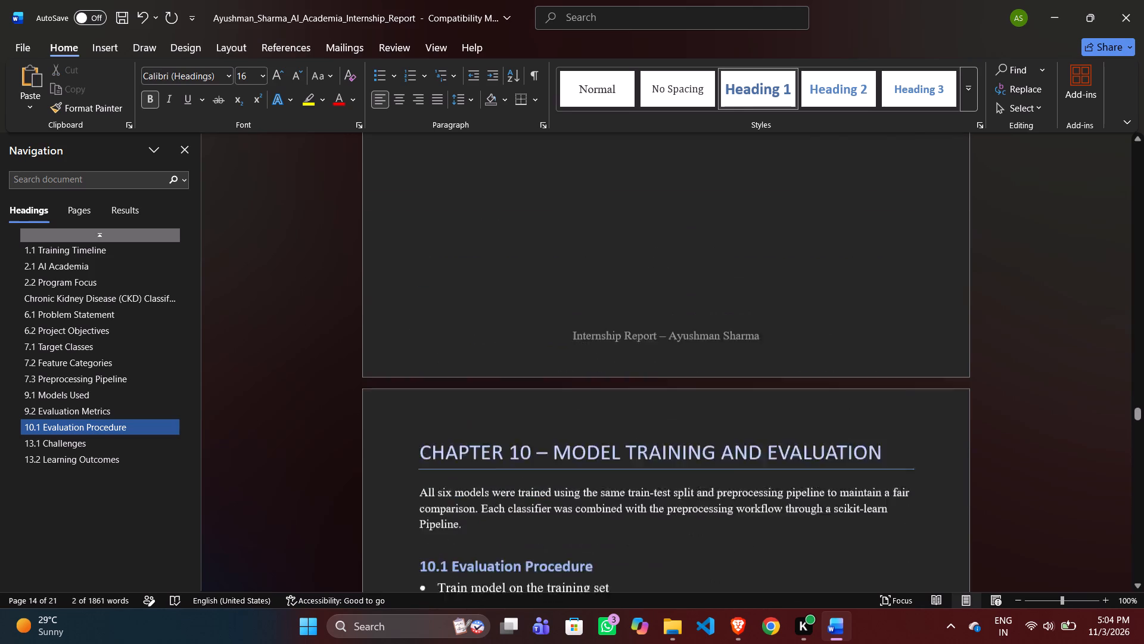
pyautogui.scroll(2, 825, 327)
pyautogui.scroll(-1, 825, 327)
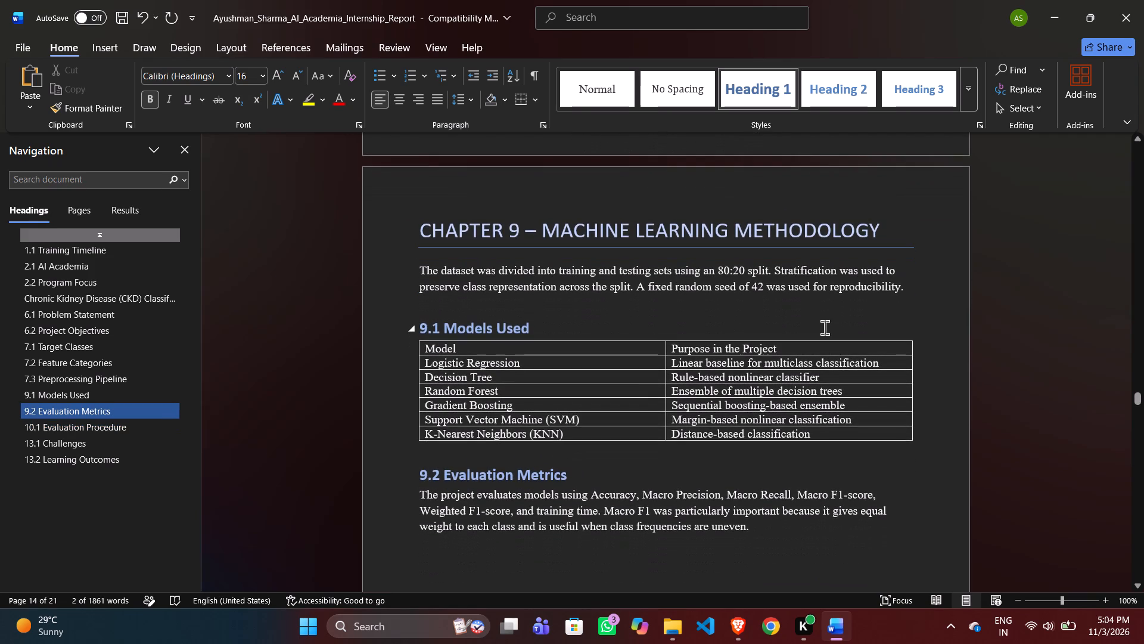
pyautogui.moveTo(422, 270); pyautogui.dragTo(905, 288)
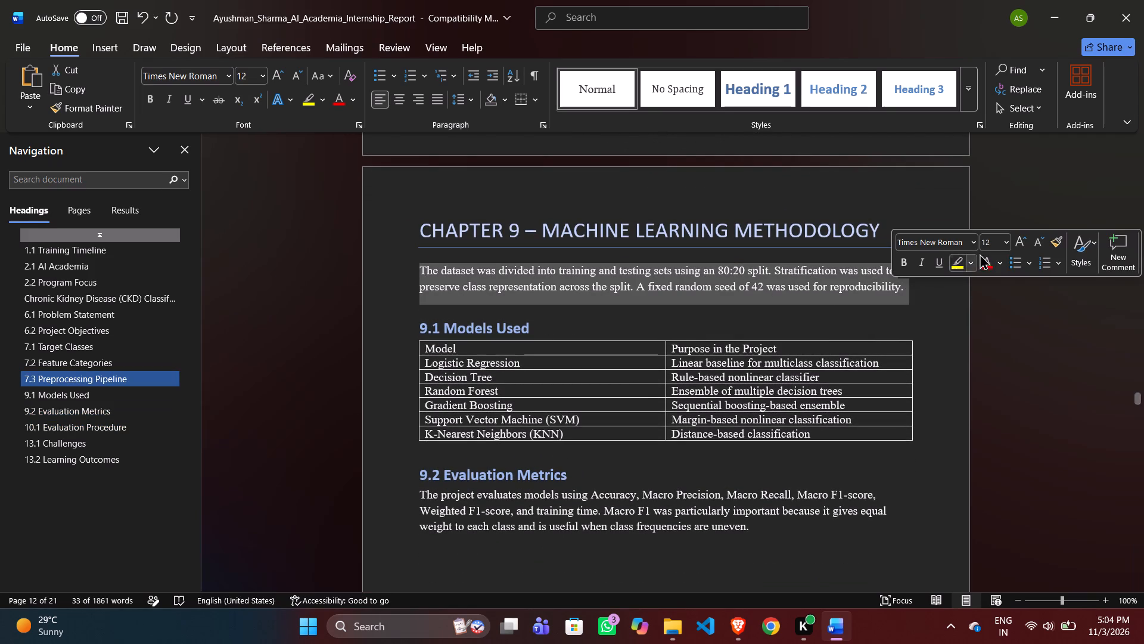
pyautogui.doubleClick(991, 242)
pyautogui.press('BackSpace')
pyautogui.press('3')
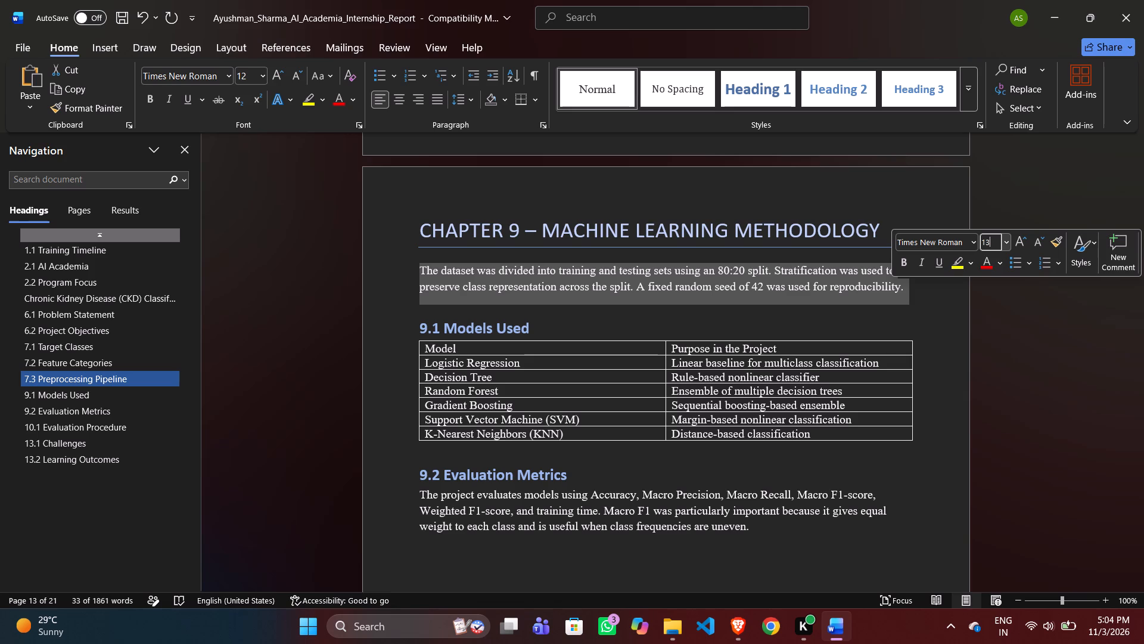
pyautogui.press('Return')
pyautogui.click(766, 339)
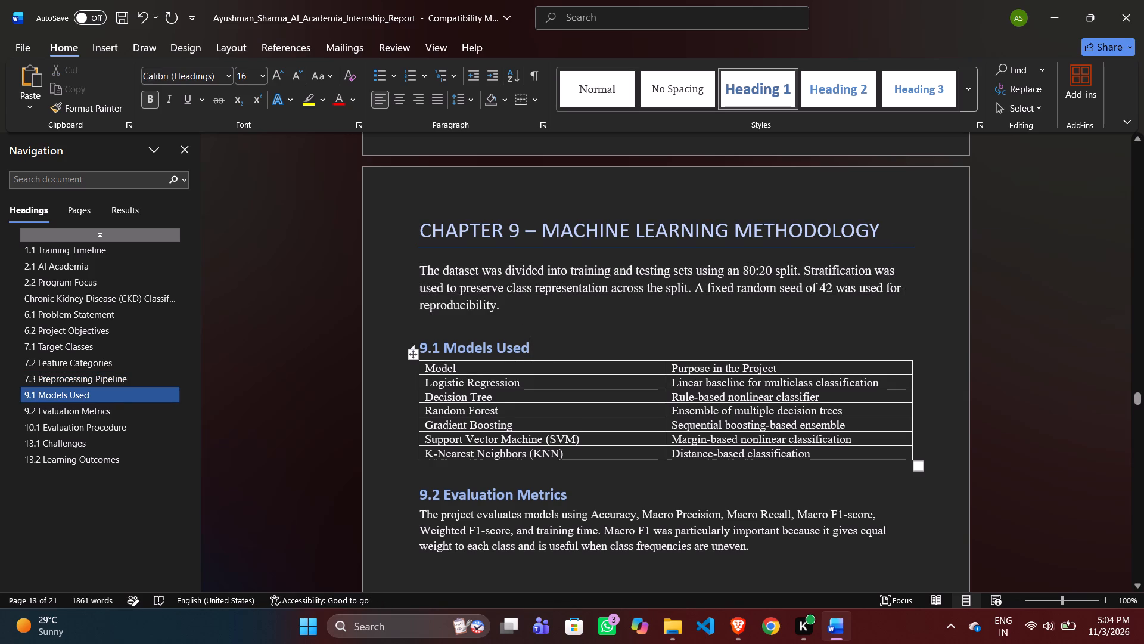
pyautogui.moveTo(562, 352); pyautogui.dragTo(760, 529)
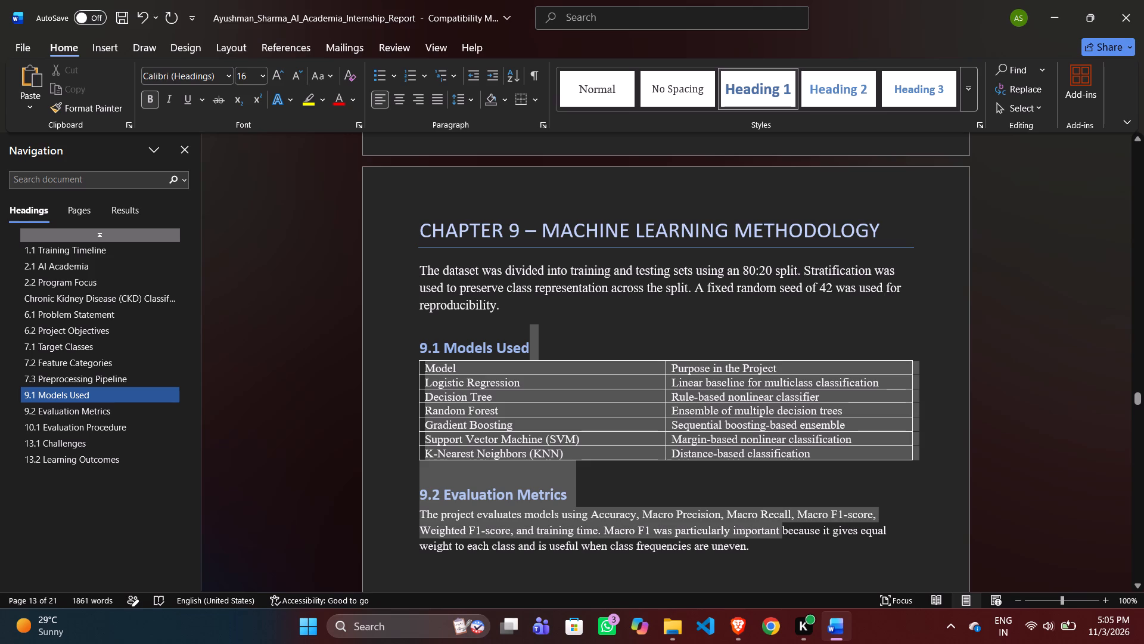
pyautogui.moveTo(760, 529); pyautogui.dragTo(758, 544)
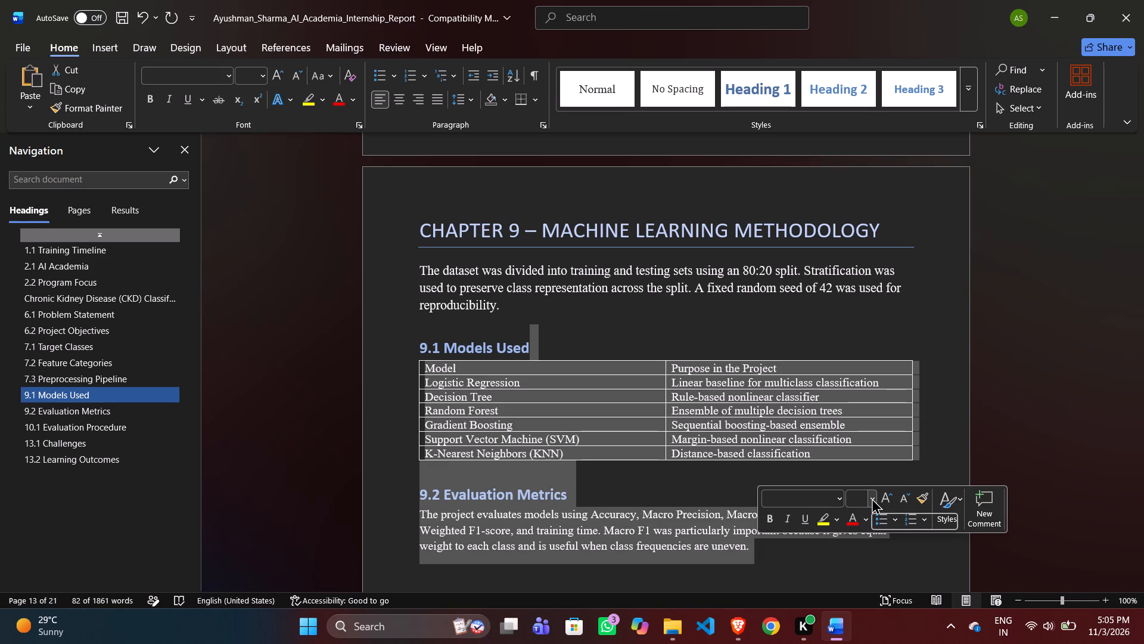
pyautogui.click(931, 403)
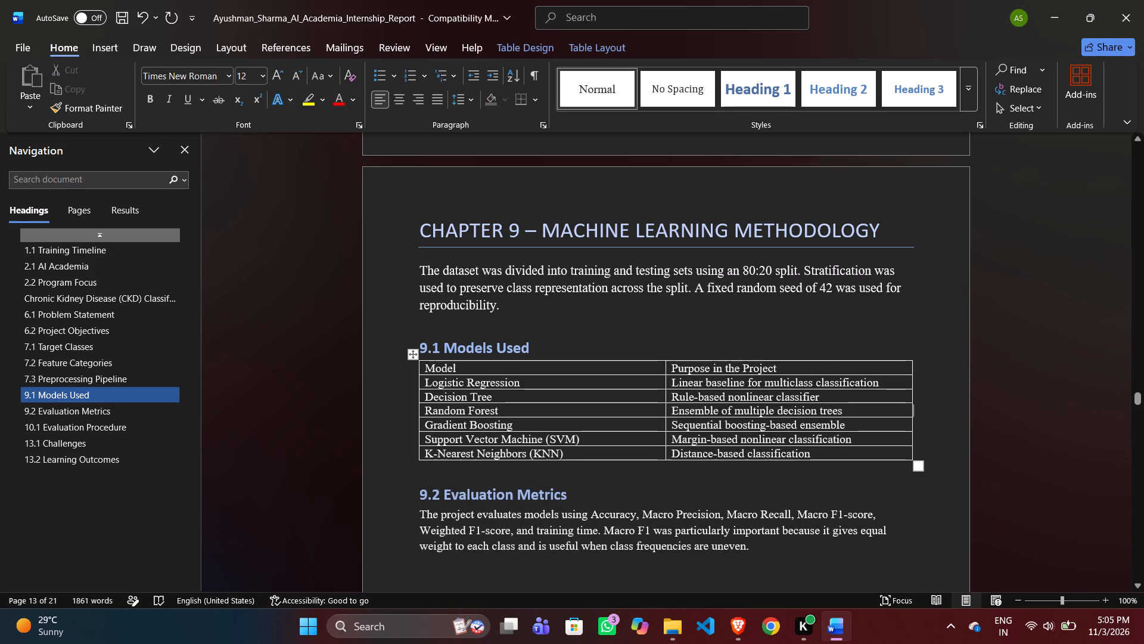
# Stretch the 9.1 Models Used table slightly so that its rows are a little taller and wider.
pyautogui.moveTo(921, 468); pyautogui.dragTo(928, 484)
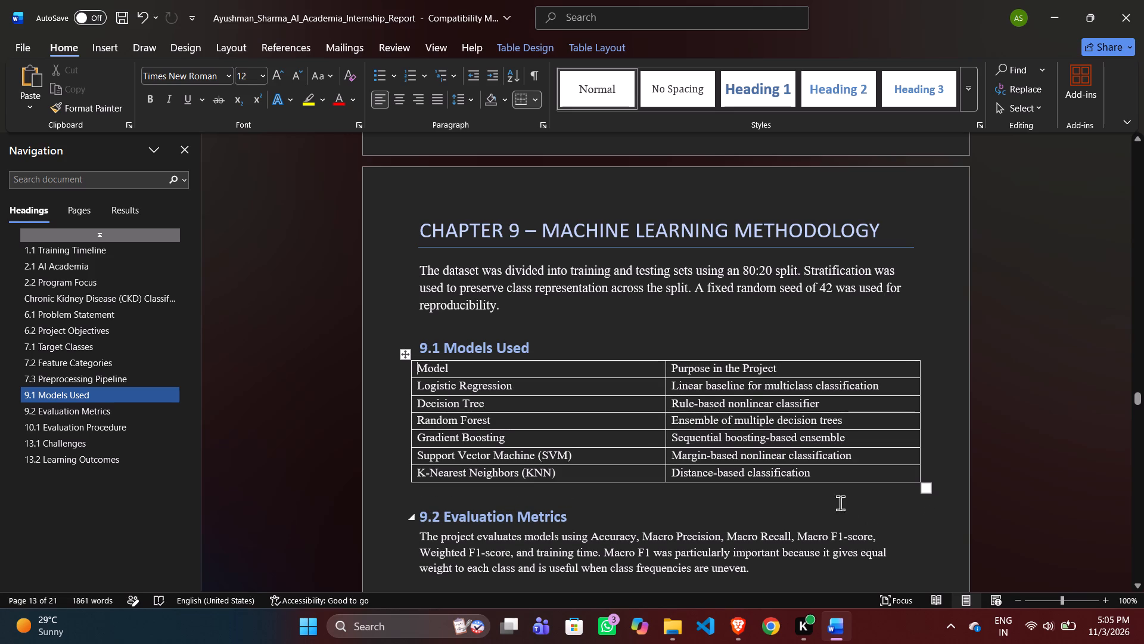
# Set the font size of the paragraph under 9.2 Evaluation Metrics to 14.
pyautogui.scroll(-1, 583, 550)
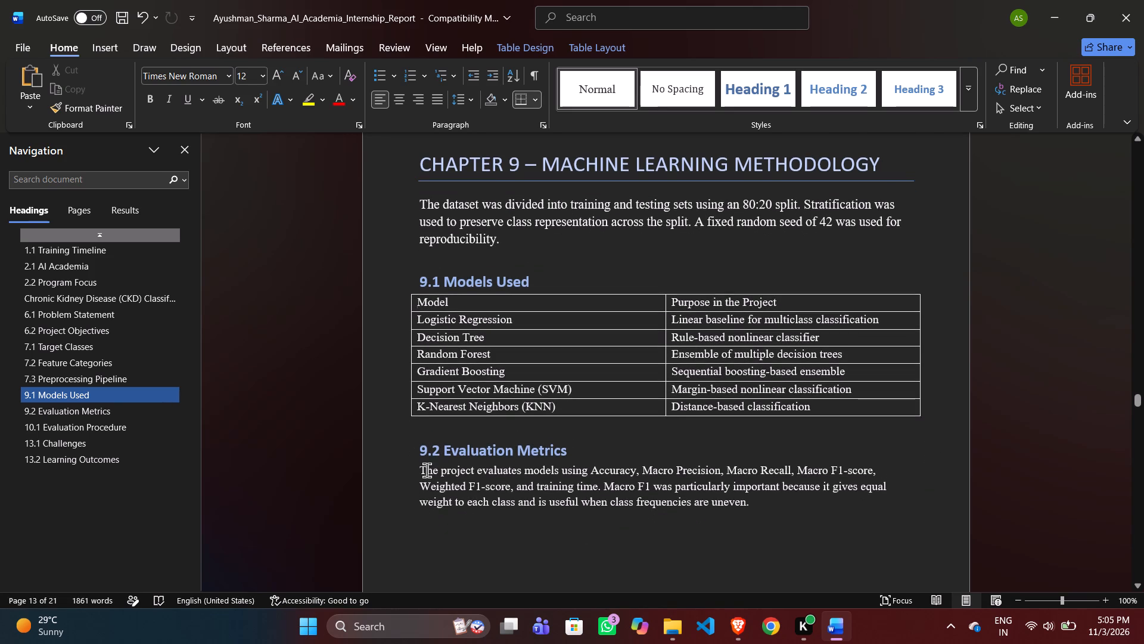
pyautogui.moveTo(424, 467); pyautogui.dragTo(776, 518)
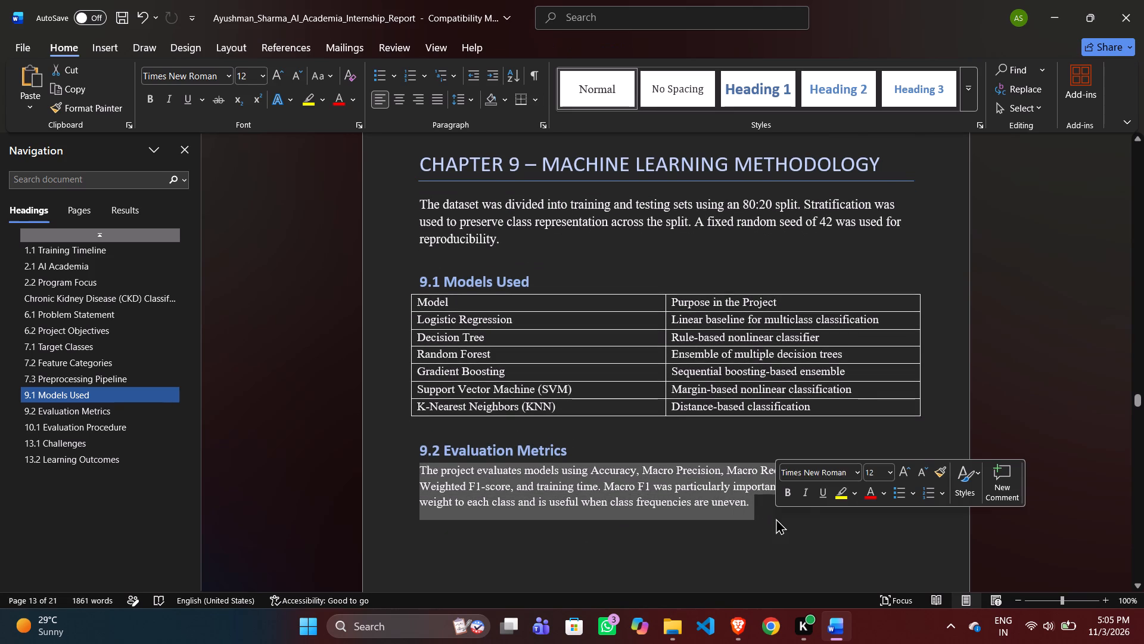
pyautogui.doubleClick(882, 469)
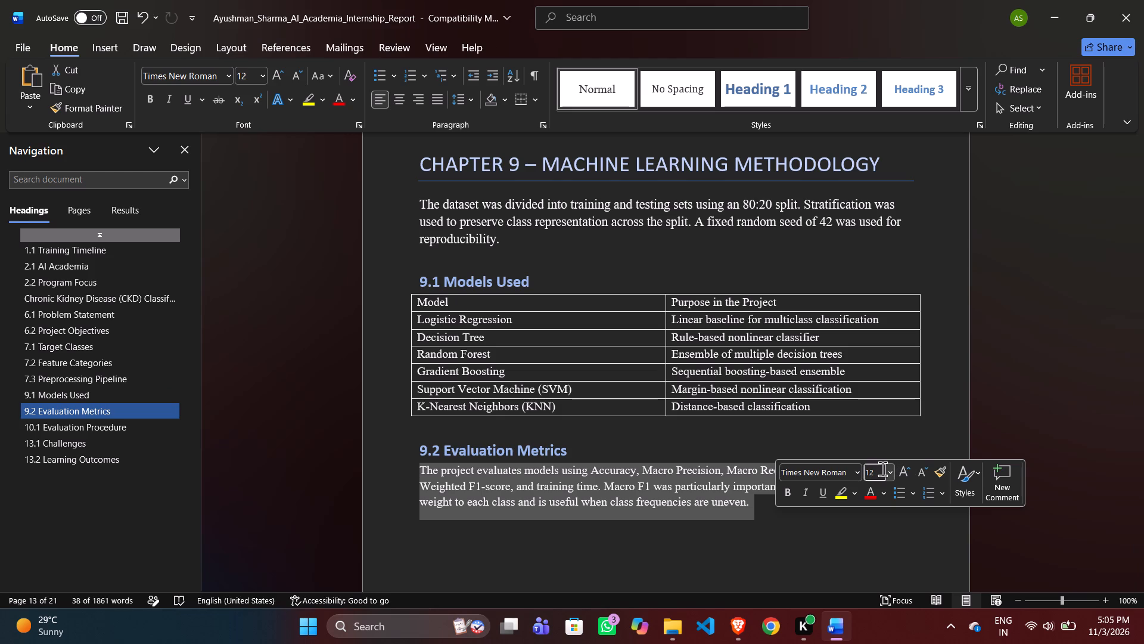
pyautogui.press('BackSpace')
pyautogui.press('4')
pyautogui.press('Return')
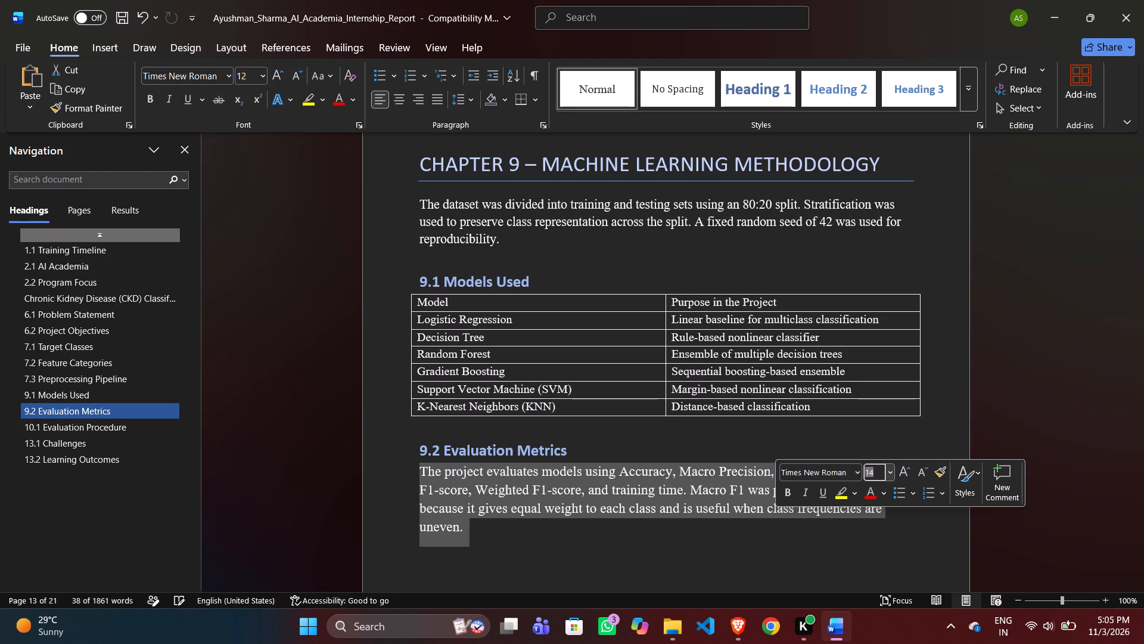
pyautogui.click(801, 439)
# Enlarge the 9.1 Models Used table further, giving its rows clearly more height and the table slightly more width.
pyautogui.scroll(-3, 801, 439)
pyautogui.scroll(2, 801, 439)
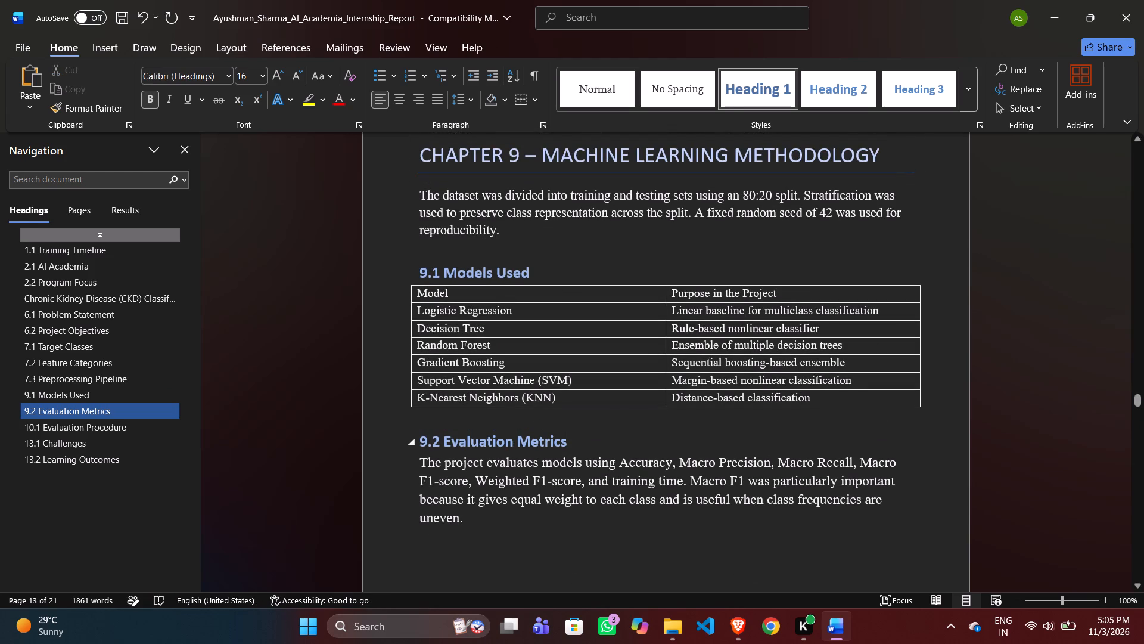
pyautogui.click(918, 402)
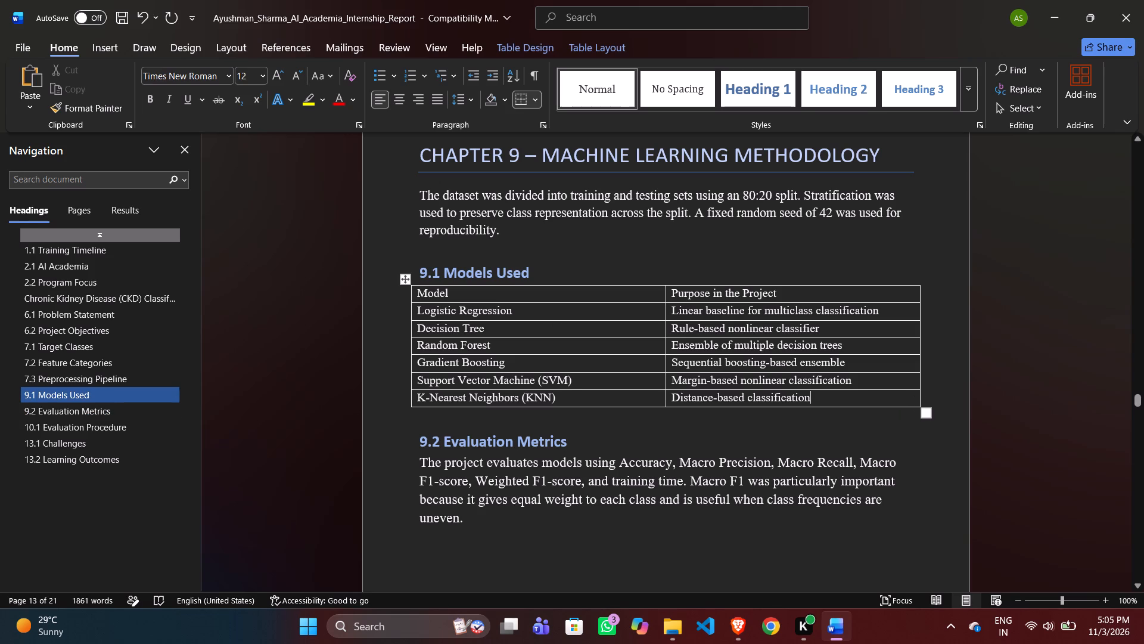
pyautogui.moveTo(929, 415); pyautogui.dragTo(926, 467)
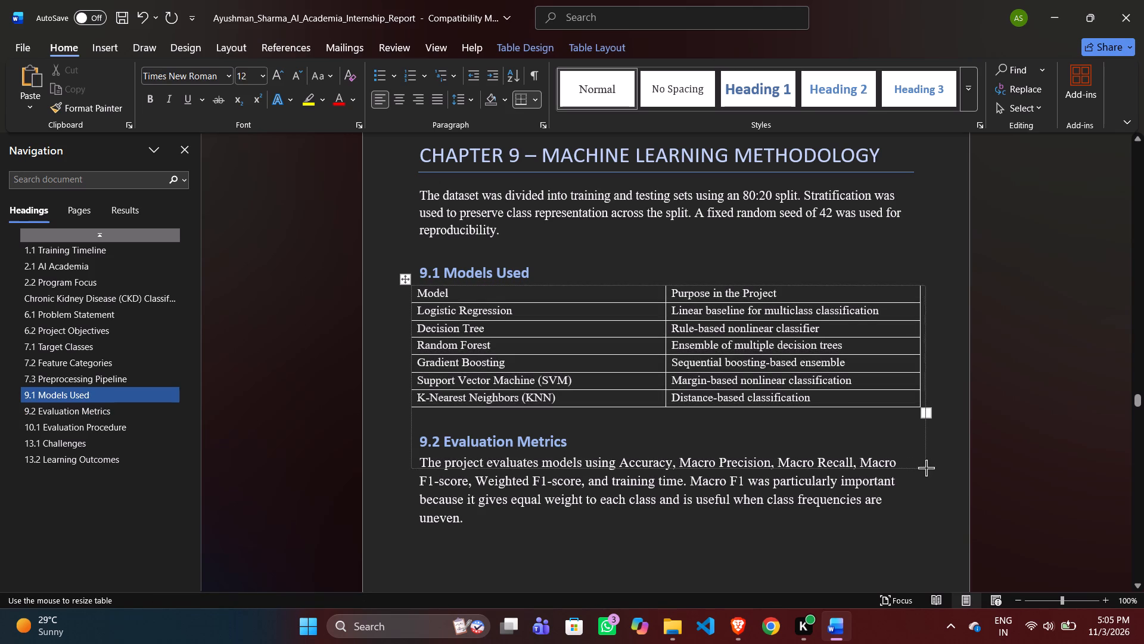
pyautogui.moveTo(926, 467); pyautogui.dragTo(929, 455)
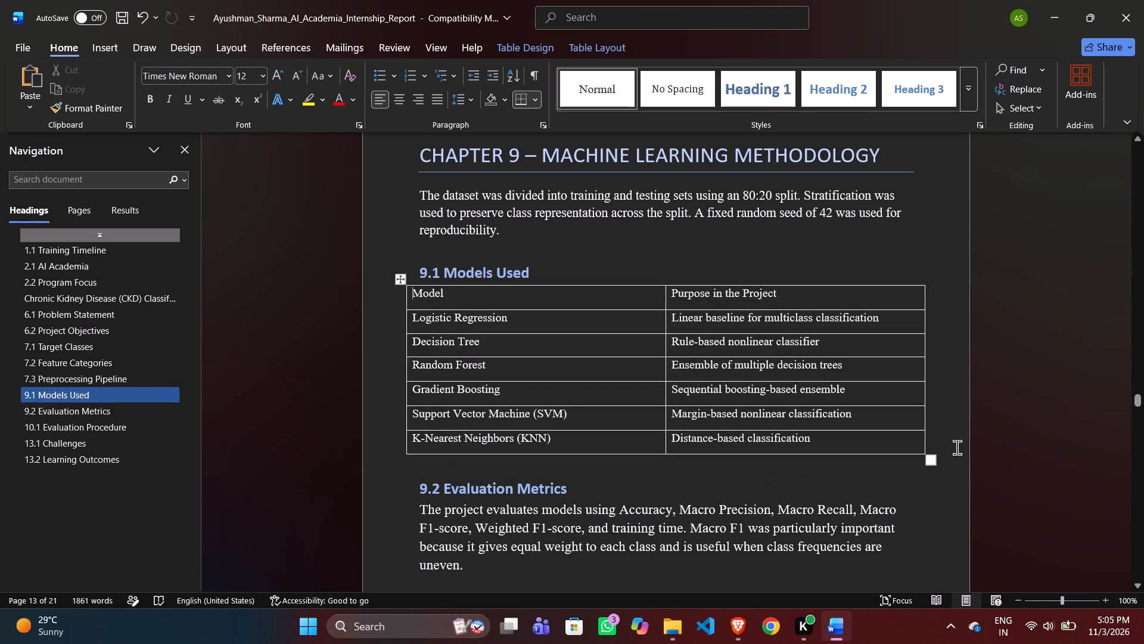
pyautogui.click(953, 445)
# Set the font size of the paragraph, bulleted list and bracketed note under Chapter 8 – Exploratory Data Analysis to 14.
pyautogui.scroll(-3, 953, 445)
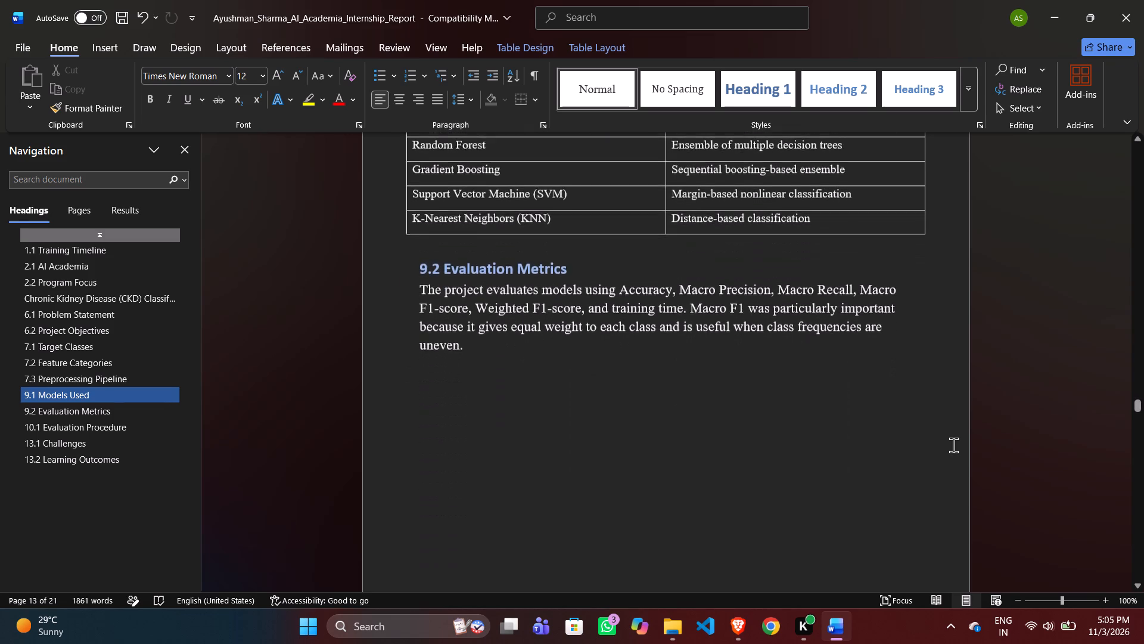
pyautogui.scroll(6, 953, 445)
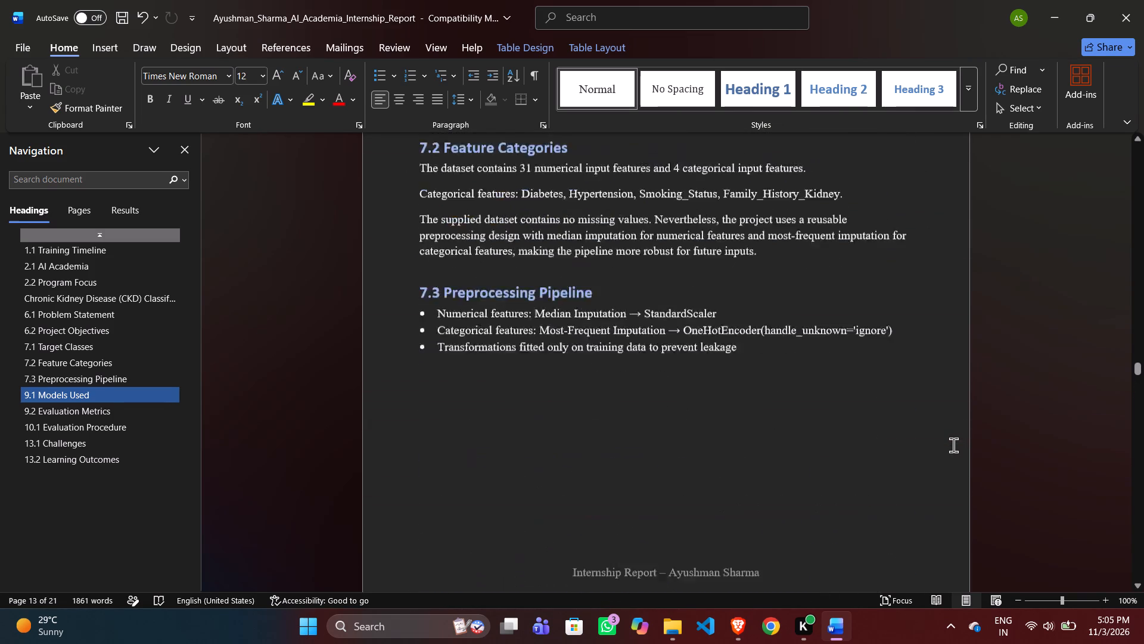
pyautogui.scroll(-3, 953, 445)
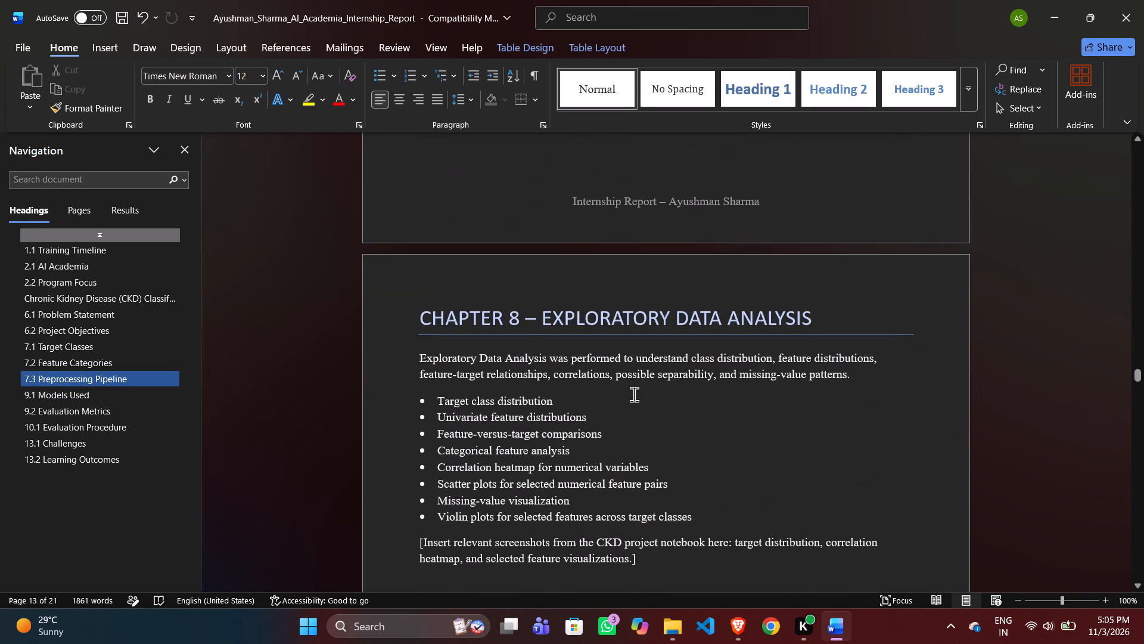
pyautogui.moveTo(419, 352); pyautogui.dragTo(635, 519)
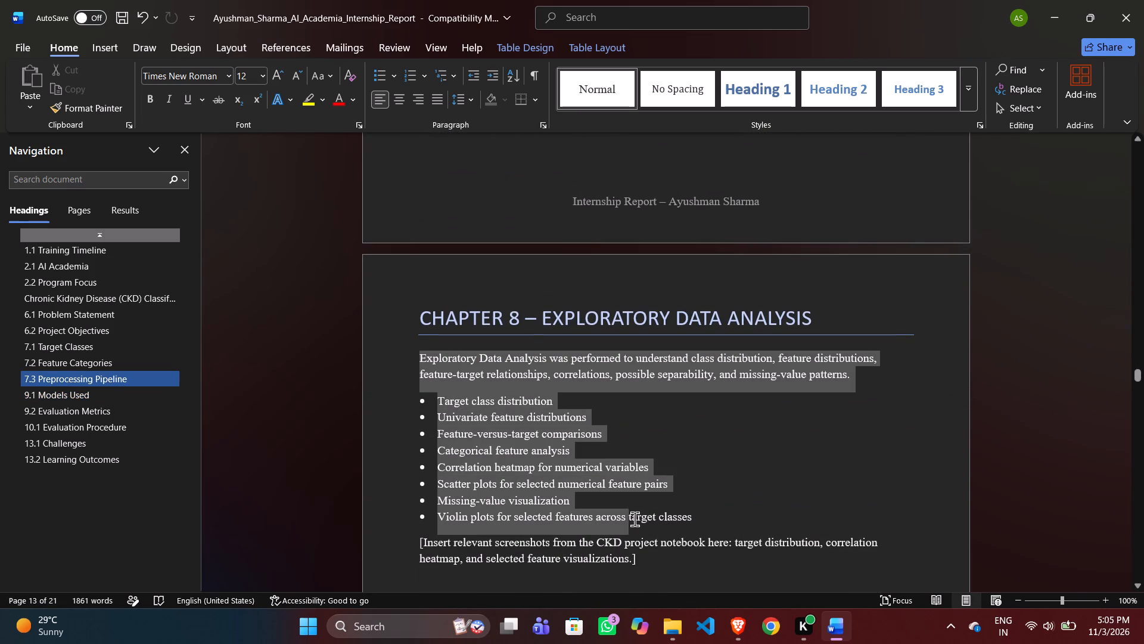
pyautogui.moveTo(635, 519); pyautogui.dragTo(669, 326)
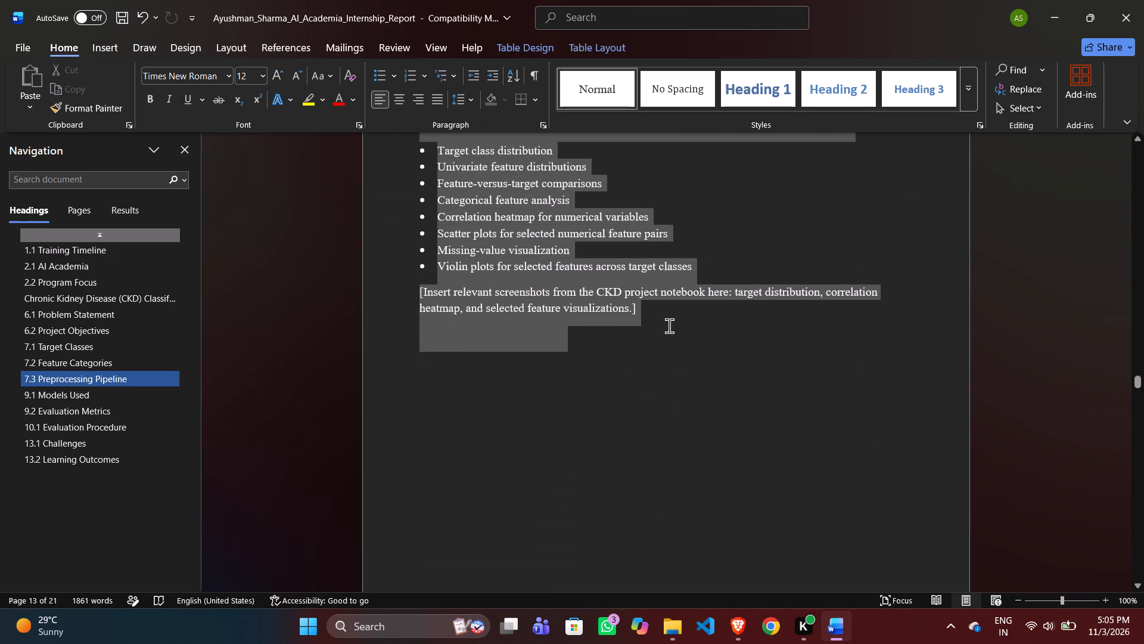
pyautogui.moveTo(669, 326); pyautogui.dragTo(660, 322)
pyautogui.doubleClick(764, 275)
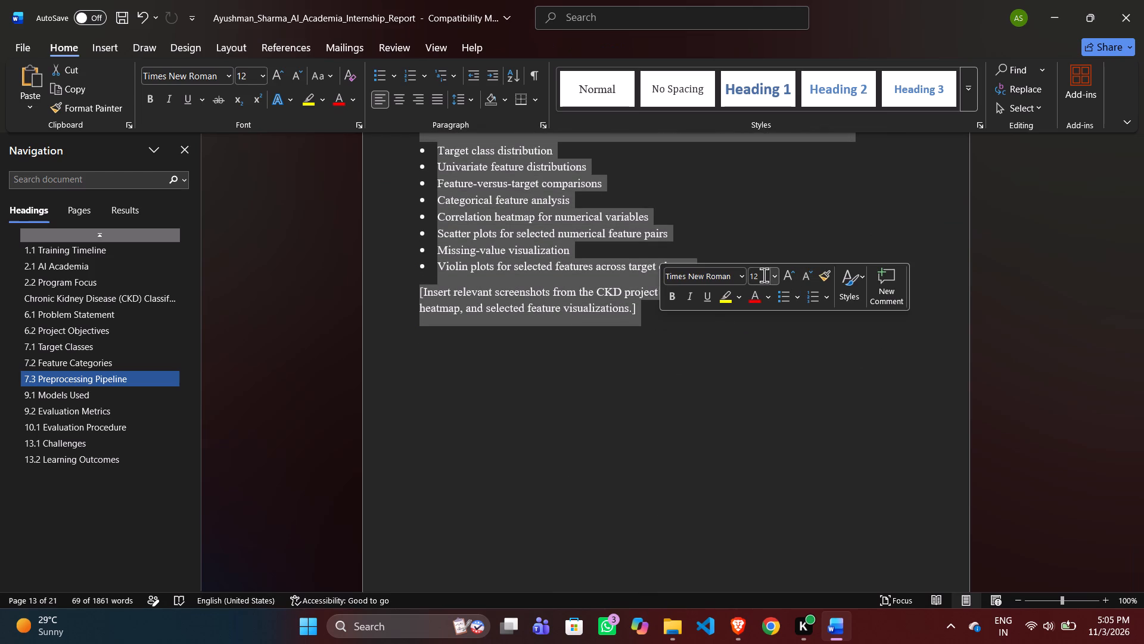
pyautogui.press('BackSpace')
pyautogui.press('4')
pyautogui.press('Return')
pyautogui.click(842, 200)
# Set the font size of the introductory paragraph under Chapter 7 – Dataset Description and Preparation to 14.
pyautogui.scroll(3, 842, 200)
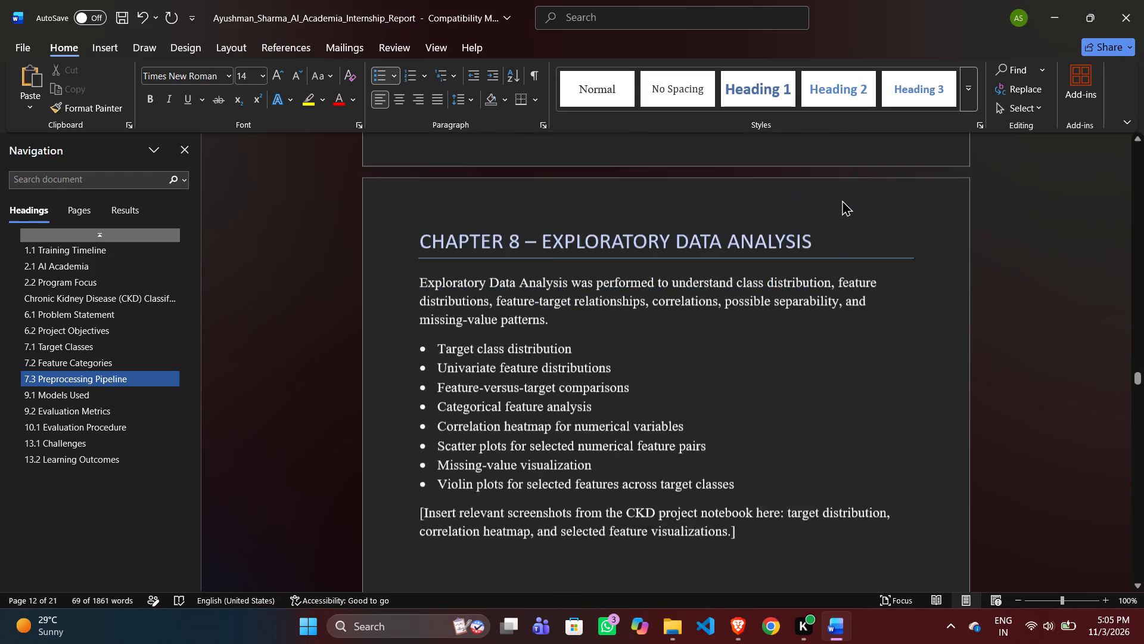
pyautogui.scroll(2, 842, 200)
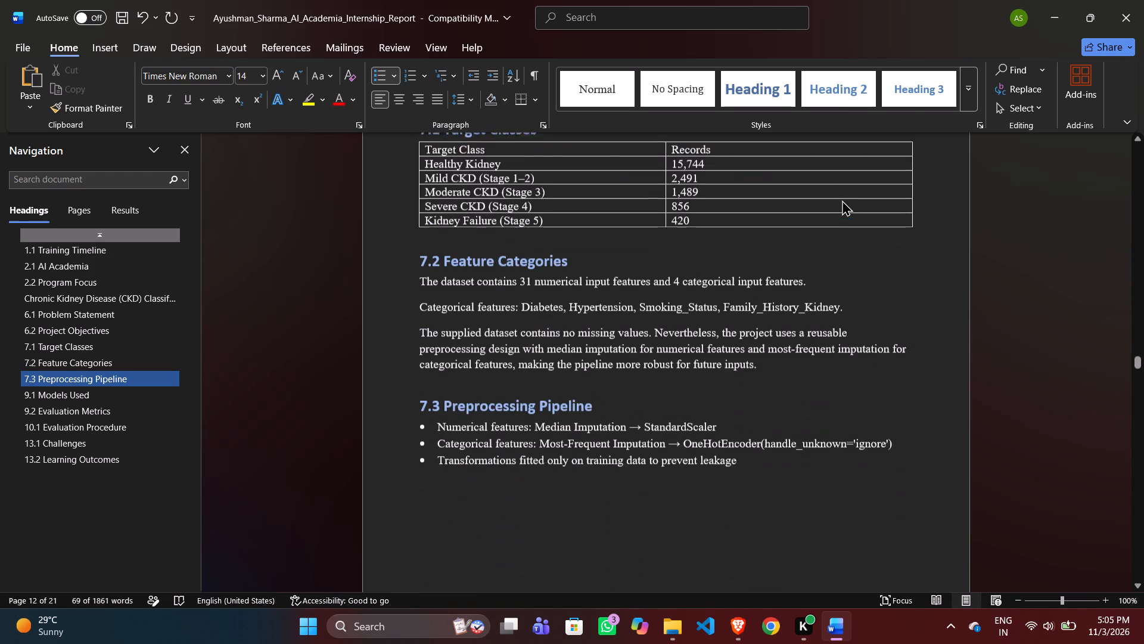
pyautogui.scroll(2, 771, 279)
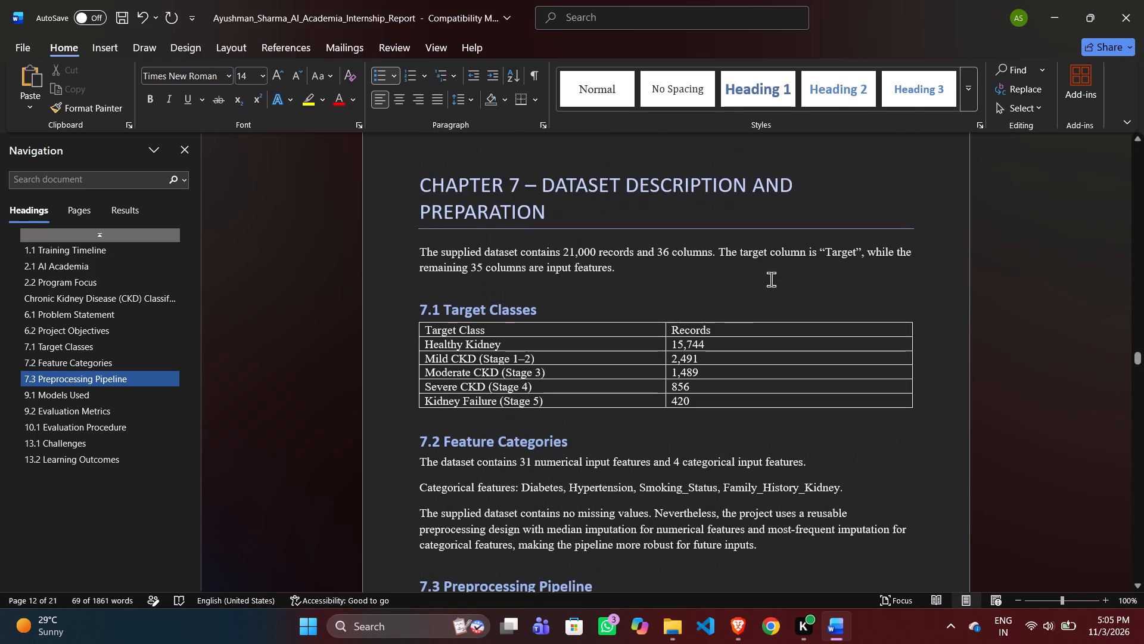
pyautogui.scroll(1, 771, 279)
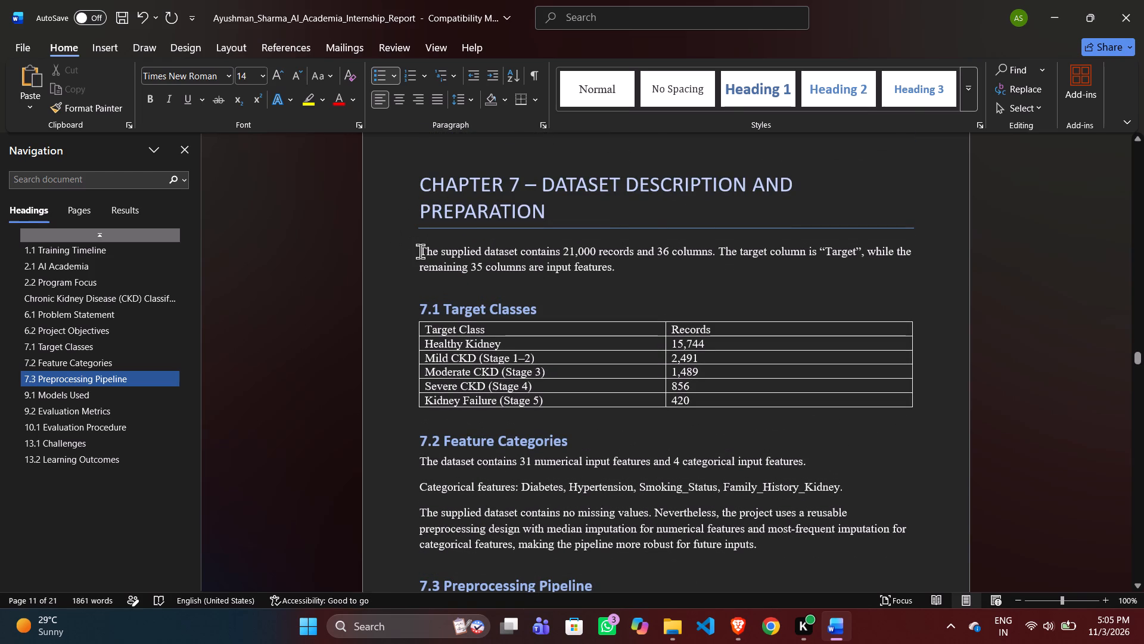
pyautogui.moveTo(420, 251); pyautogui.dragTo(634, 274)
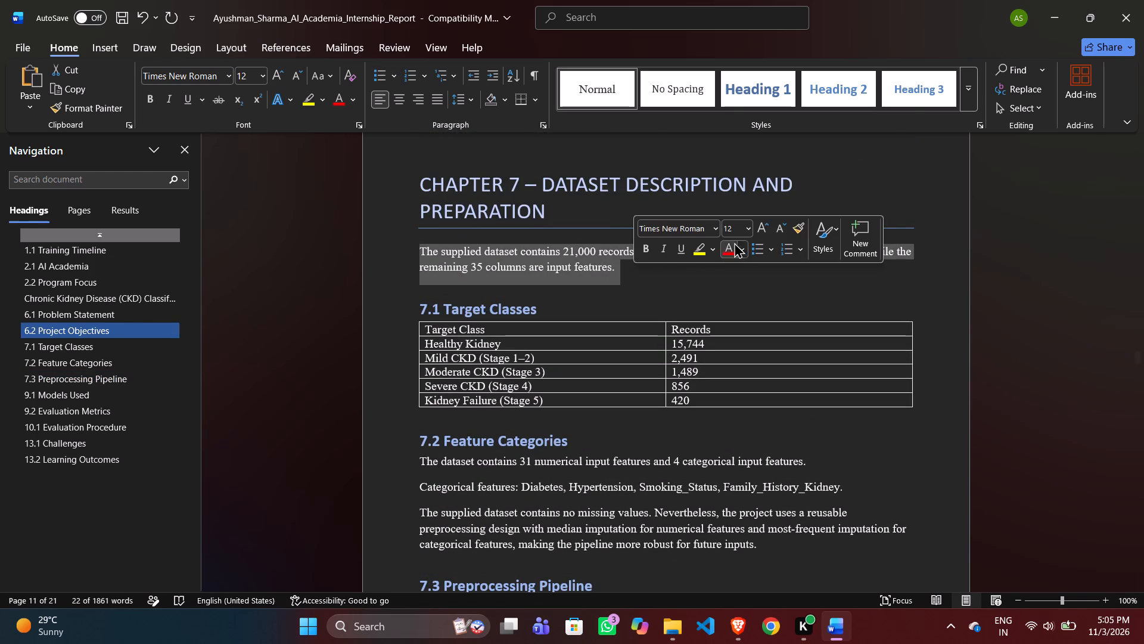
pyautogui.doubleClick(739, 230)
pyautogui.press('BackSpace')
pyautogui.press('4')
pyautogui.press('Return')
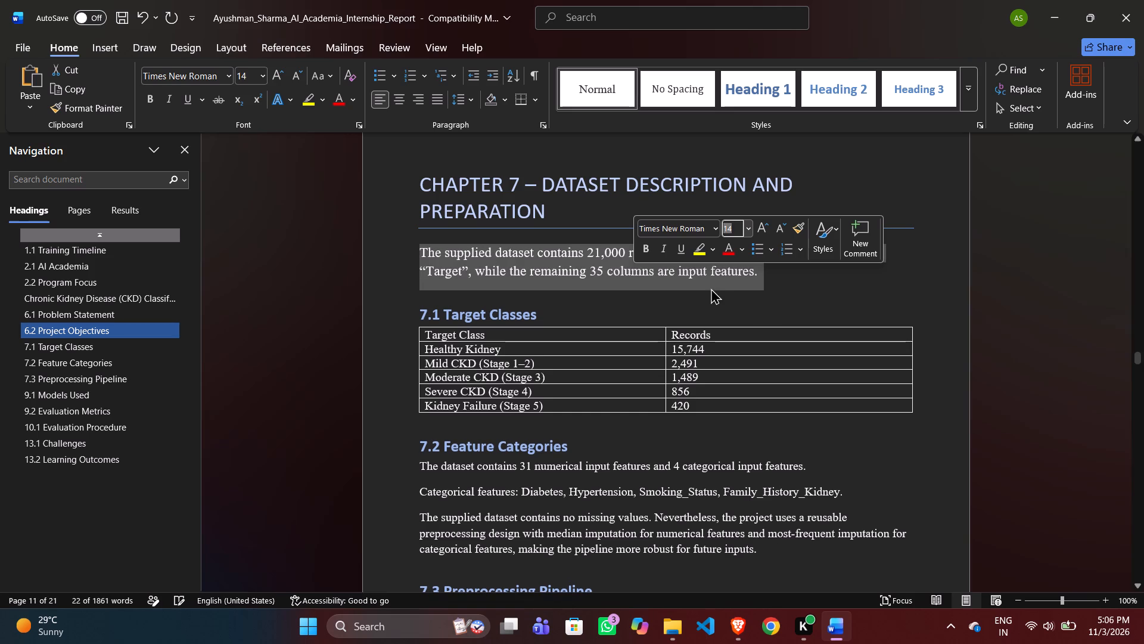
pyautogui.click(821, 311)
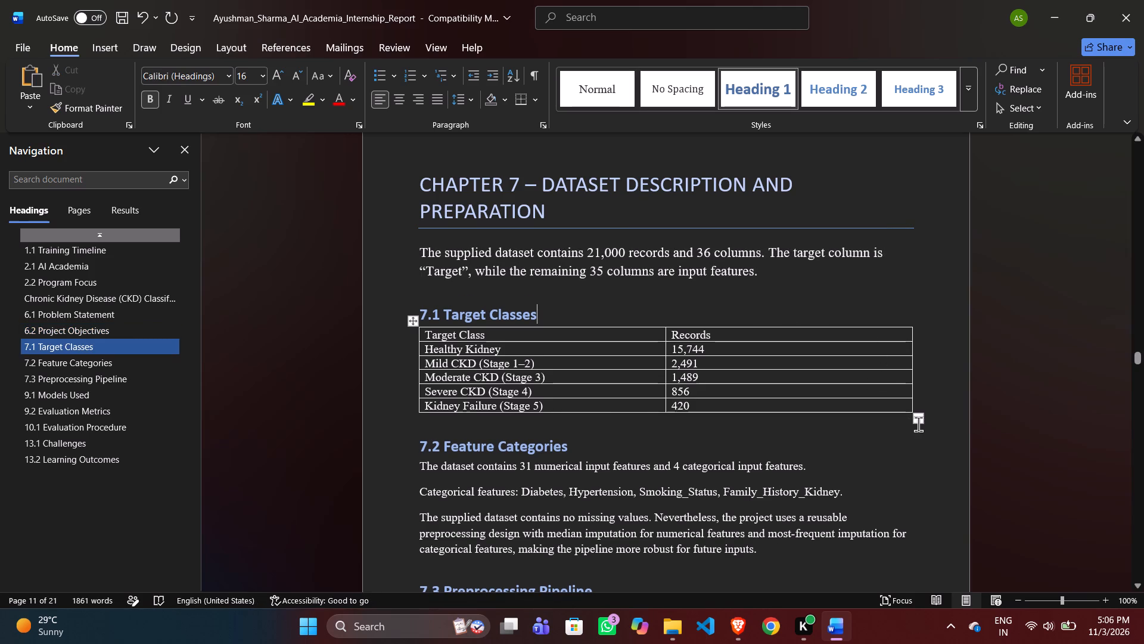
# Enlarge the 7.1 Target Classes table so that its rows are taller and the table slightly wider.
pyautogui.moveTo(920, 417); pyautogui.dragTo(924, 502)
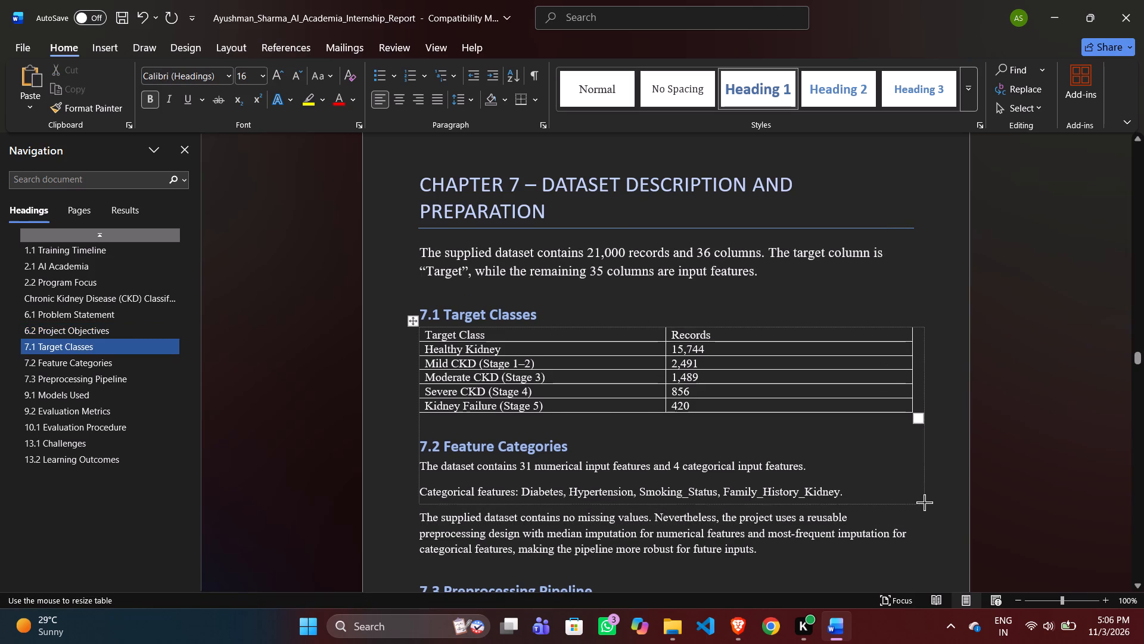
pyautogui.moveTo(924, 502); pyautogui.dragTo(925, 470)
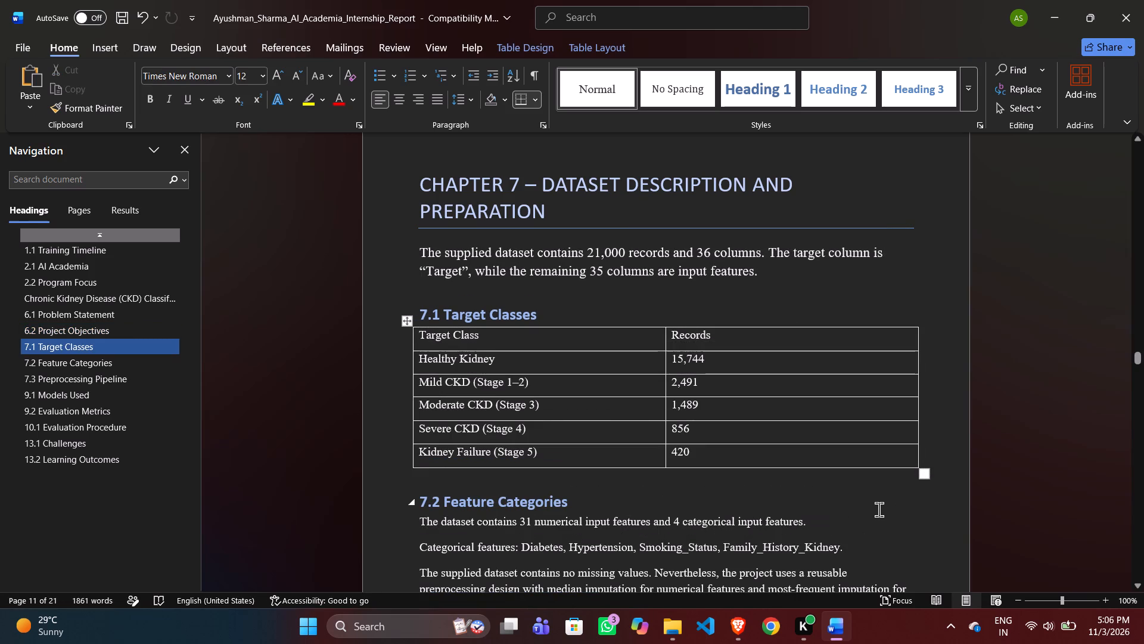
# Set the font size of the bulleted list under 7.3 Preprocessing Pipeline to 14.
pyautogui.scroll(-4, 879, 509)
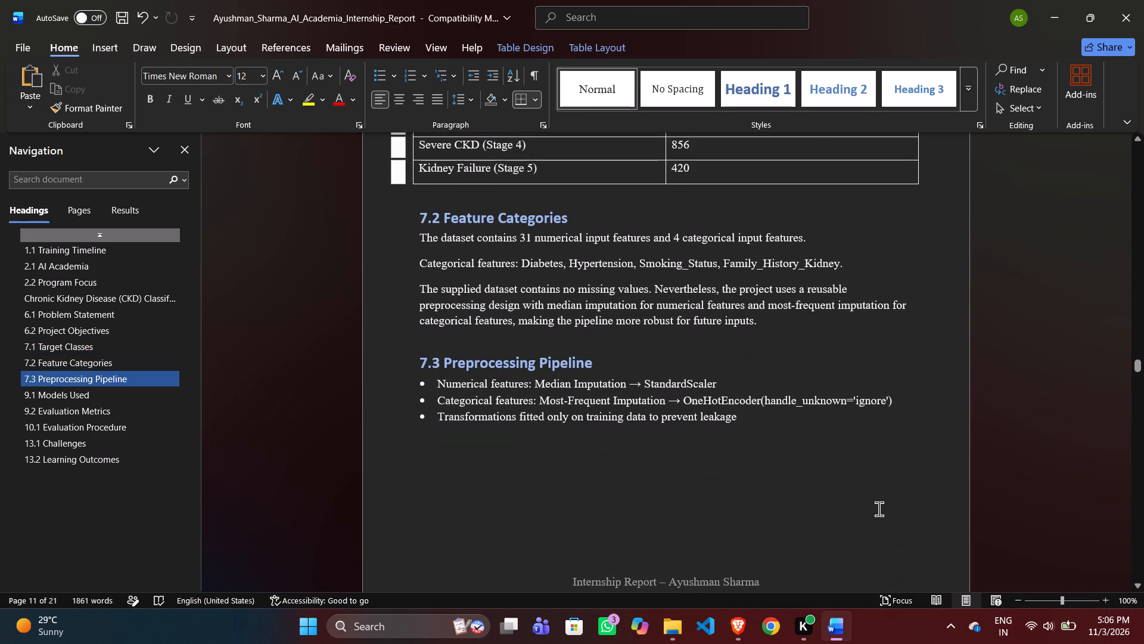
pyautogui.moveTo(433, 383); pyautogui.dragTo(659, 419)
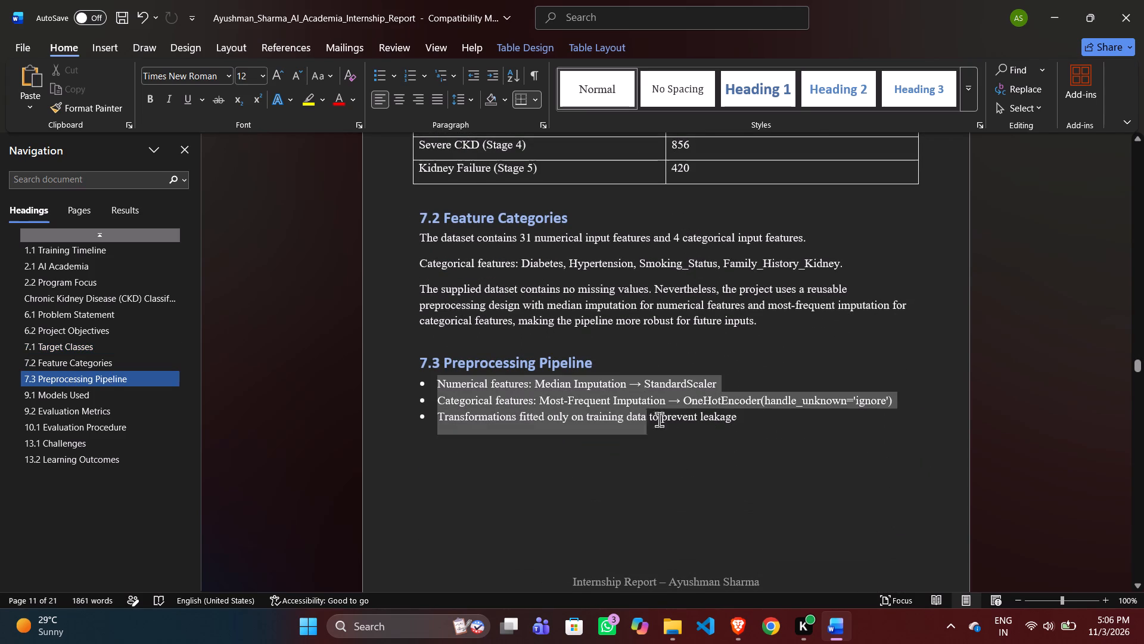
pyautogui.moveTo(659, 419); pyautogui.dragTo(747, 428)
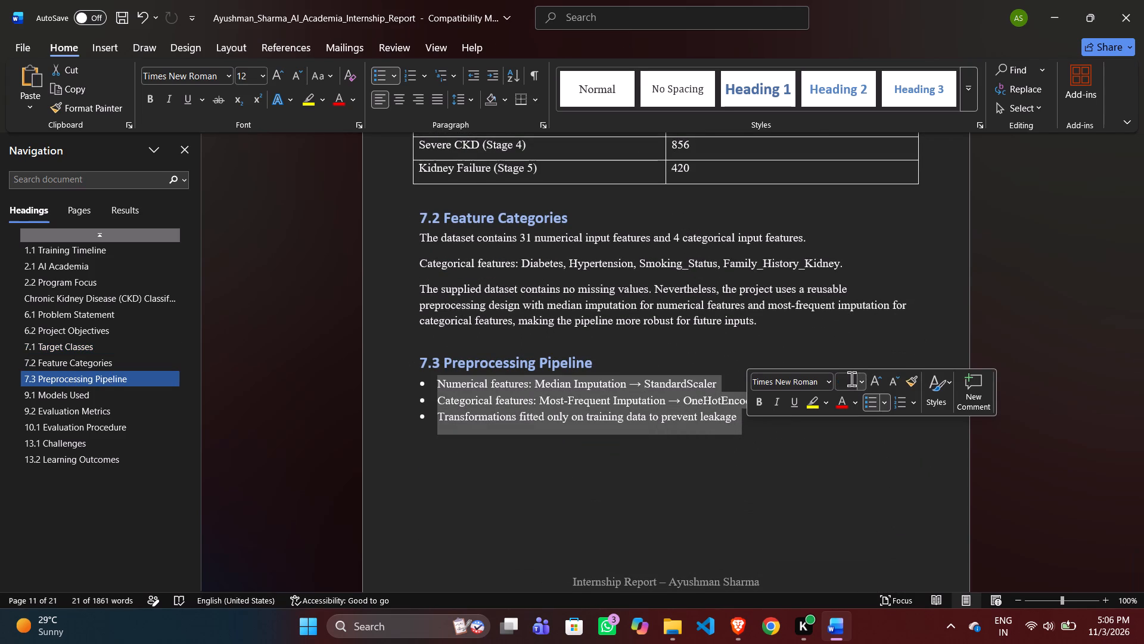
pyautogui.doubleClick(851, 379)
pyautogui.press('BackSpace')
pyautogui.press('4')
pyautogui.press('Return')
pyautogui.click(925, 330)
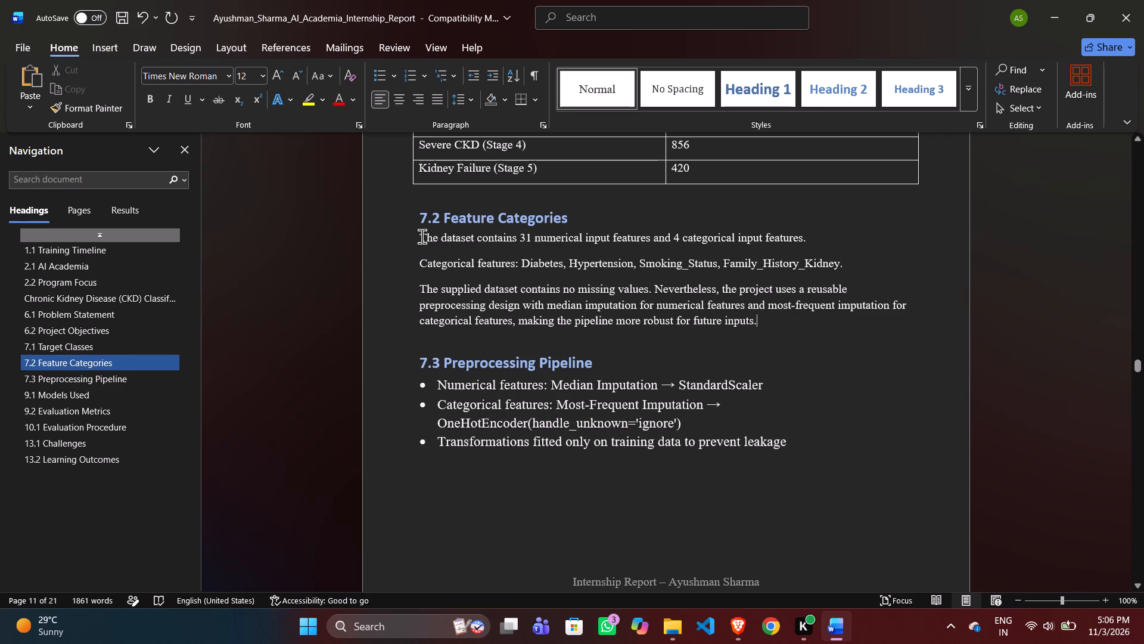
# Set the font size of the three paragraphs under 7.2 Feature Categories to 14.
pyautogui.moveTo(422, 236); pyautogui.dragTo(806, 329)
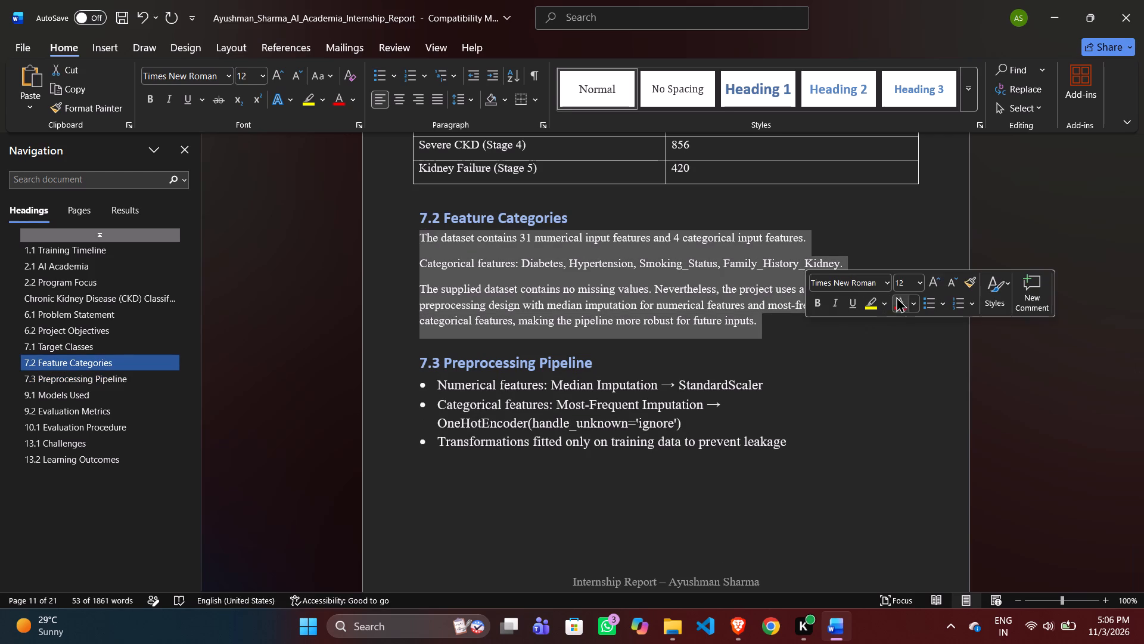
pyautogui.click(907, 283)
pyautogui.doubleClick(907, 283)
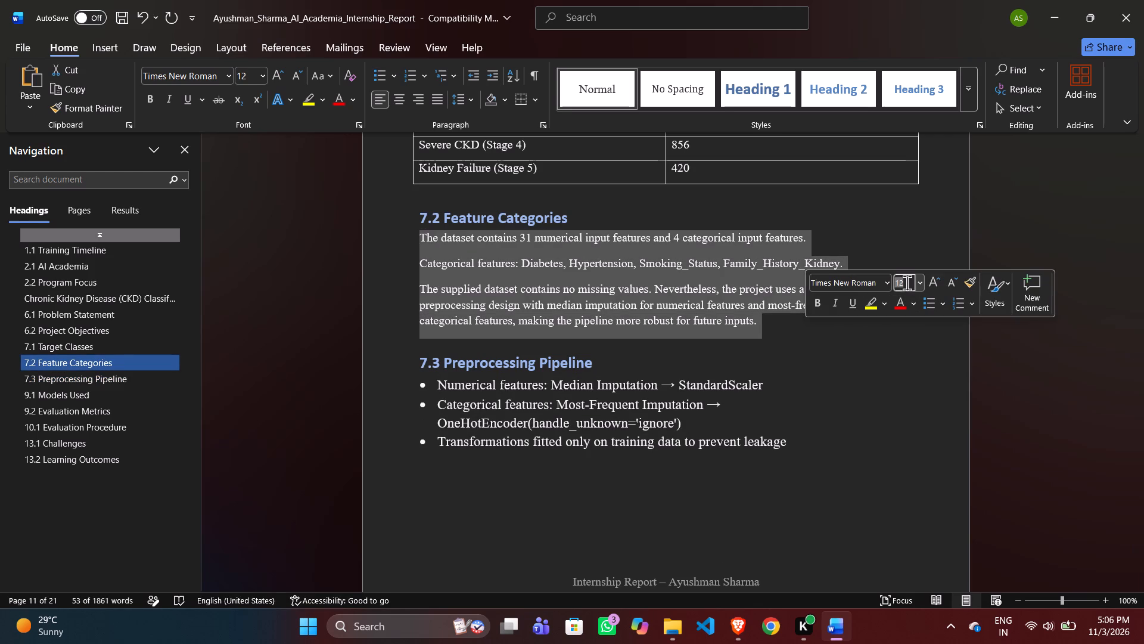
pyautogui.press('BackSpace')
pyautogui.write('14')
pyautogui.press('Return')
pyautogui.click(930, 239)
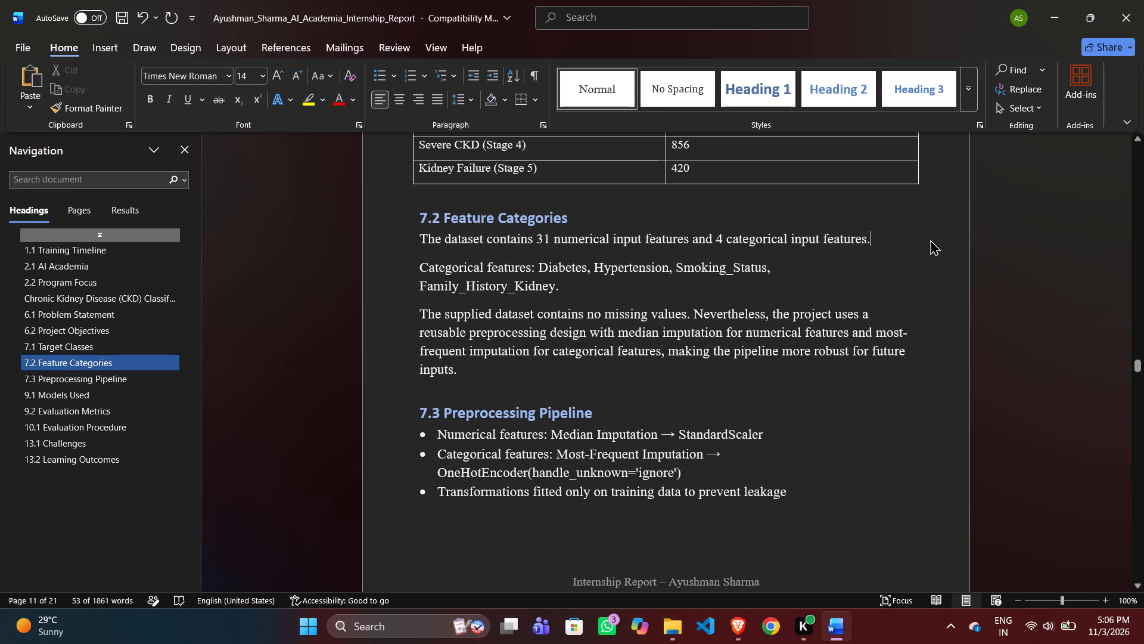
# Set the font size of the paragraph under Chronic Kidney Disease (CKD) Classification Using Machine Learning in Chapter 6 to 14.
pyautogui.scroll(4, 834, 273)
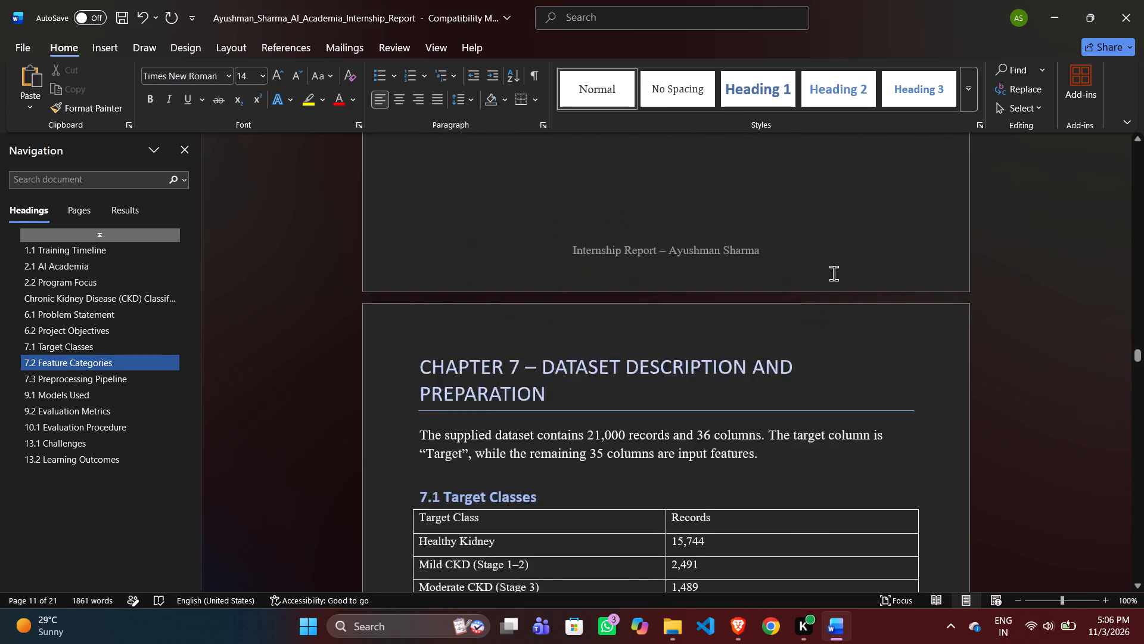
pyautogui.scroll(3, 834, 273)
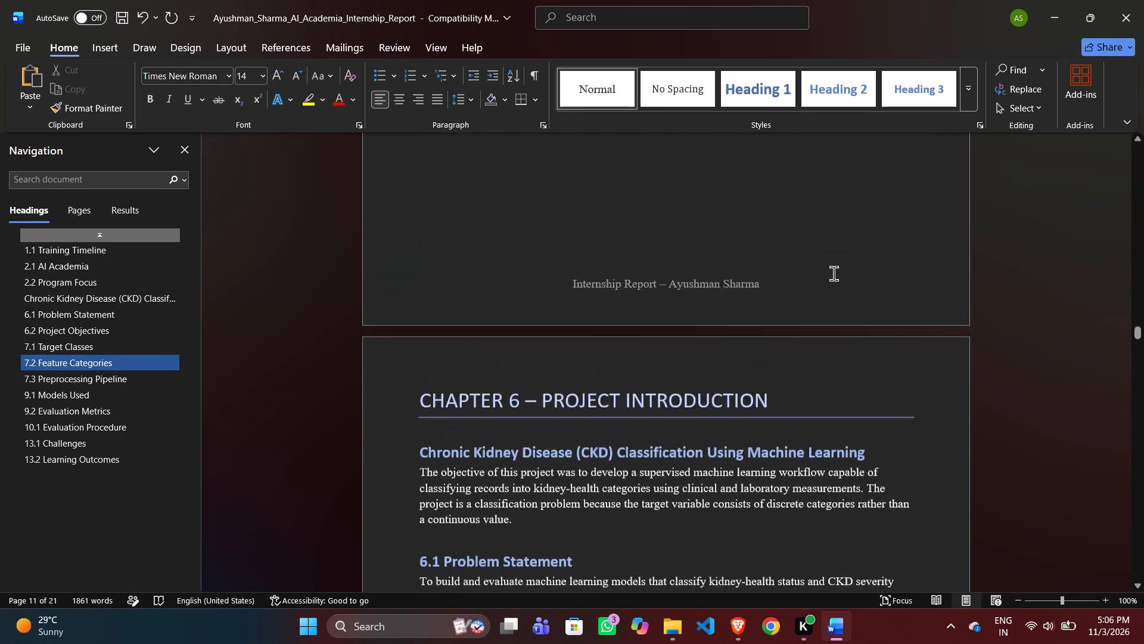
pyautogui.scroll(2, 834, 273)
pyautogui.scroll(-3, 834, 273)
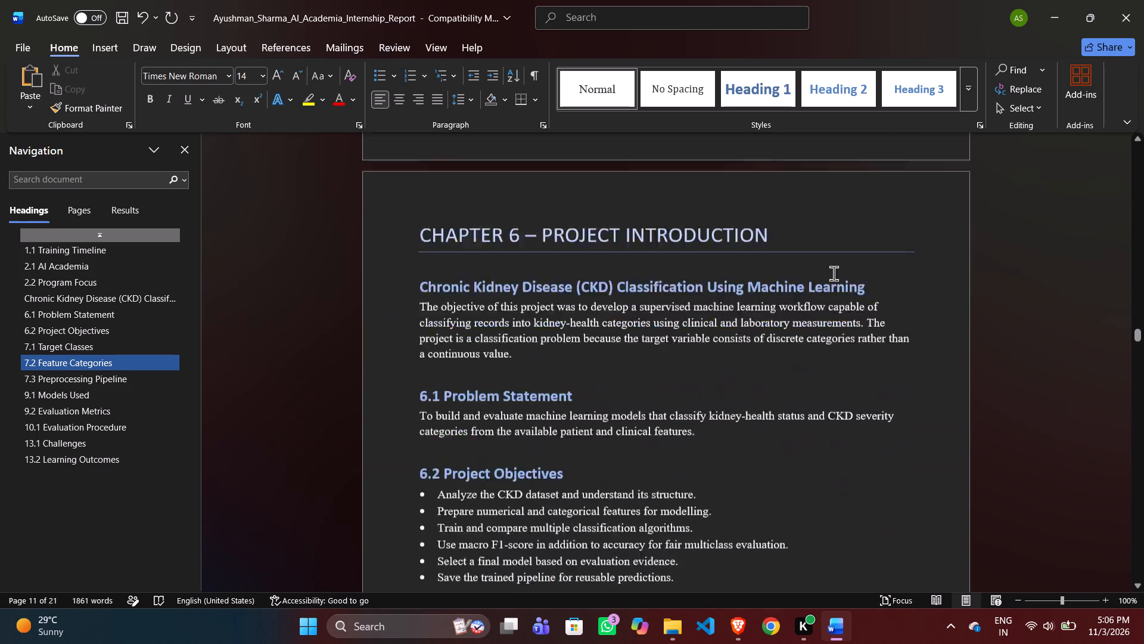
pyautogui.scroll(2, 834, 273)
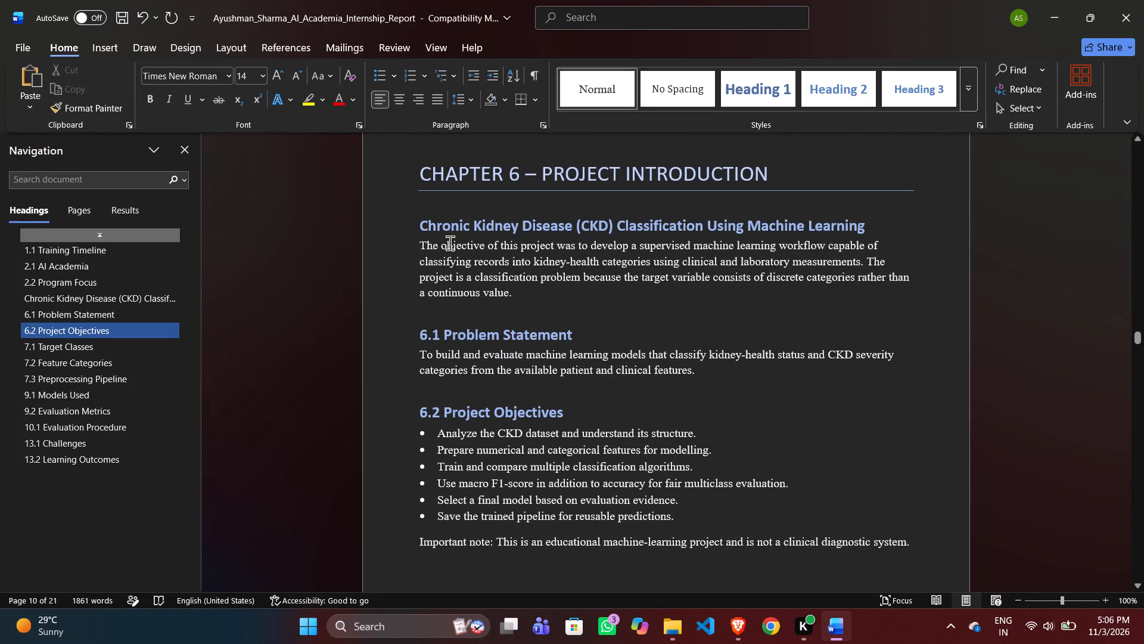
pyautogui.moveTo(419, 240); pyautogui.dragTo(527, 298)
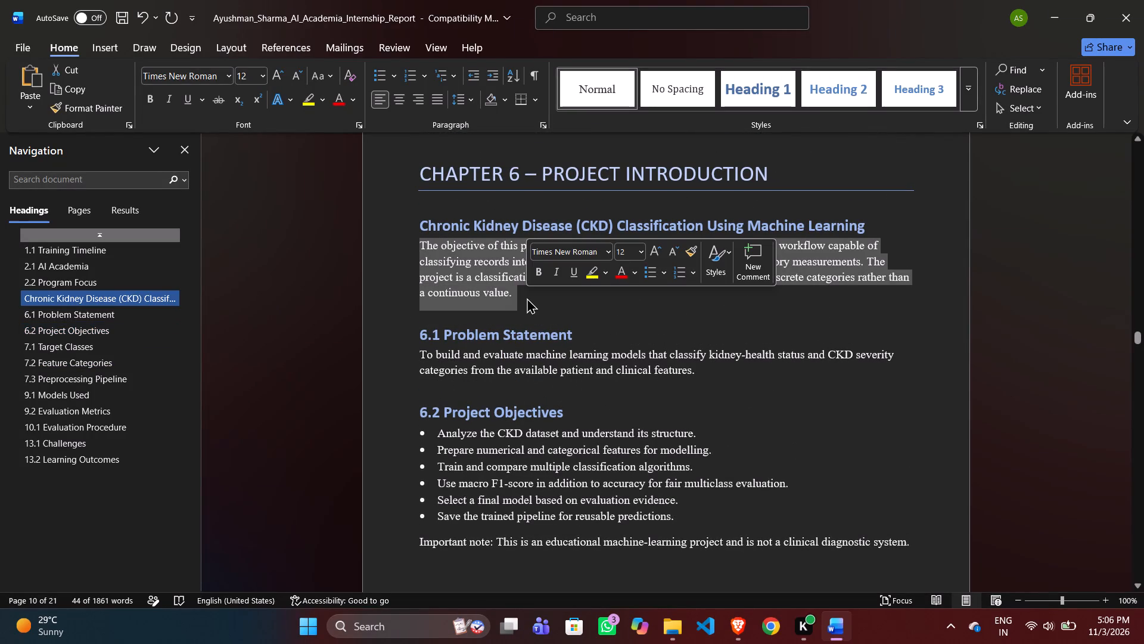
pyautogui.doubleClick(633, 249)
pyautogui.press('BackSpace')
pyautogui.press('3')
pyautogui.press('BackSpace')
pyautogui.press('4')
pyautogui.press('Return')
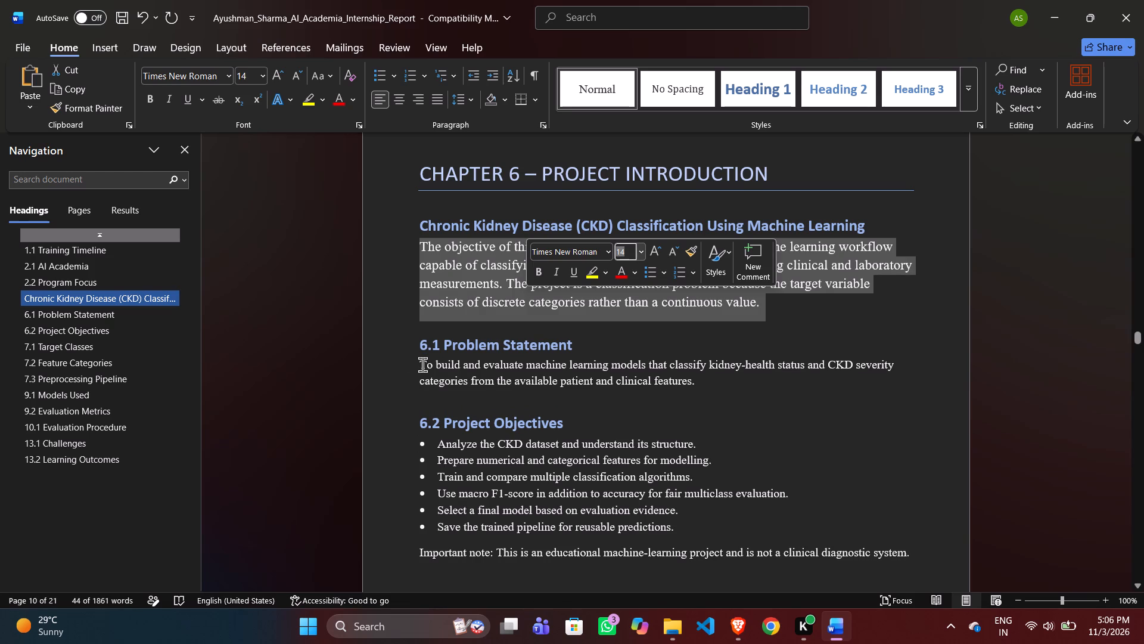
# Set the font size of the paragraph under 6.1 Problem Statement to 14.
pyautogui.moveTo(422, 365); pyautogui.dragTo(698, 389)
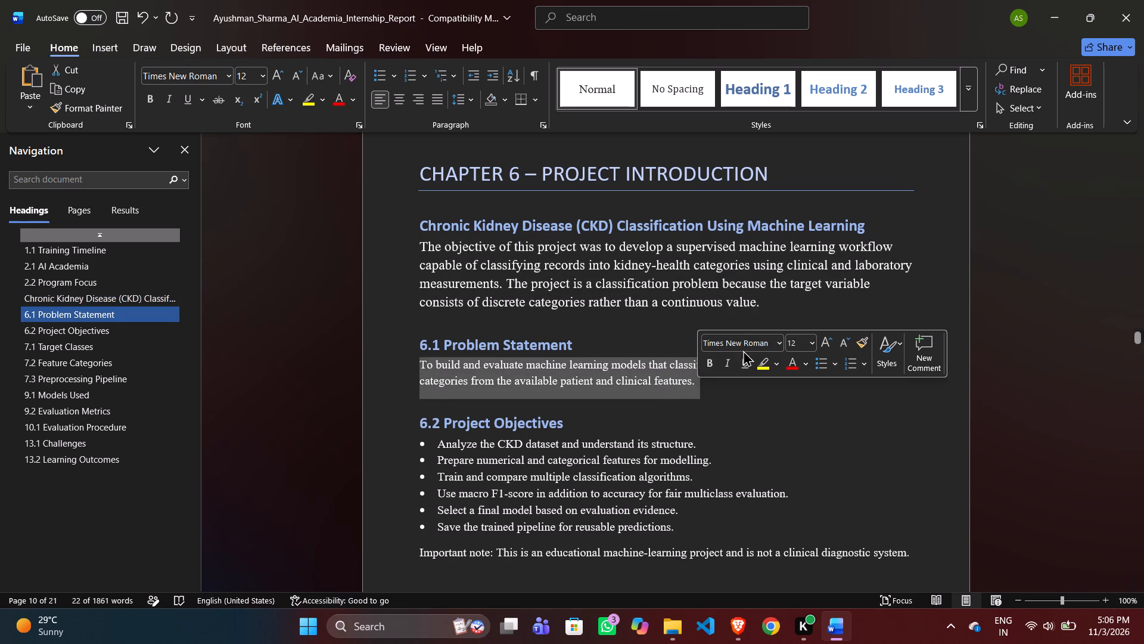
pyautogui.doubleClick(805, 340)
pyautogui.press('BackSpace')
pyautogui.press('4')
pyautogui.press('Return')
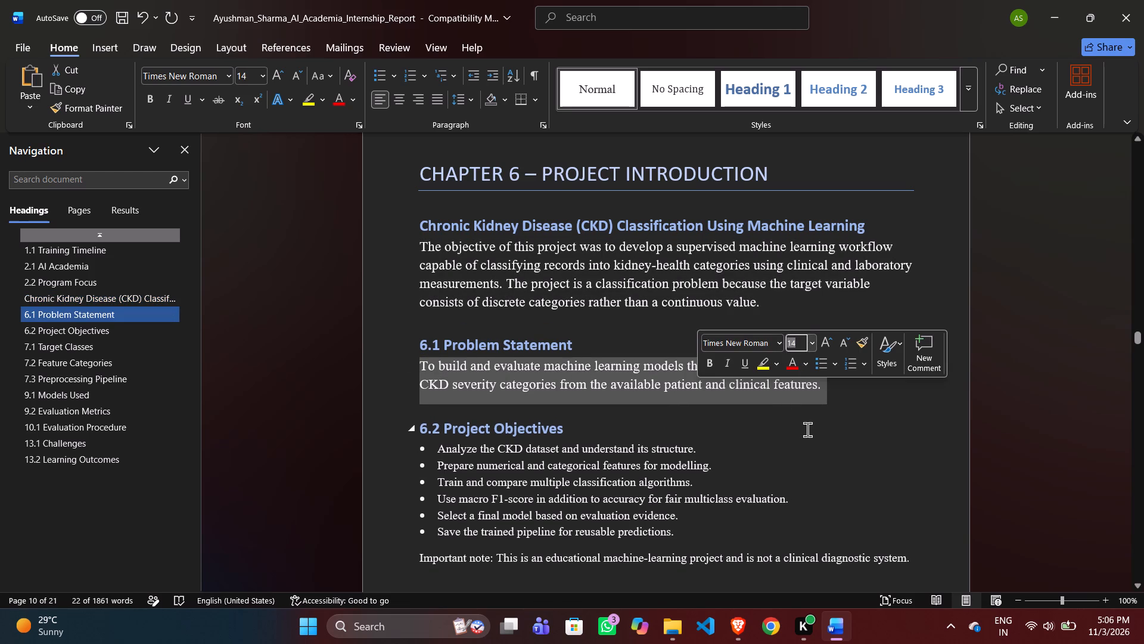
pyautogui.click(807, 429)
# Set the font size of the bulleted list and the important note under 6.2 Project Objectives to 14.
pyautogui.scroll(-1, 663, 431)
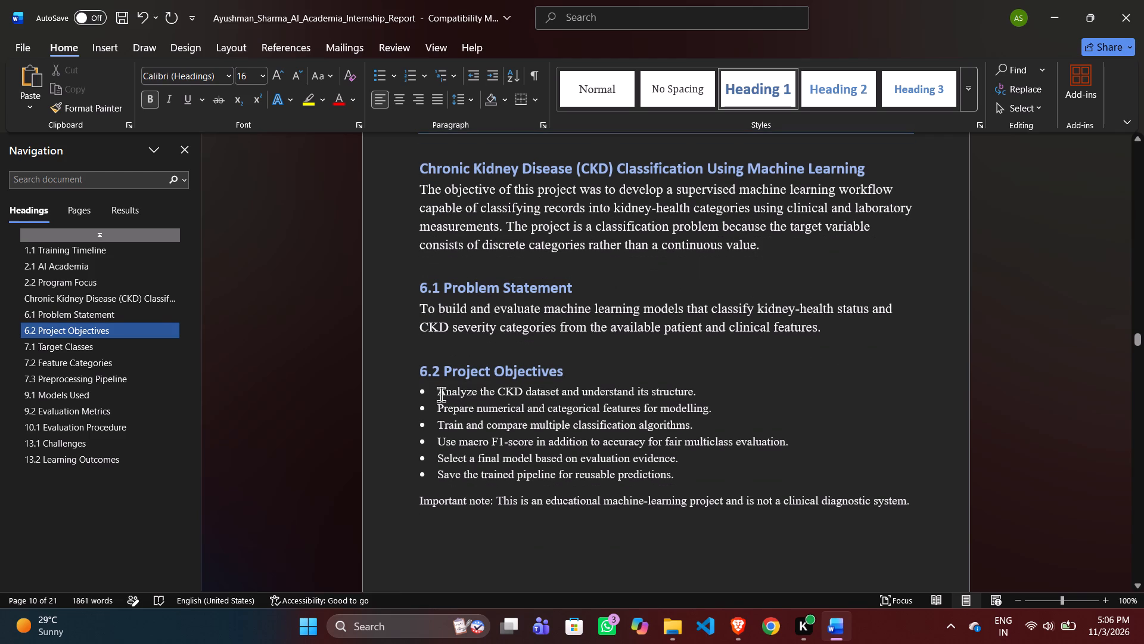
pyautogui.moveTo(436, 389); pyautogui.dragTo(975, 517)
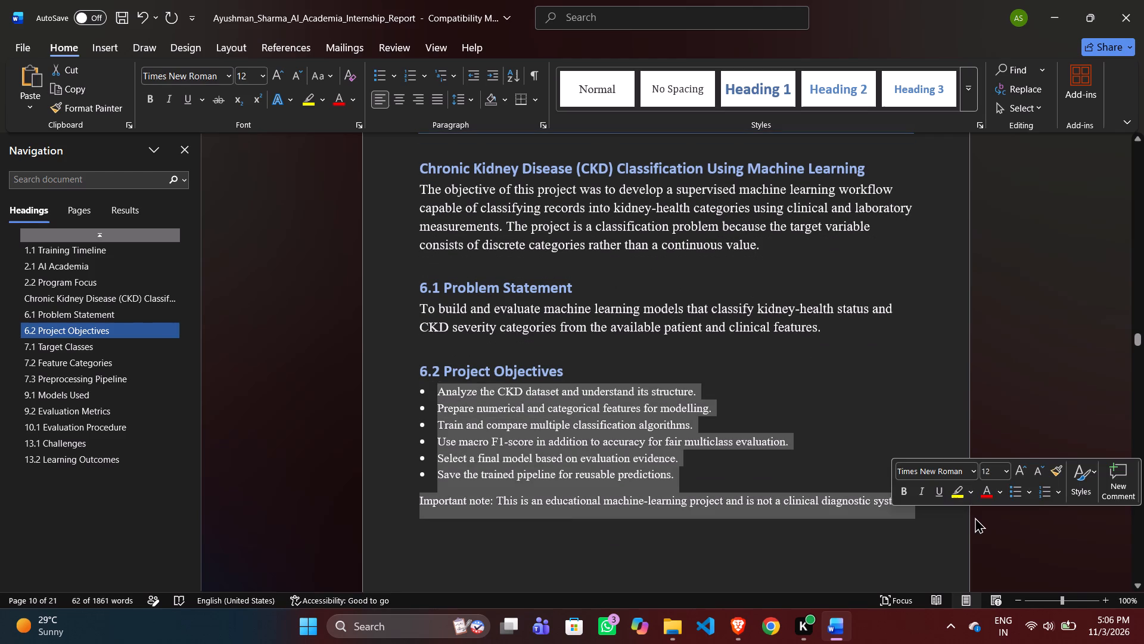
pyautogui.doubleClick(997, 469)
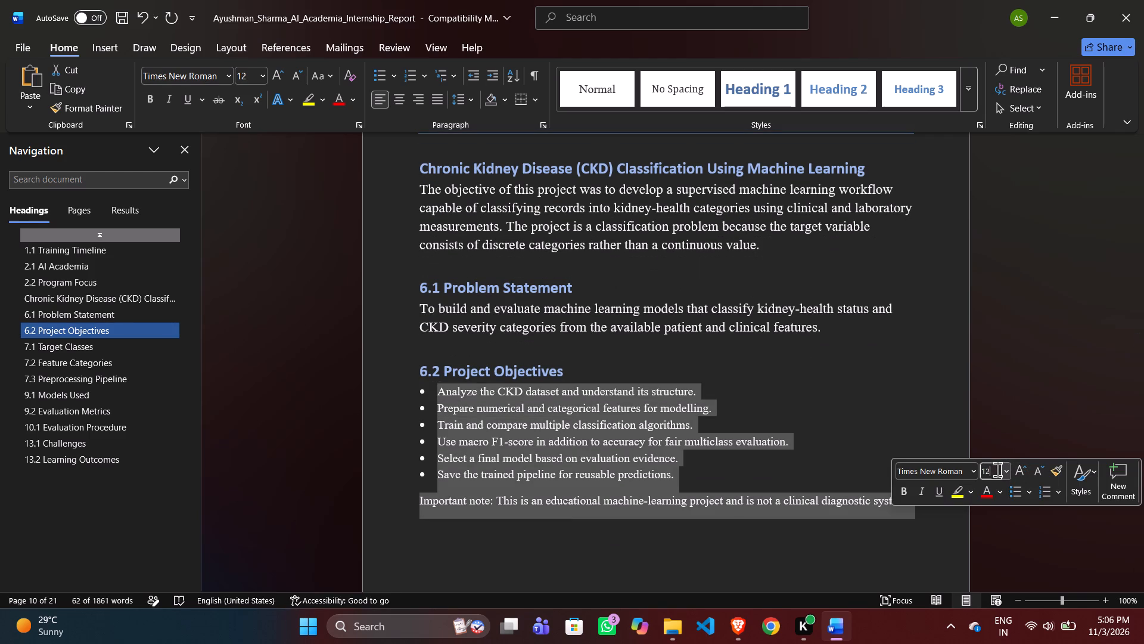
pyautogui.press('BackSpace')
pyautogui.press('4')
pyautogui.press('Return')
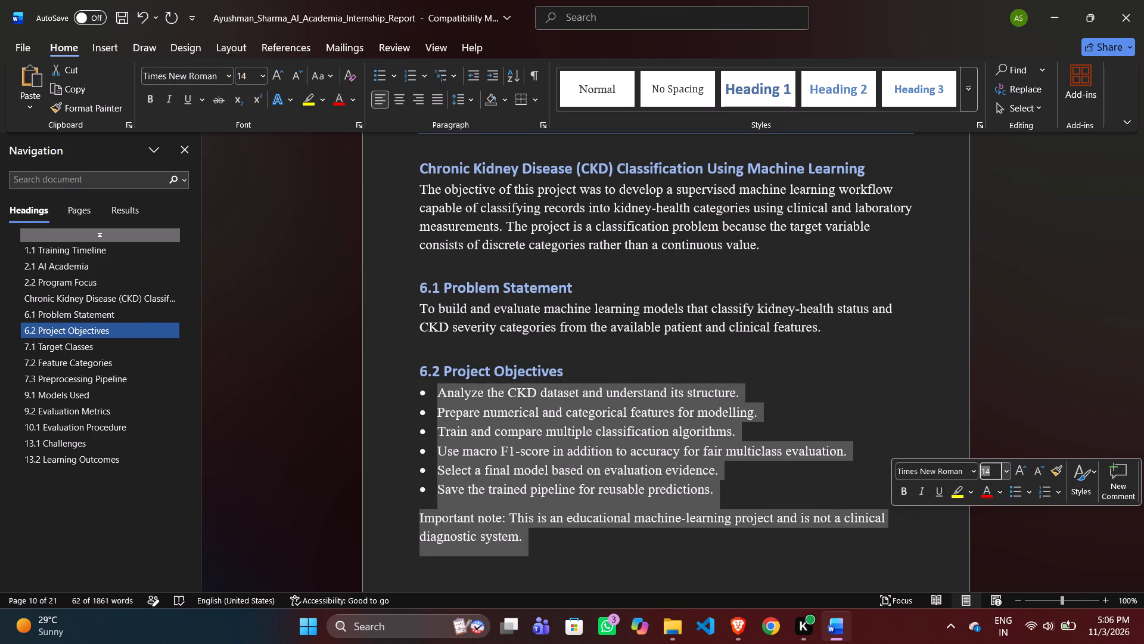
pyautogui.scroll(-1, 997, 469)
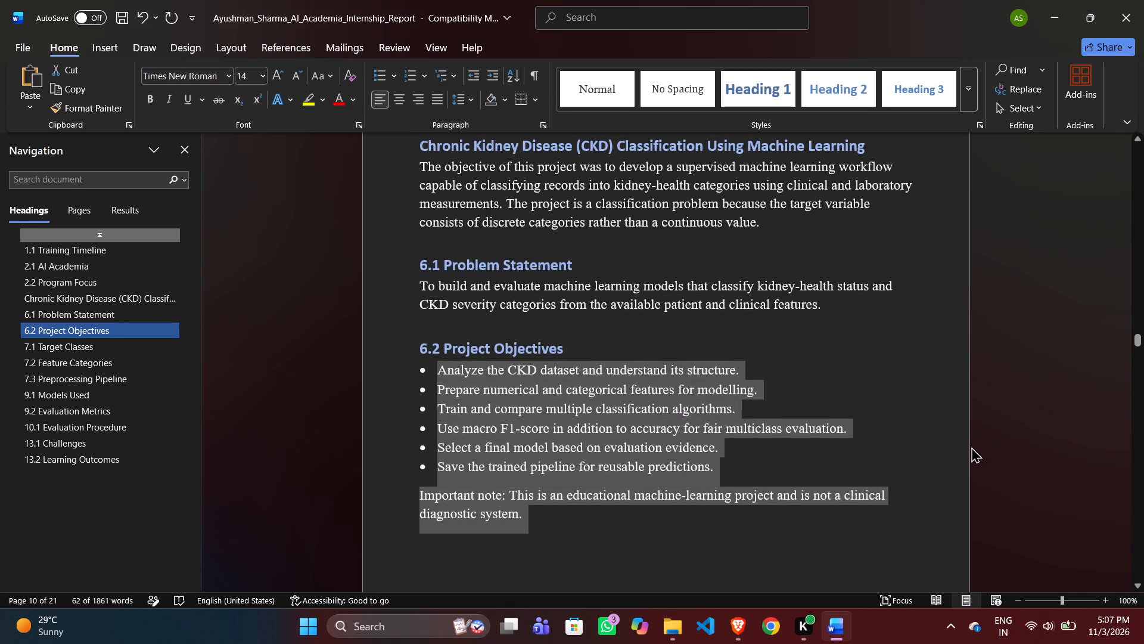
pyautogui.click(946, 419)
# Set the font size of the introductory paragraph and bulleted list under Chapter 5 – Training and Project Workflow to 14.
pyautogui.scroll(1, 946, 419)
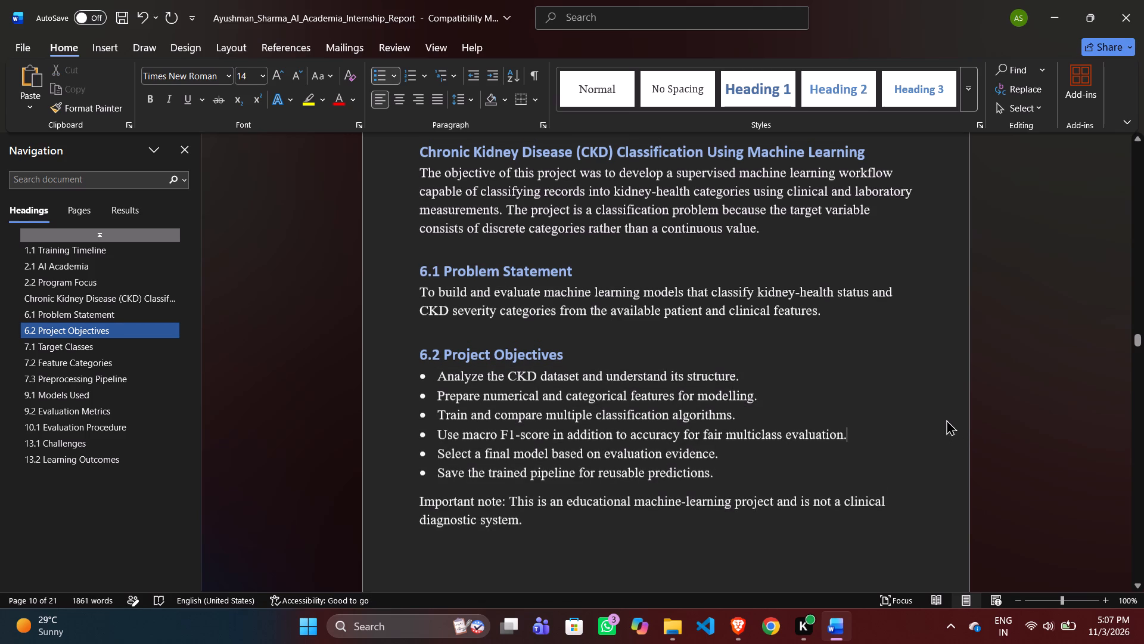
pyautogui.scroll(1, 946, 419)
pyautogui.scroll(2, 761, 354)
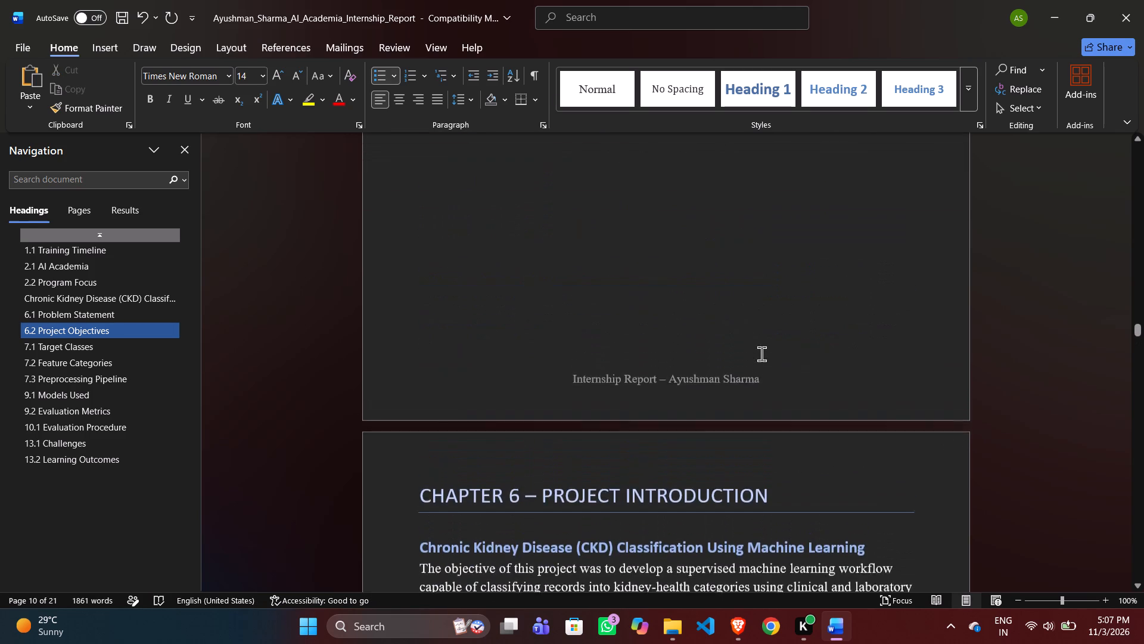
pyautogui.scroll(3, 761, 354)
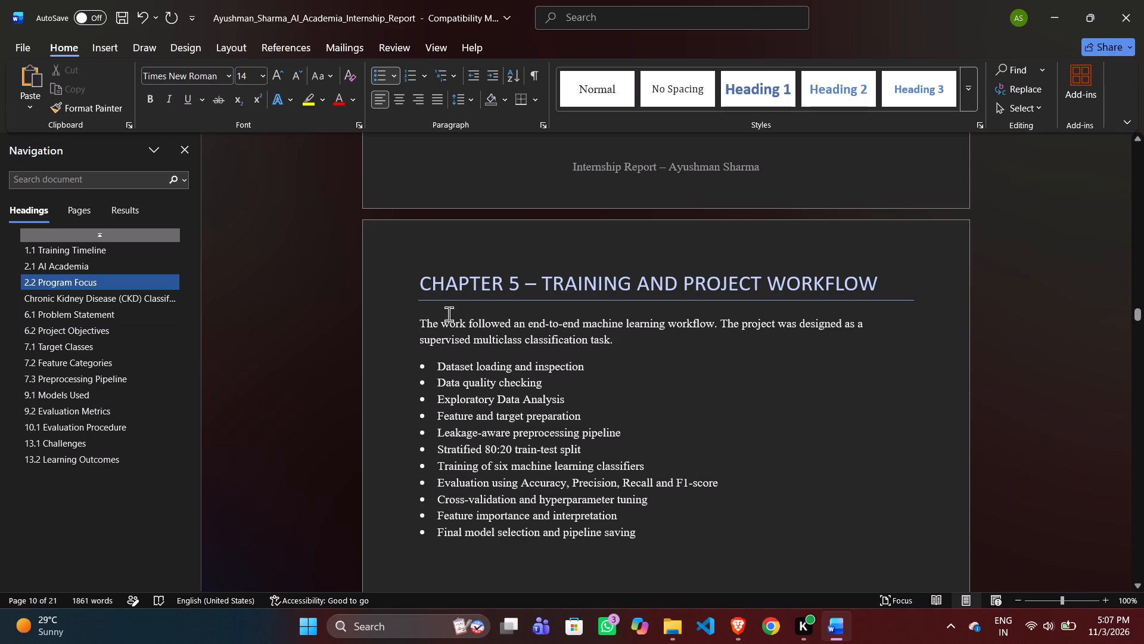
pyautogui.moveTo(422, 318); pyautogui.dragTo(669, 543)
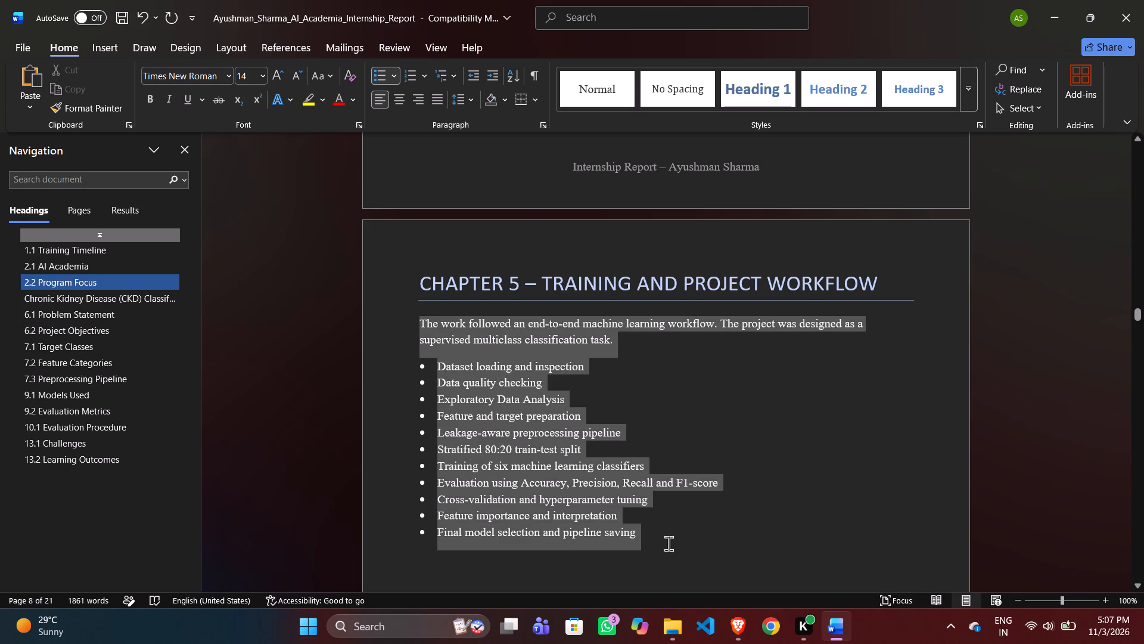
pyautogui.moveTo(669, 543); pyautogui.dragTo(667, 583)
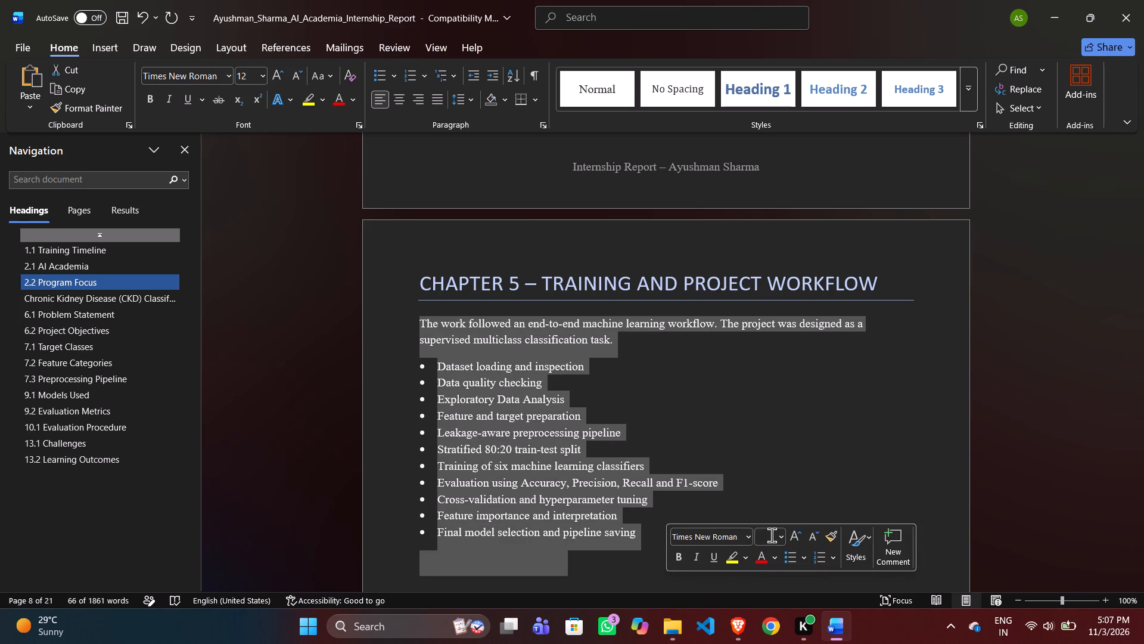
pyautogui.doubleClick(772, 535)
pyautogui.press('BackSpace')
pyautogui.press('4')
pyautogui.press('Return')
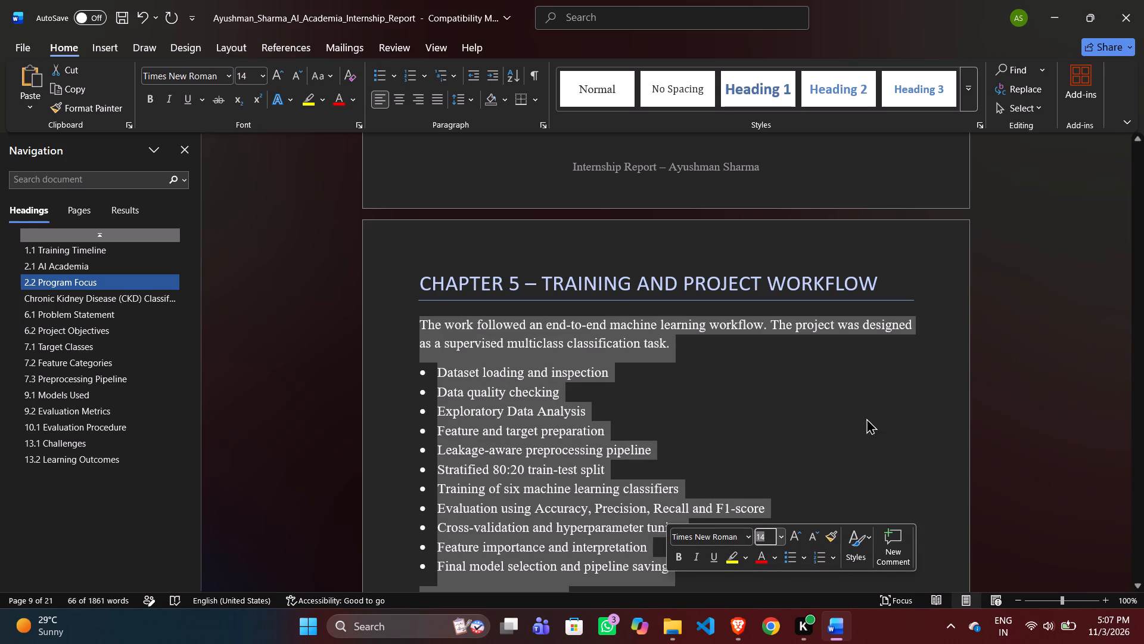
pyautogui.click(860, 383)
# Enlarge the Chapter 4 – Skills, Tools and Technologies table downward so its rows are about twice as tall, keeping nearly the same width.
pyautogui.scroll(6, 860, 383)
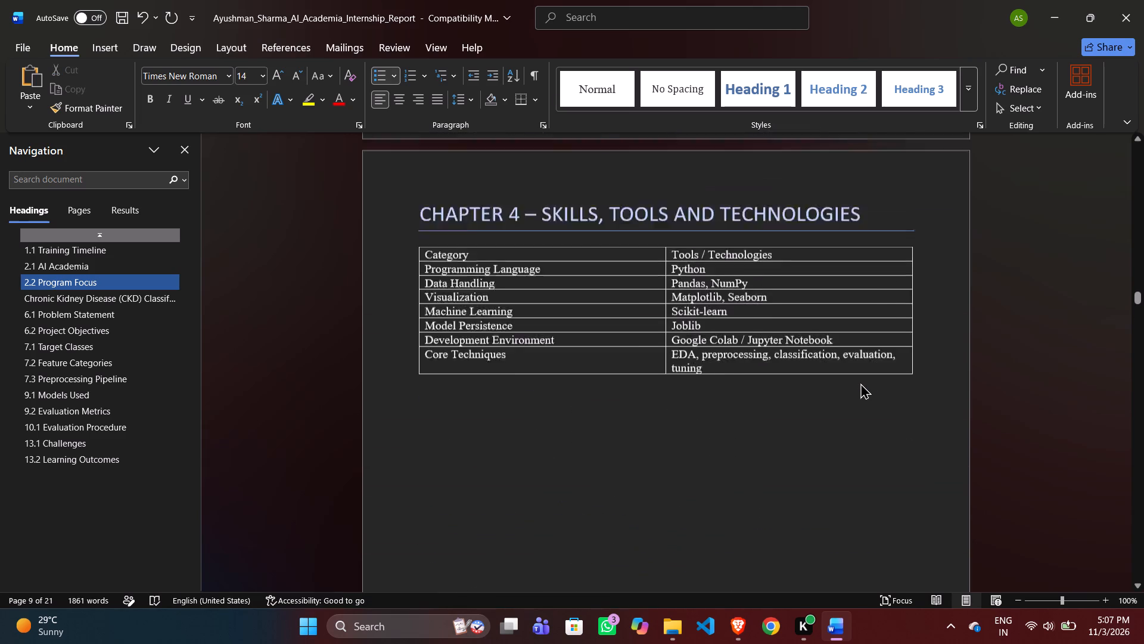
pyautogui.scroll(1, 860, 383)
pyautogui.click(901, 446)
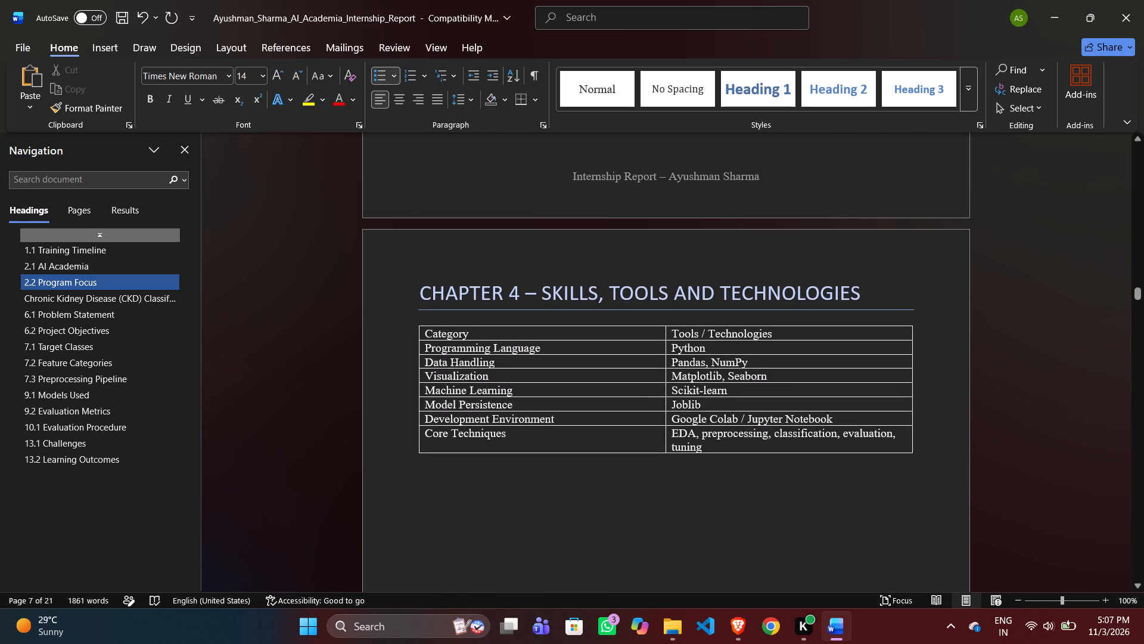
pyautogui.moveTo(922, 458); pyautogui.dragTo(901, 519)
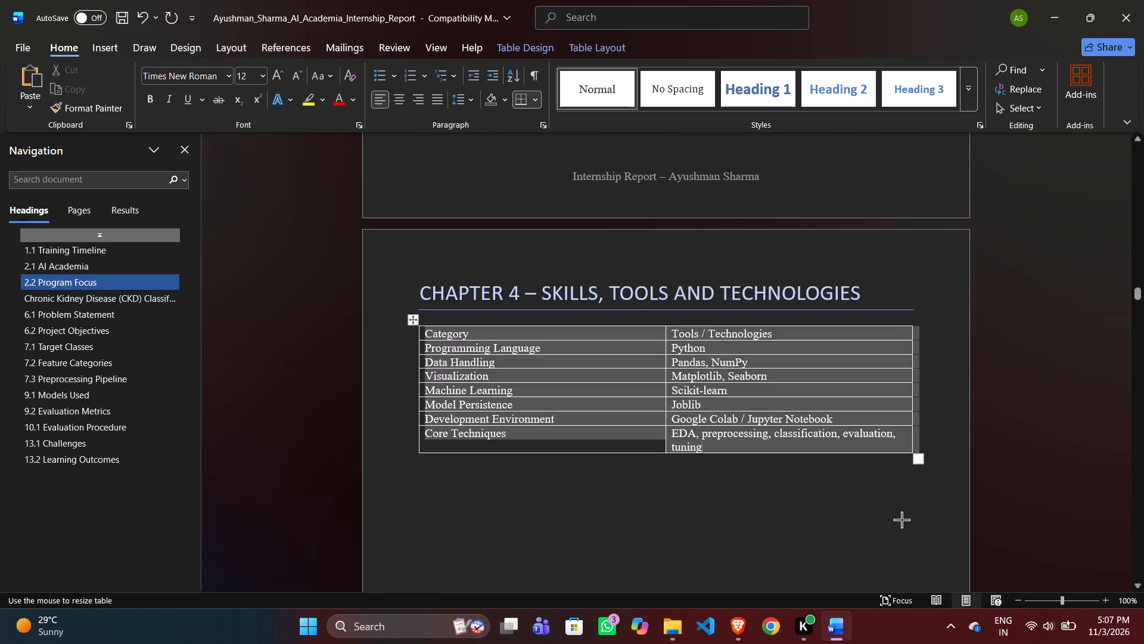
pyautogui.moveTo(901, 519); pyautogui.dragTo(908, 578)
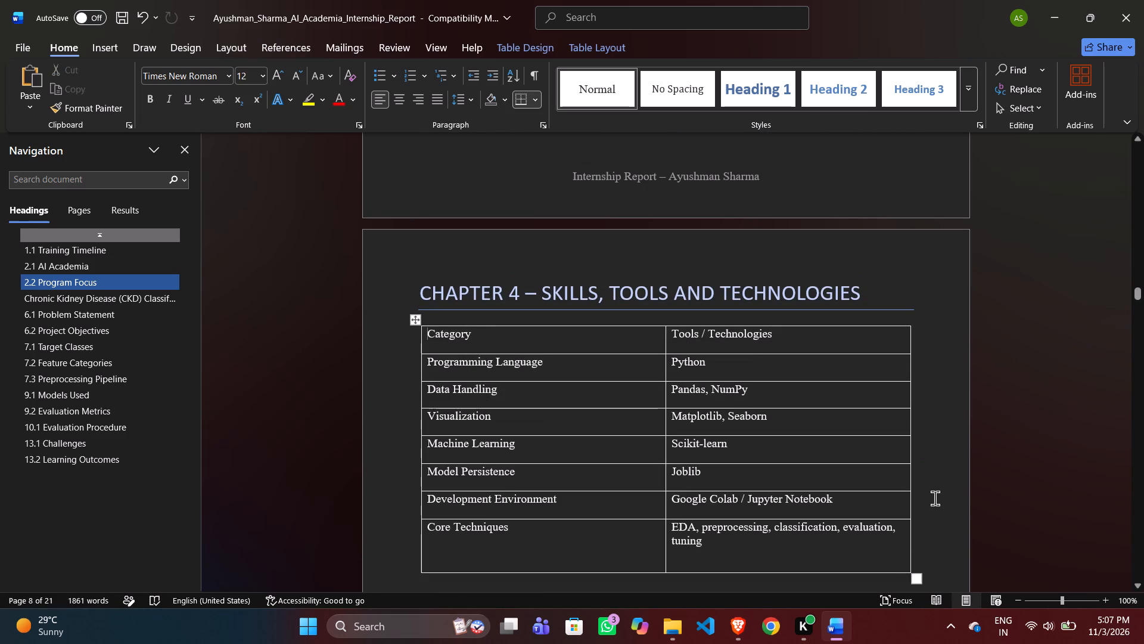
# Look over the pages from the Chapter 4 table through Chapter 7 to check the enlarged text and tables.
pyautogui.click(935, 498)
pyautogui.scroll(-3, 935, 498)
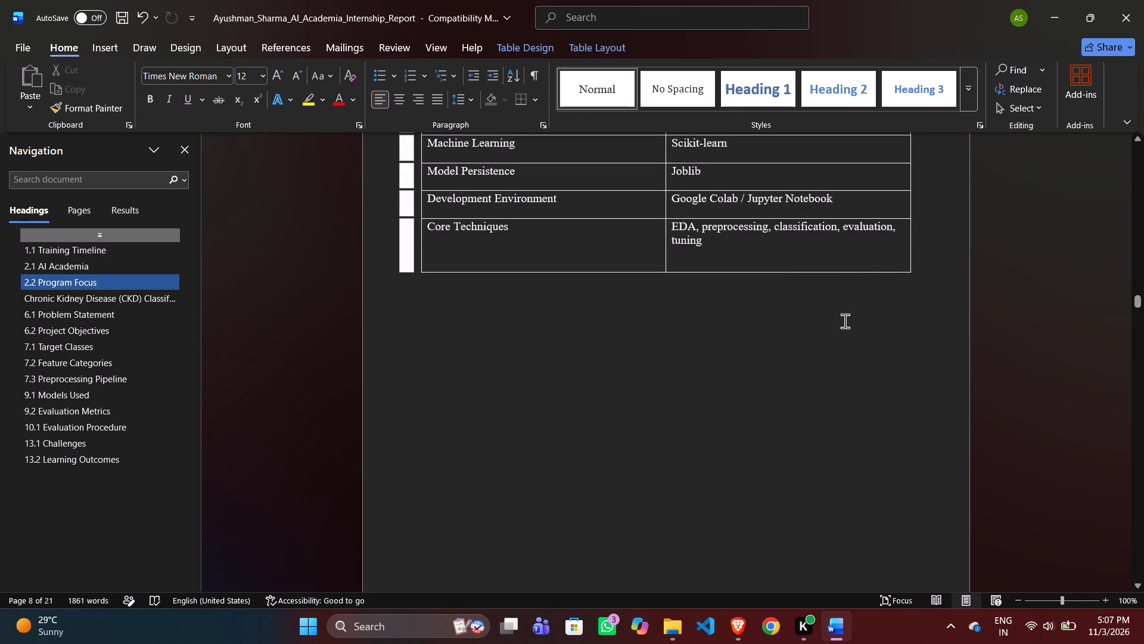
pyautogui.scroll(-3, 845, 321)
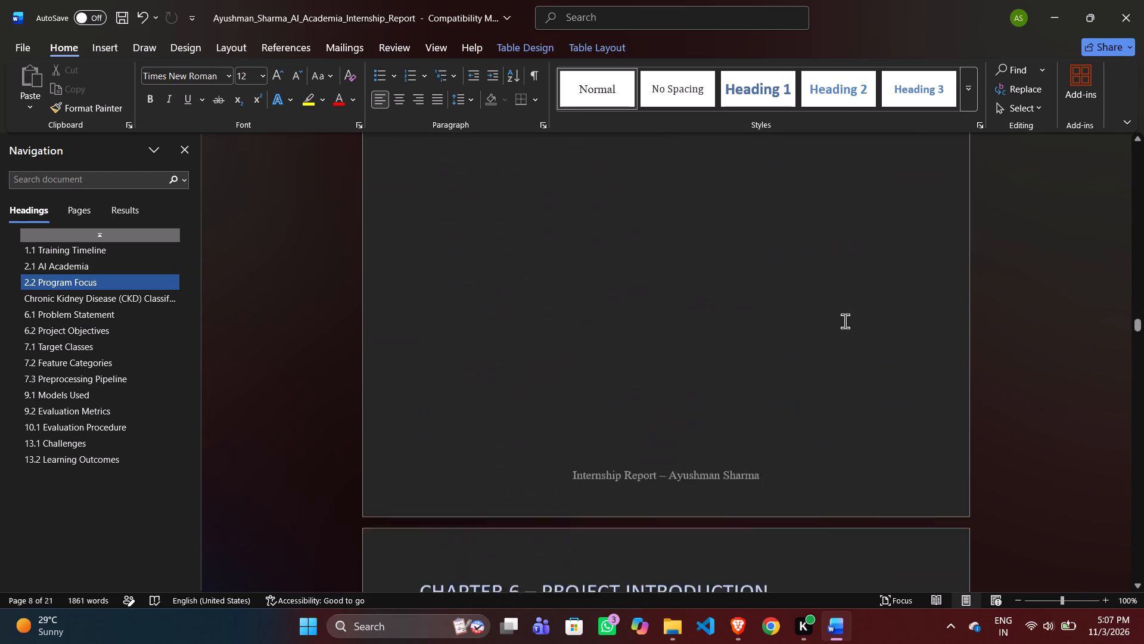
pyautogui.hscroll(1, 845, 321)
pyautogui.scroll(-2, 845, 321)
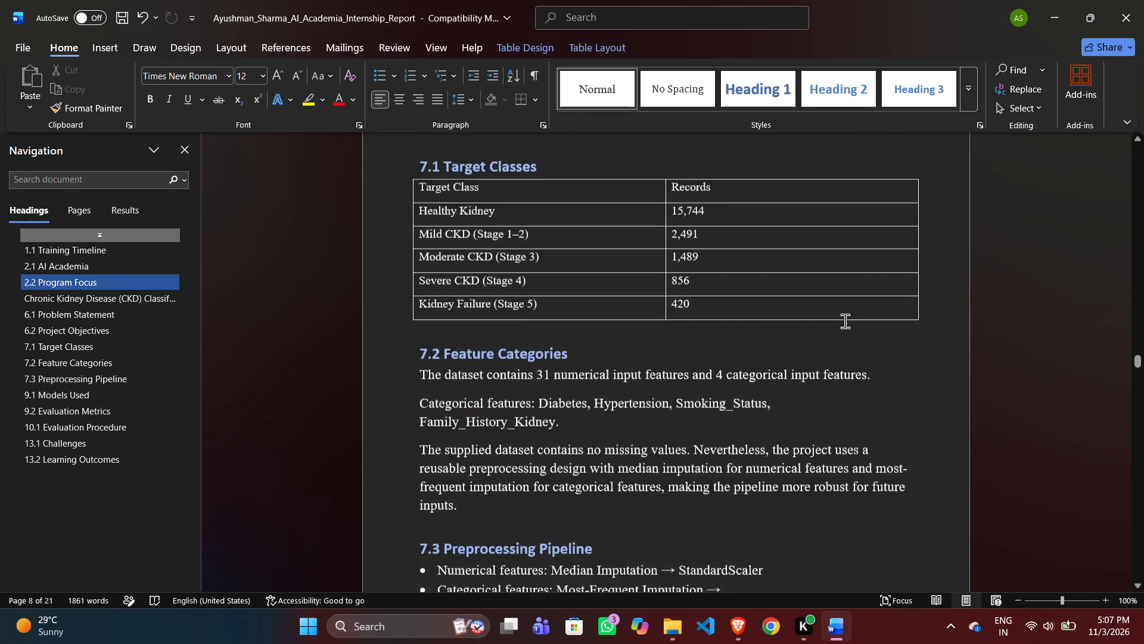
pyautogui.scroll(8, 845, 321)
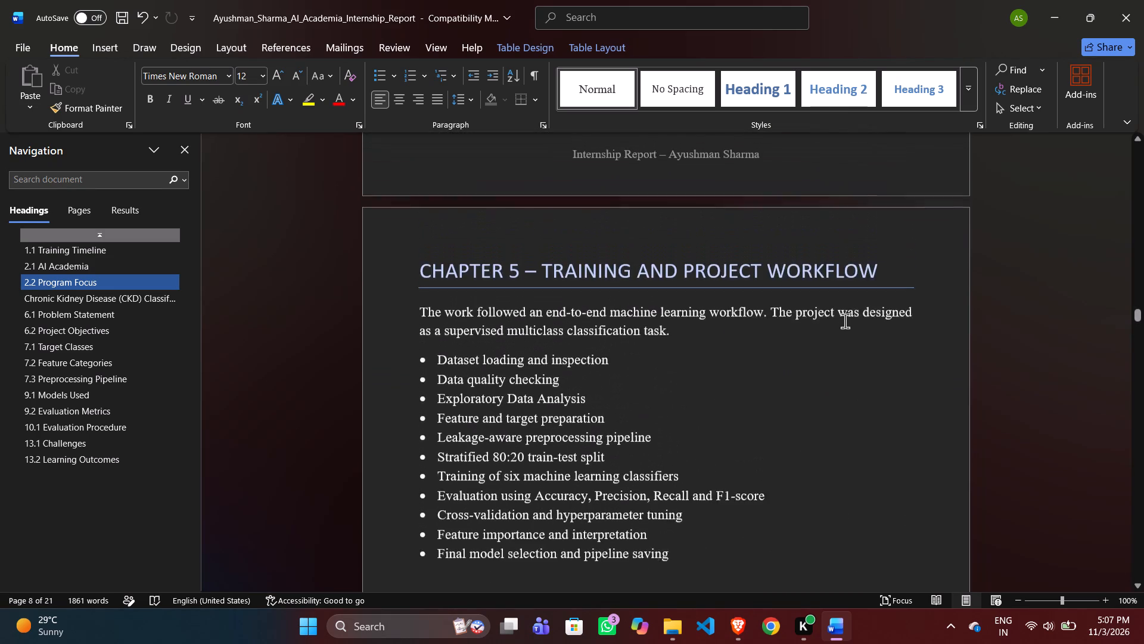
# Set the font size of the bulleted list under Chapter 3 – Objectives of the Training to 15.
pyautogui.scroll(6, 845, 321)
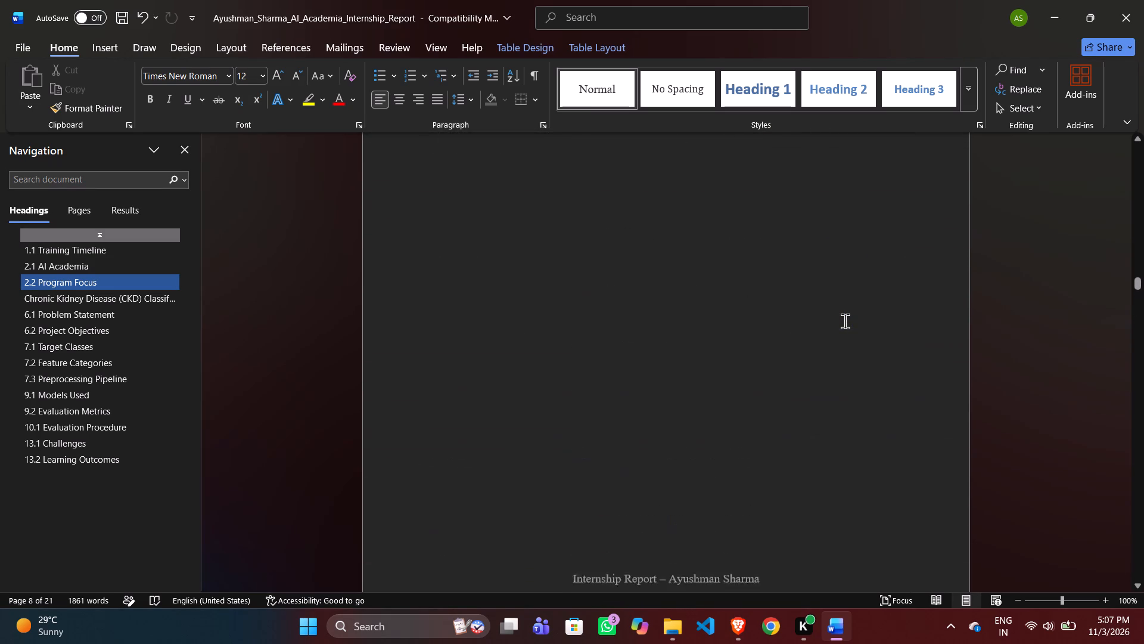
pyautogui.scroll(1, 845, 321)
pyautogui.scroll(-2, 845, 321)
pyautogui.scroll(1, 845, 321)
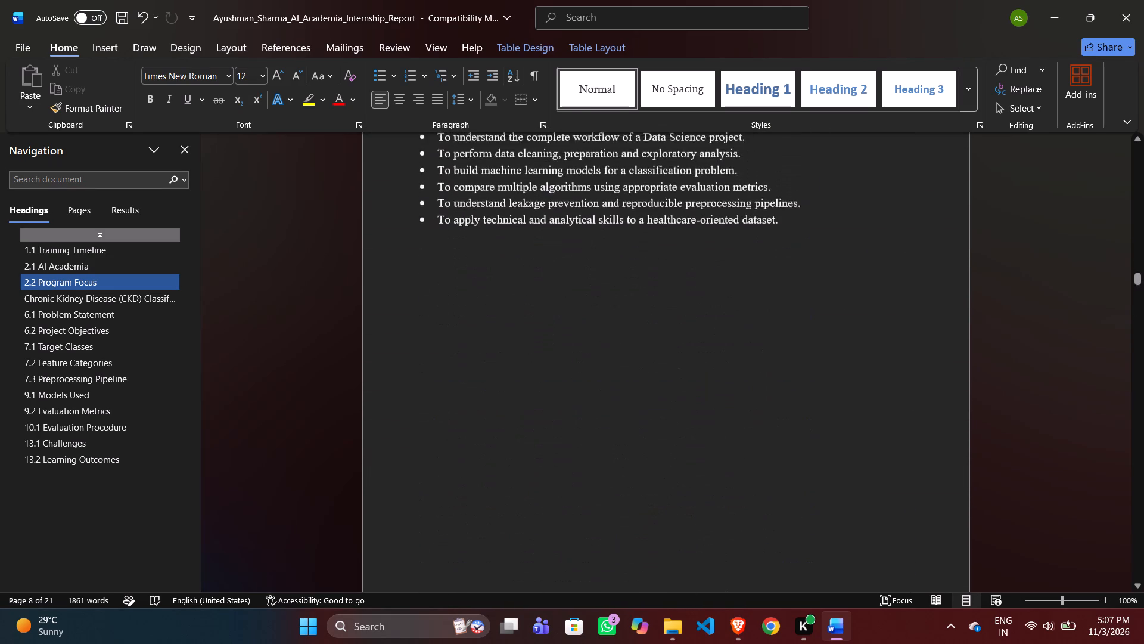
pyautogui.scroll(2, 845, 321)
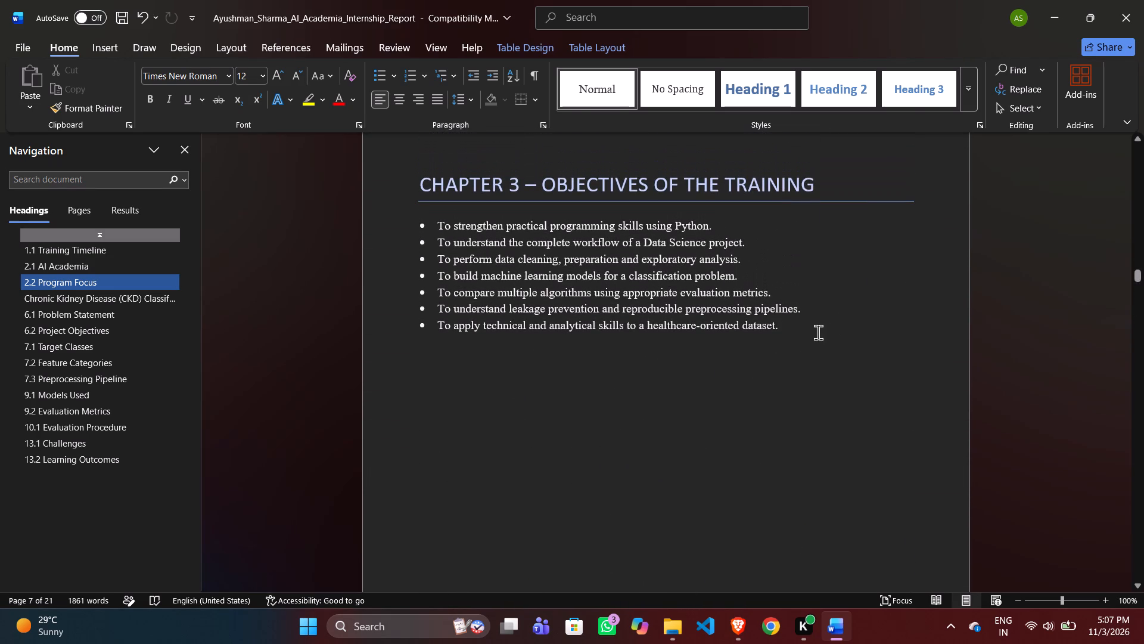
pyautogui.moveTo(420, 212); pyautogui.dragTo(638, 277)
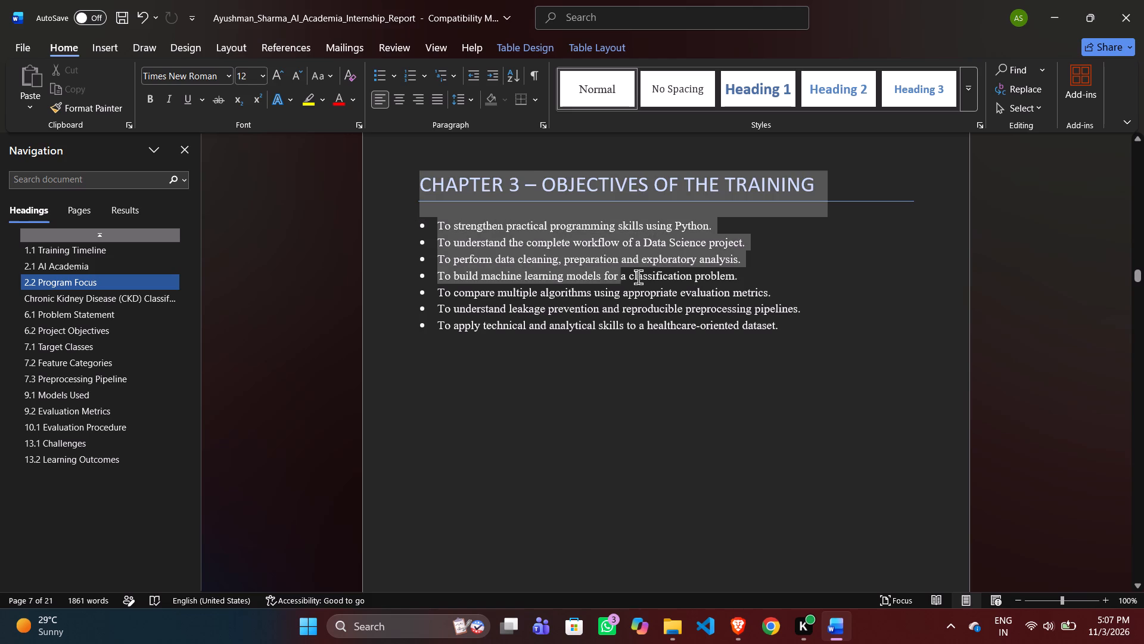
pyautogui.moveTo(638, 277); pyautogui.dragTo(623, 159)
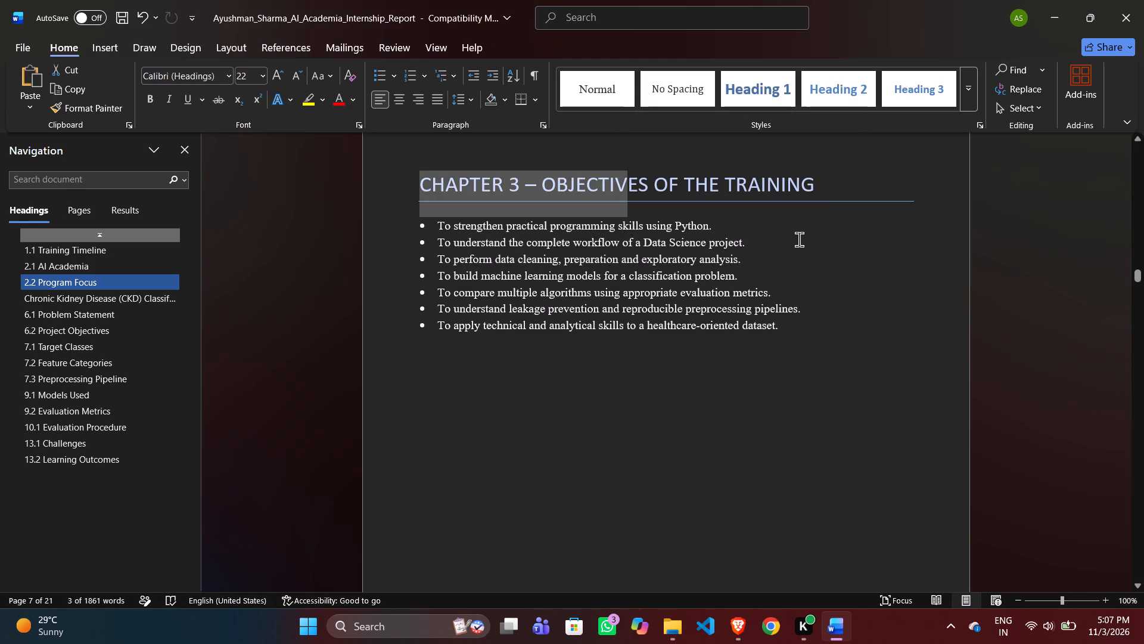
pyautogui.click(799, 239)
pyautogui.moveTo(422, 221); pyautogui.dragTo(421, 302)
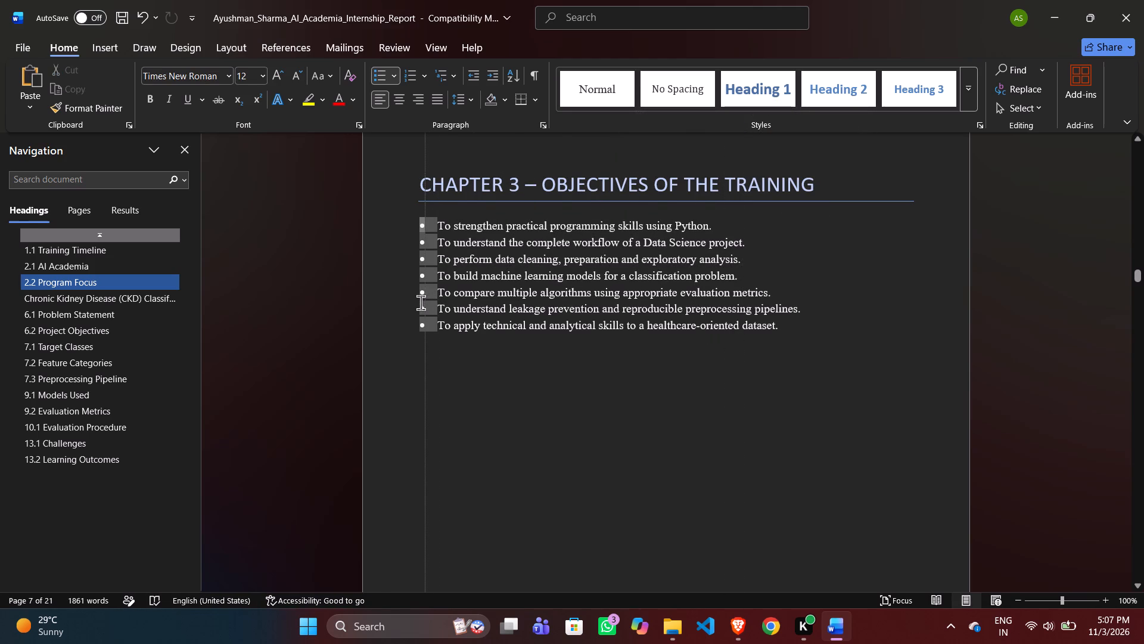
pyautogui.moveTo(421, 302); pyautogui.dragTo(419, 303)
pyautogui.moveTo(439, 224); pyautogui.dragTo(795, 345)
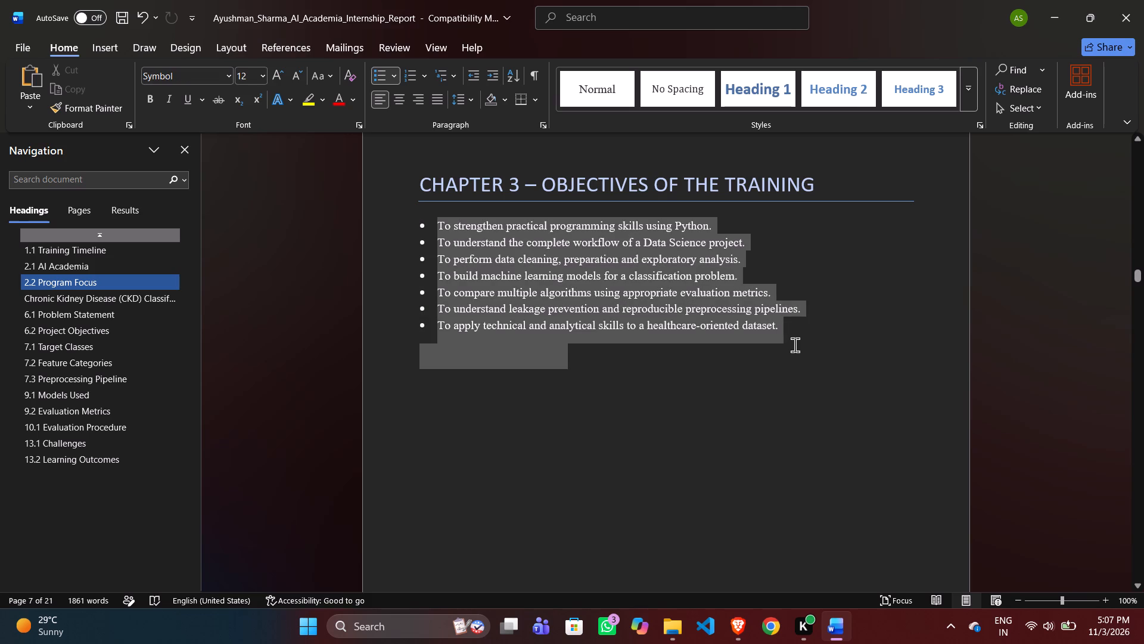
pyautogui.moveTo(795, 345); pyautogui.dragTo(793, 343)
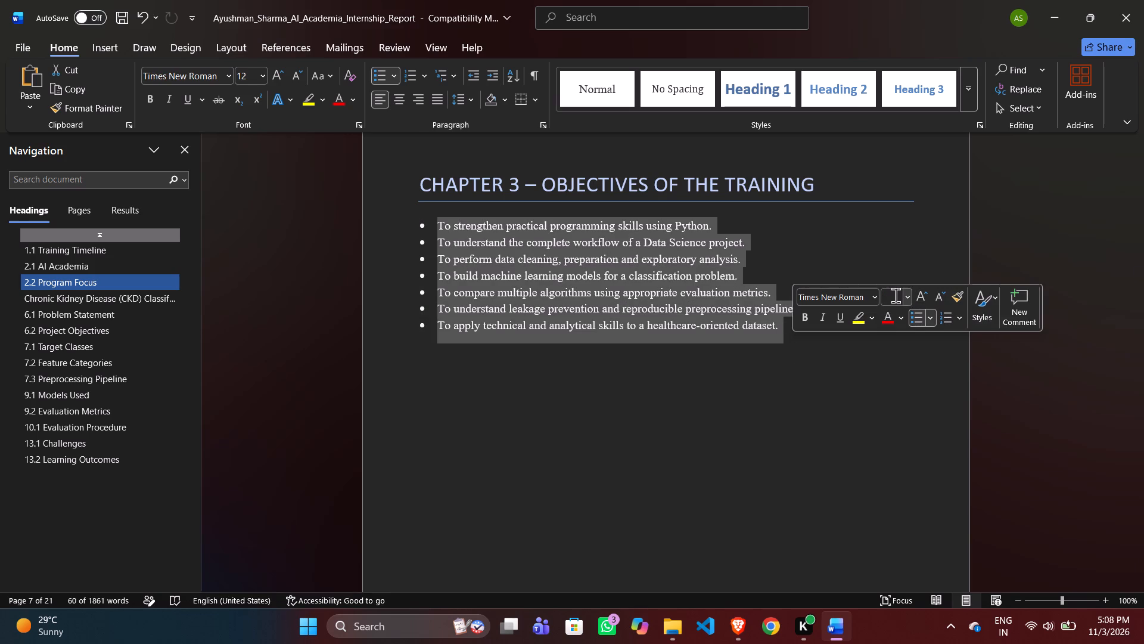
pyautogui.doubleClick(896, 295)
pyautogui.press('BackSpace')
pyautogui.press('BackSpace')
pyautogui.write('15')
pyautogui.press('Return')
pyautogui.click(940, 255)
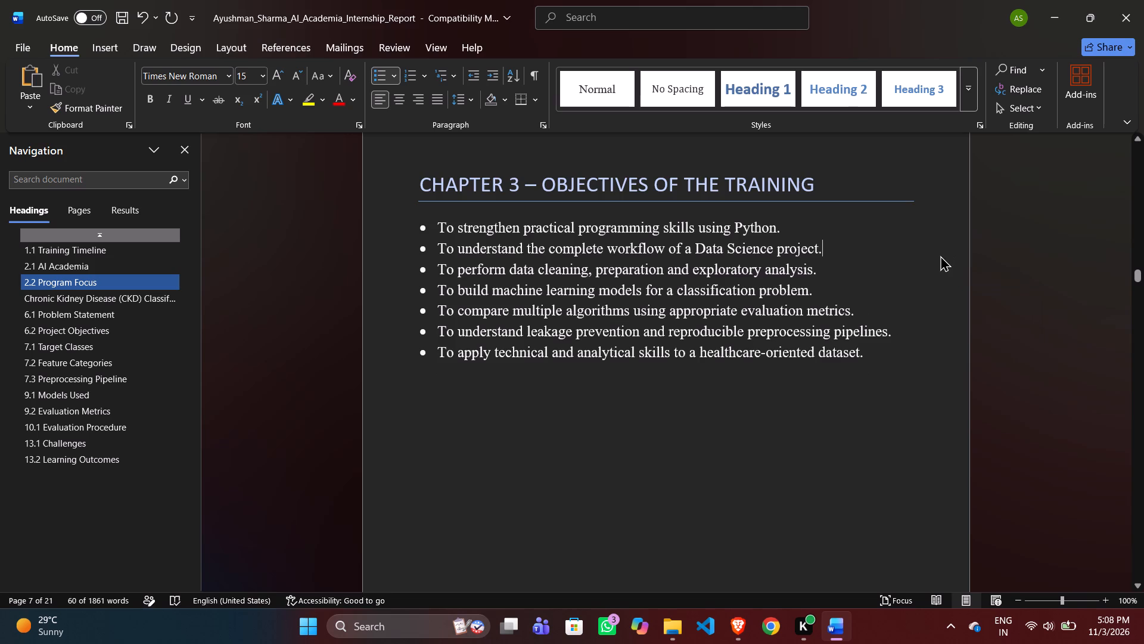
# Look over the pages around Chapter 3, from the Chapter 4 table back to the Chapter 1 timeline table.
pyautogui.scroll(-3, 859, 311)
pyautogui.hscroll(1, 859, 311)
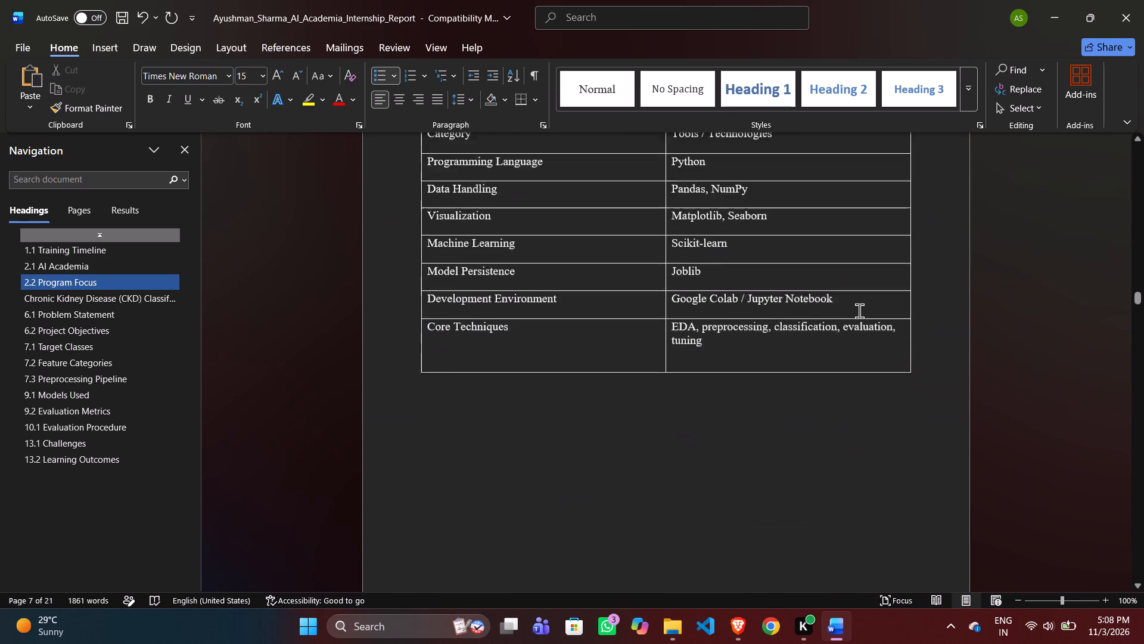
pyautogui.scroll(6, 859, 311)
pyautogui.hscroll(1, 859, 311)
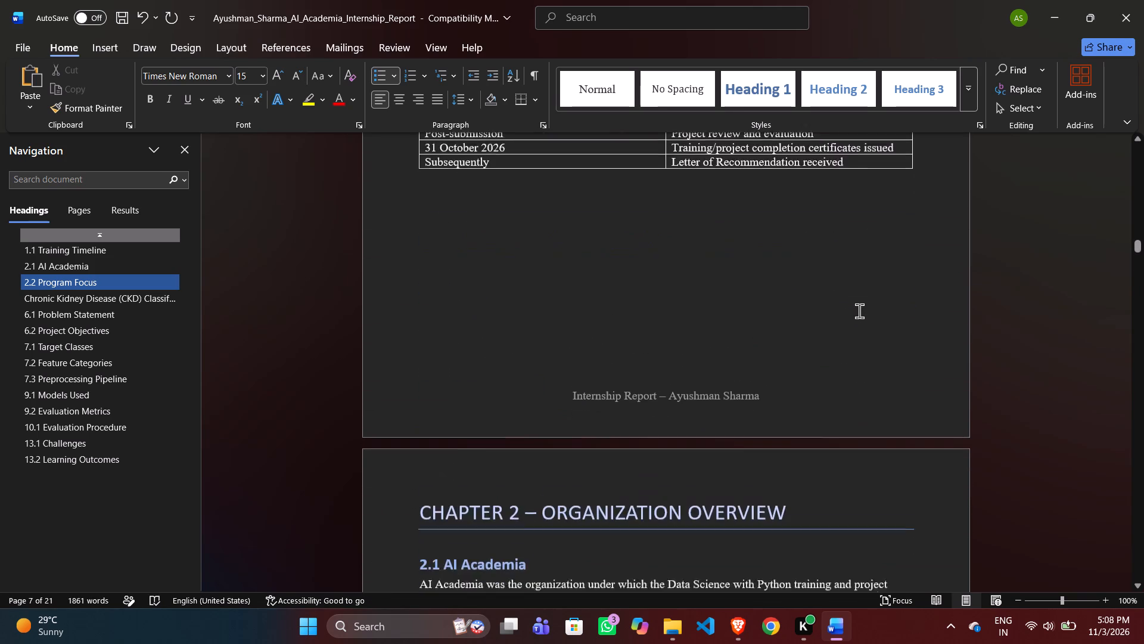
pyautogui.hscroll(1, 859, 311)
pyautogui.scroll(4, 859, 311)
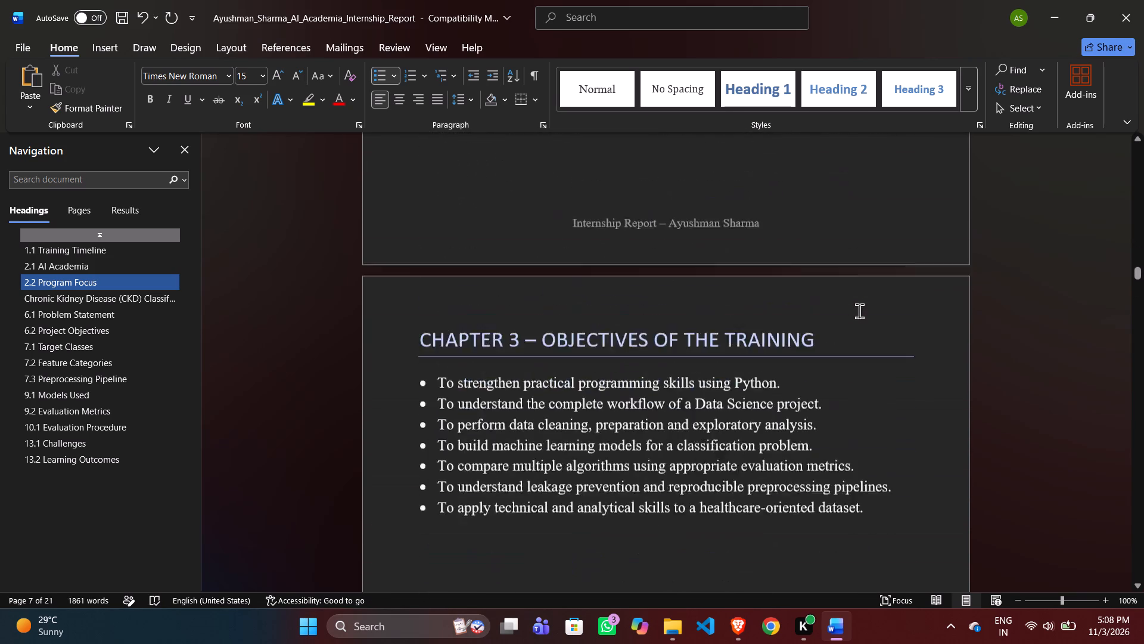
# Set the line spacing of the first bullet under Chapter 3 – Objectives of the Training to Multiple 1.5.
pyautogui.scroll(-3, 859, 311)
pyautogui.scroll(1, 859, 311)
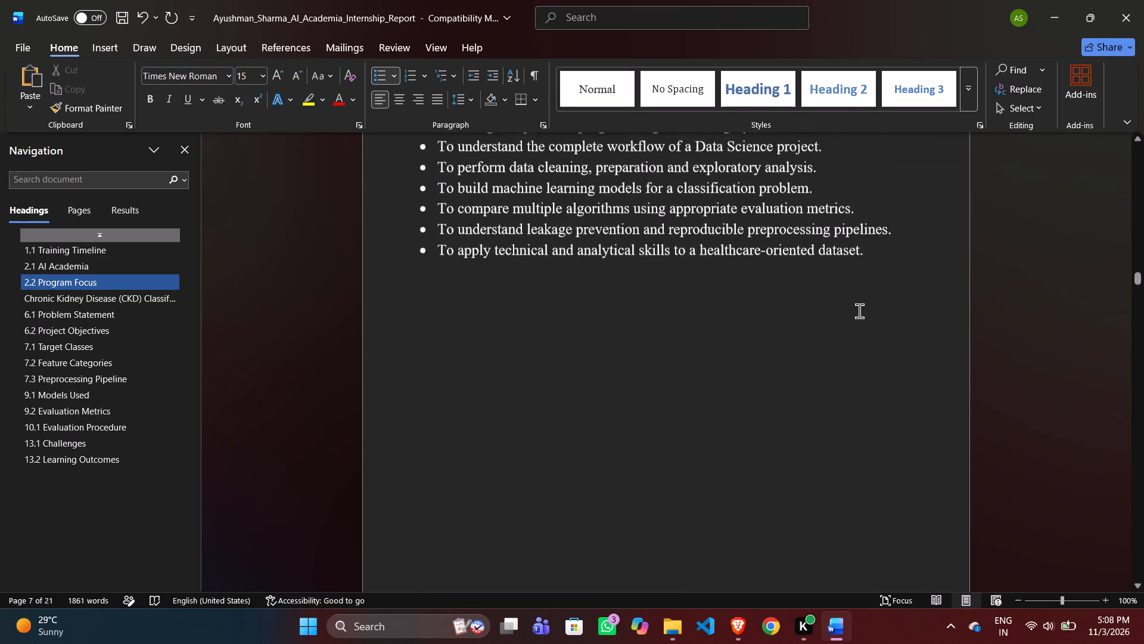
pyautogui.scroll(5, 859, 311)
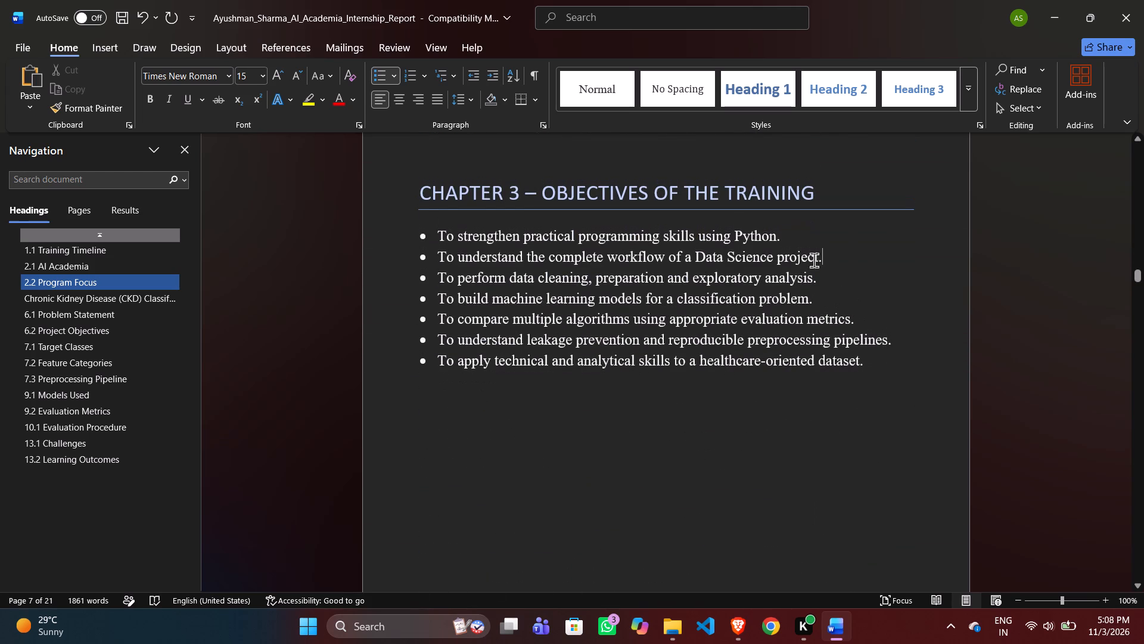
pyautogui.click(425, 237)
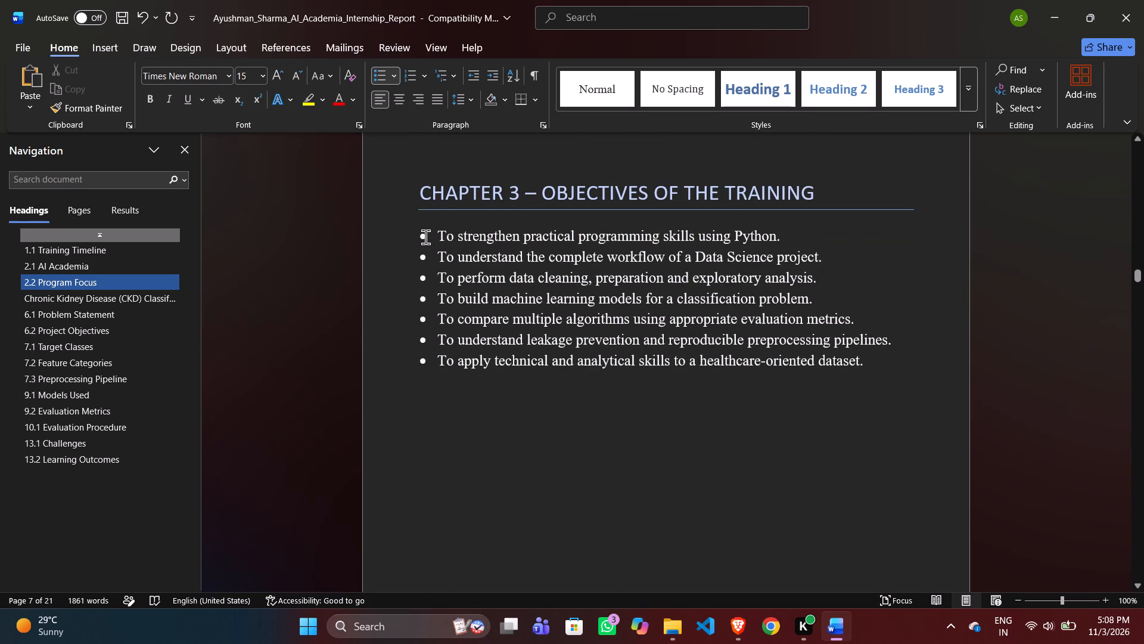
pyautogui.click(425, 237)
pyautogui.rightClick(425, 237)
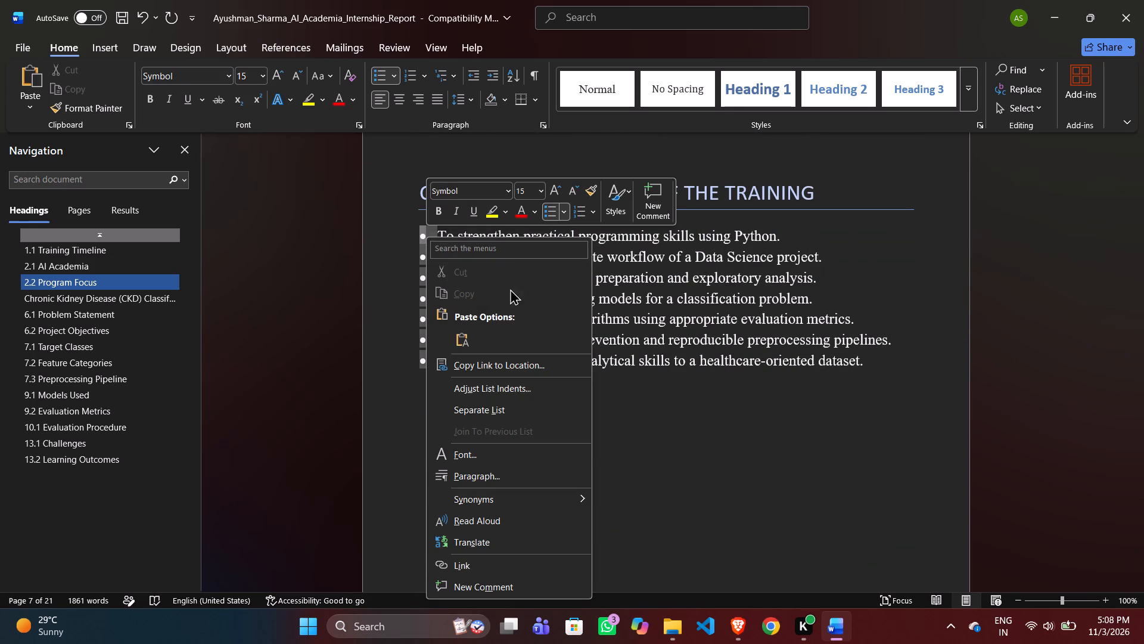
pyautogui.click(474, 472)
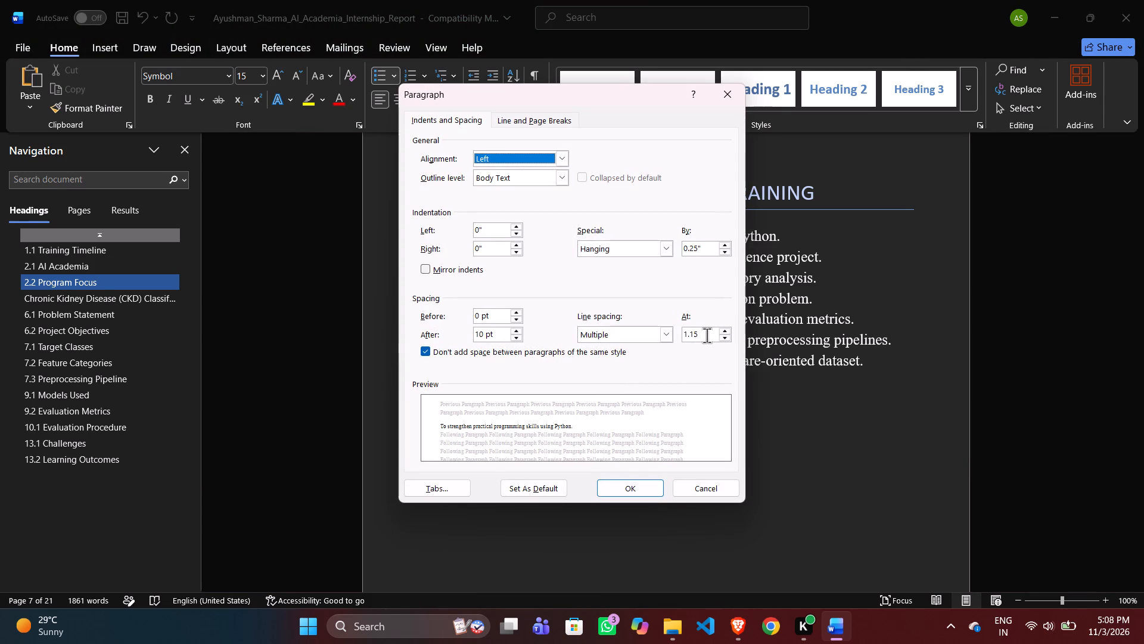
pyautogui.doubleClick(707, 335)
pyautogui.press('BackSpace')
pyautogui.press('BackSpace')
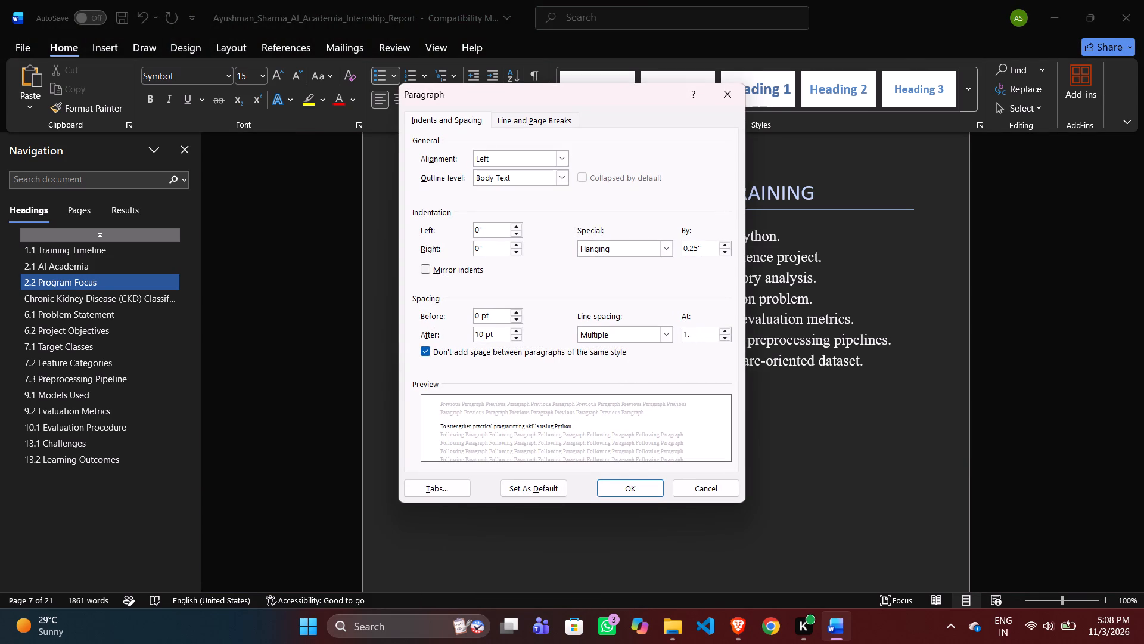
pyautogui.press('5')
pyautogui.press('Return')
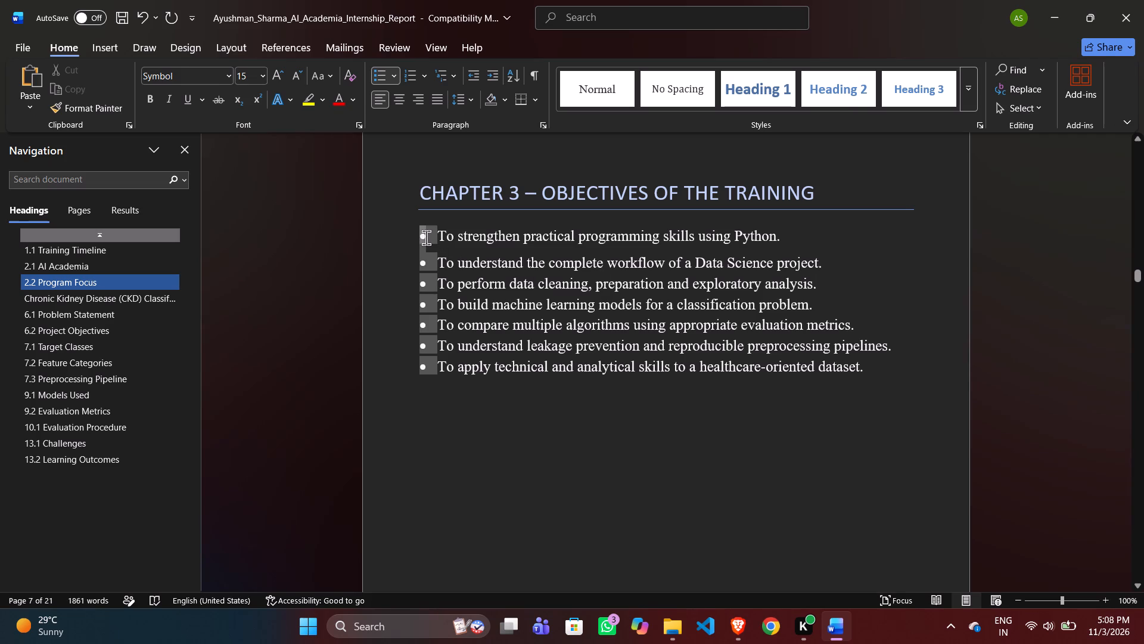
# Set the line spacing of the entire Chapter 3 bulleted list to at least 1.5 pt.
pyautogui.moveTo(428, 237); pyautogui.dragTo(435, 361)
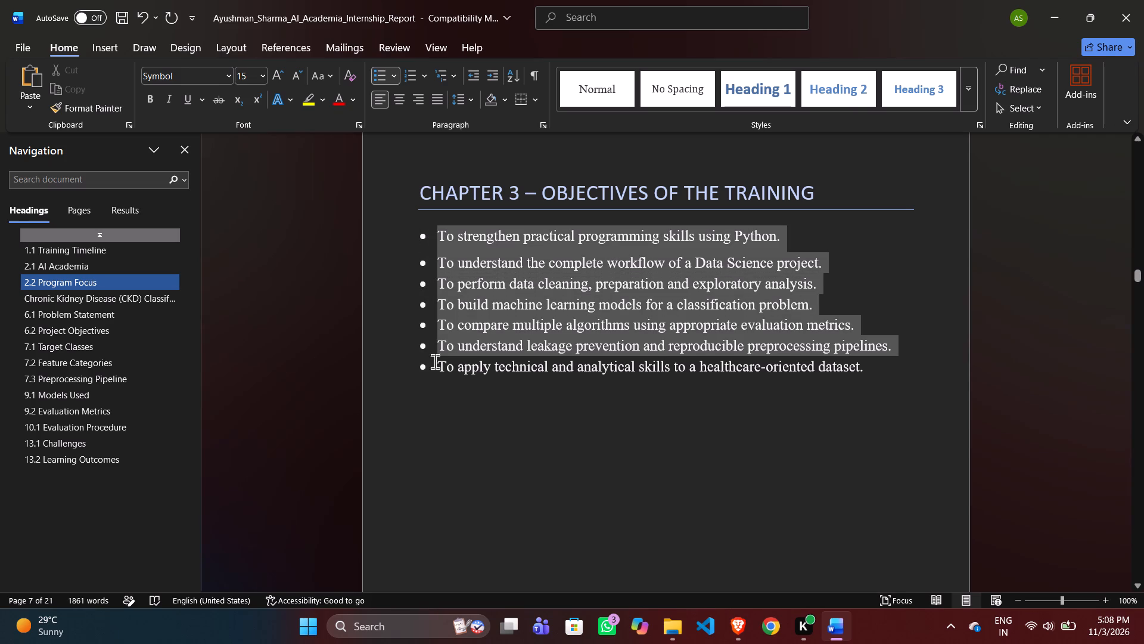
pyautogui.moveTo(435, 361); pyautogui.dragTo(446, 380)
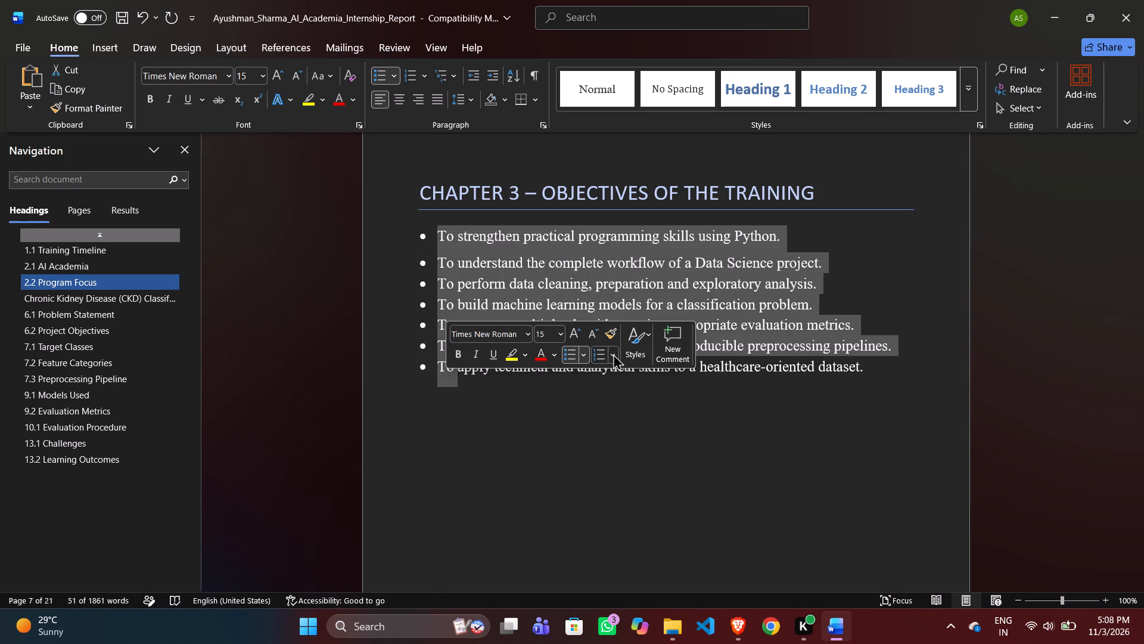
pyautogui.rightClick(671, 268)
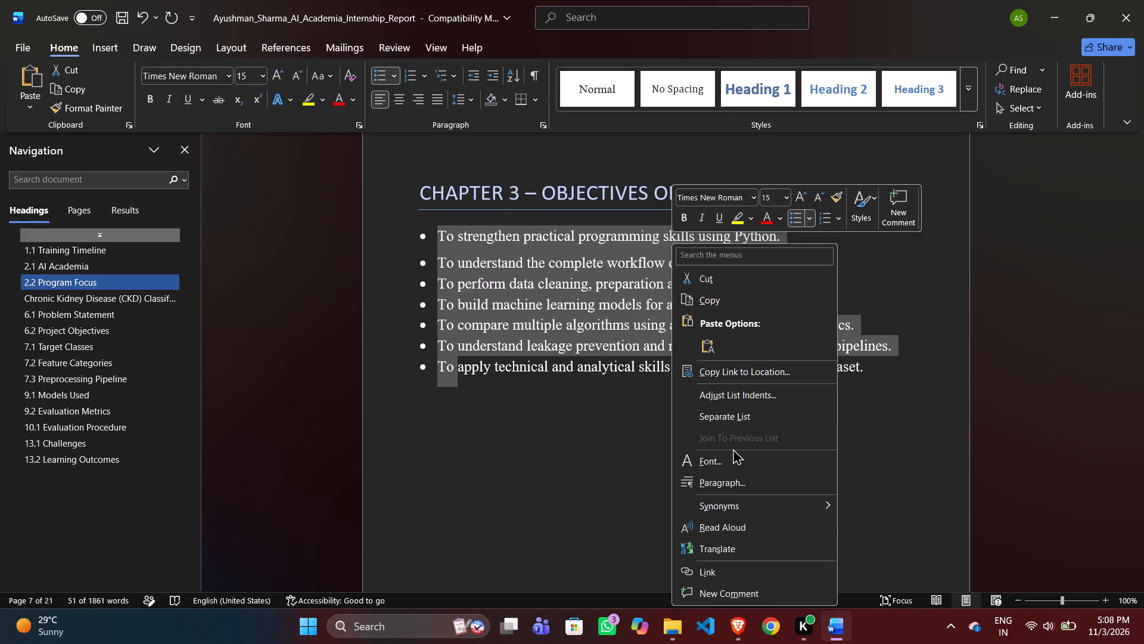
pyautogui.click(725, 472)
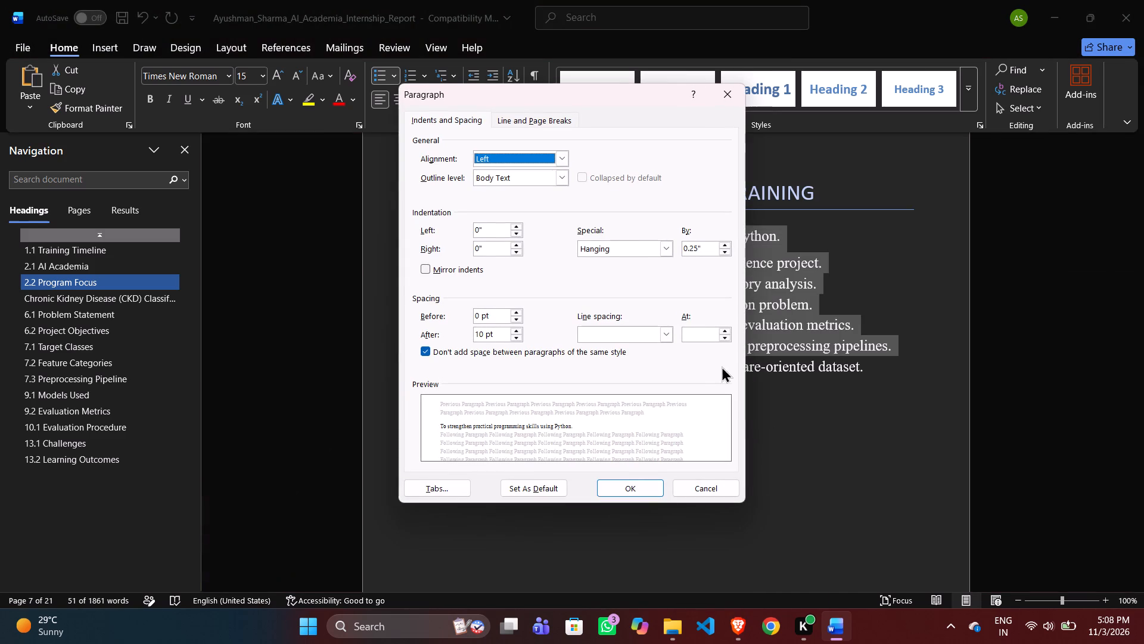
pyautogui.doubleClick(702, 336)
pyautogui.write('1.5')
pyautogui.press('Return')
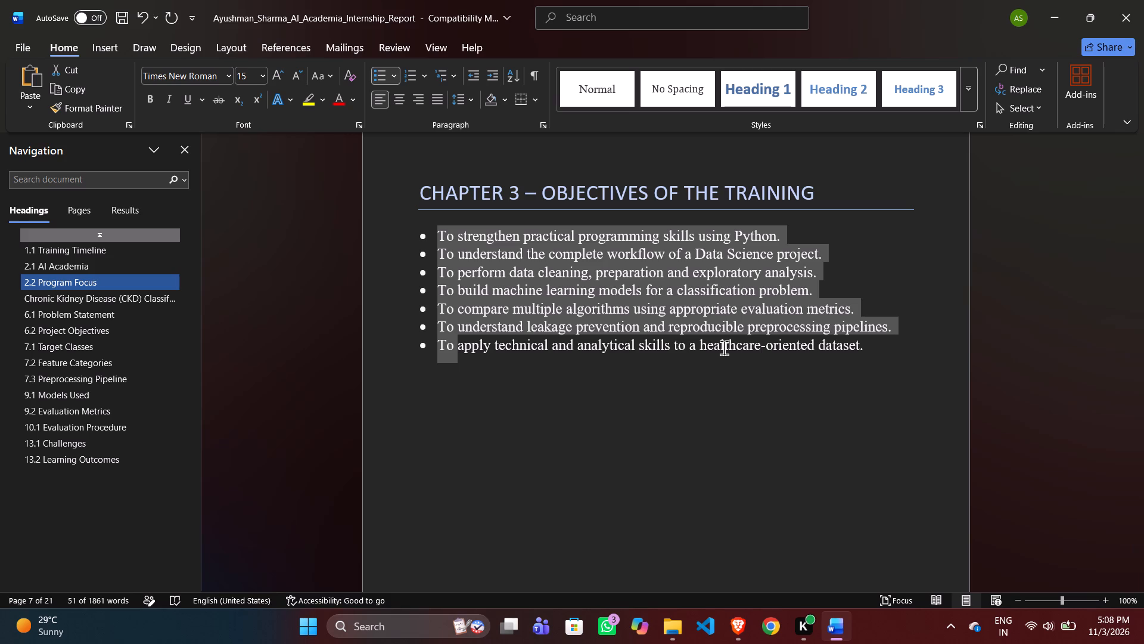
# Set the line spacing of the last Chapter 3 bullet, about applying technical and analytical skills, to at least 2.5 pt.
pyautogui.rightClick(724, 348)
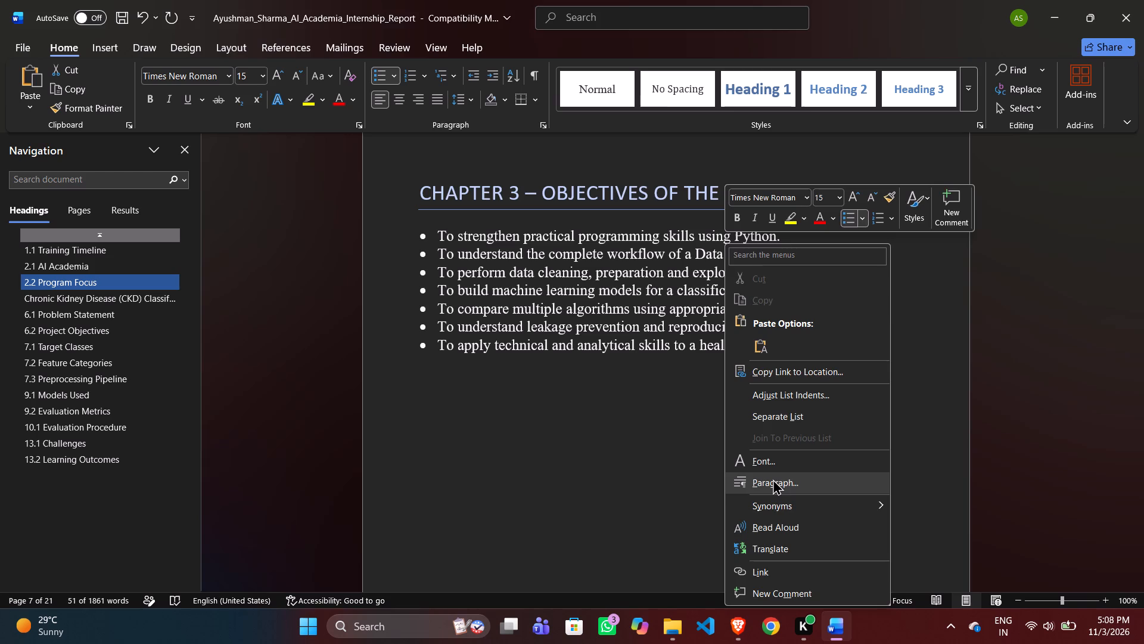
pyautogui.click(773, 479)
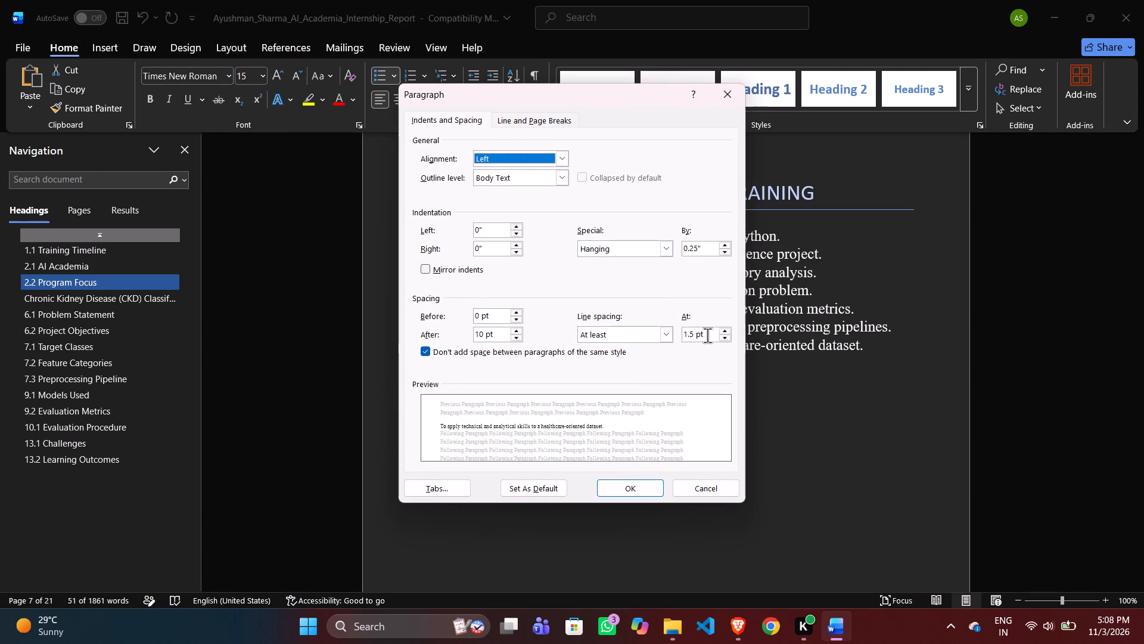
pyautogui.doubleClick(707, 335)
pyautogui.press('BackSpace')
pyautogui.press('BackSpace')
pyautogui.press('BackSpace')
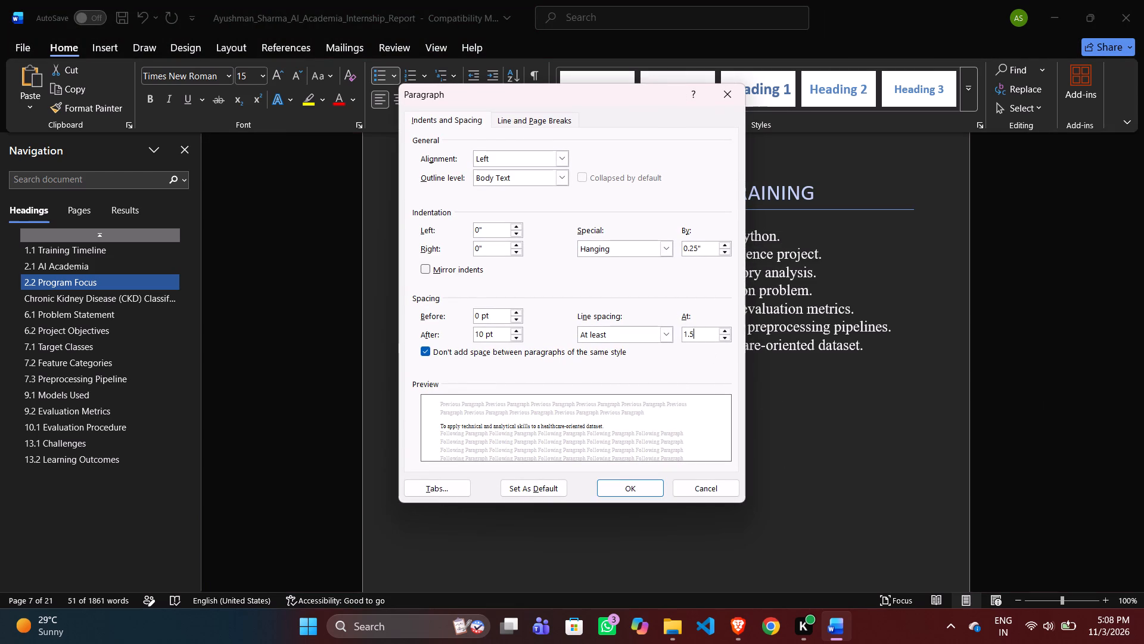
pyautogui.press('BackSpace')
pyautogui.press('BackSpace')
pyautogui.press('BackSpace')
pyautogui.write('2.5')
pyautogui.press('Return')
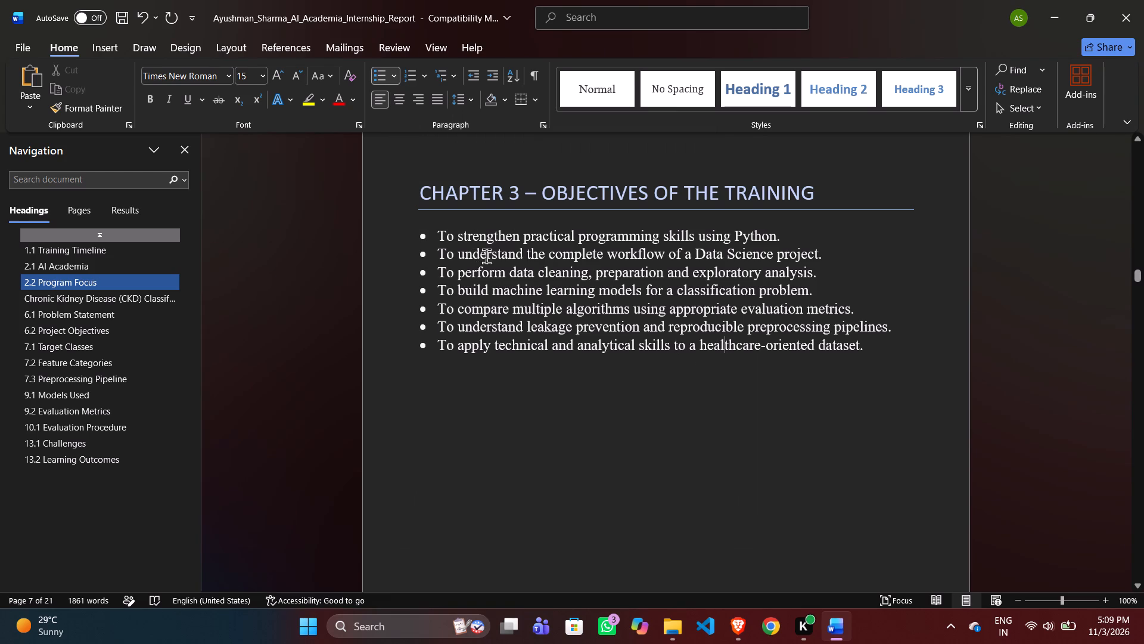
# Undo the last two line-spacing changes made to the Chapter 3 bulleted list.
pyautogui.doubleClick(423, 234)
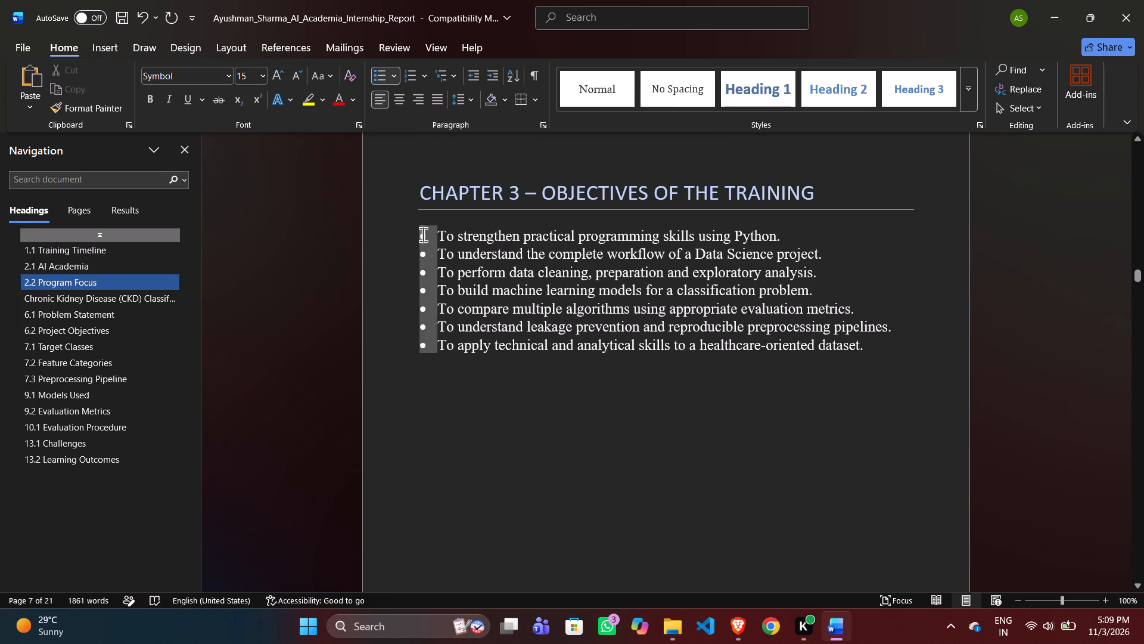
pyautogui.hotkey('ctrl', 'z')
pyautogui.hotkey('ctrl', 'z')
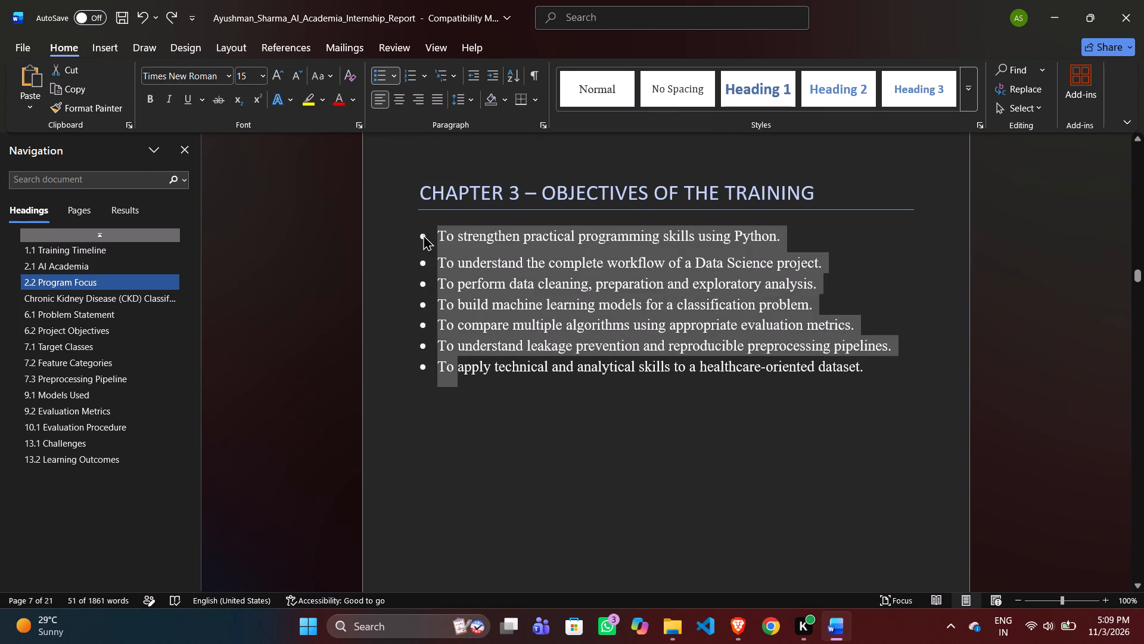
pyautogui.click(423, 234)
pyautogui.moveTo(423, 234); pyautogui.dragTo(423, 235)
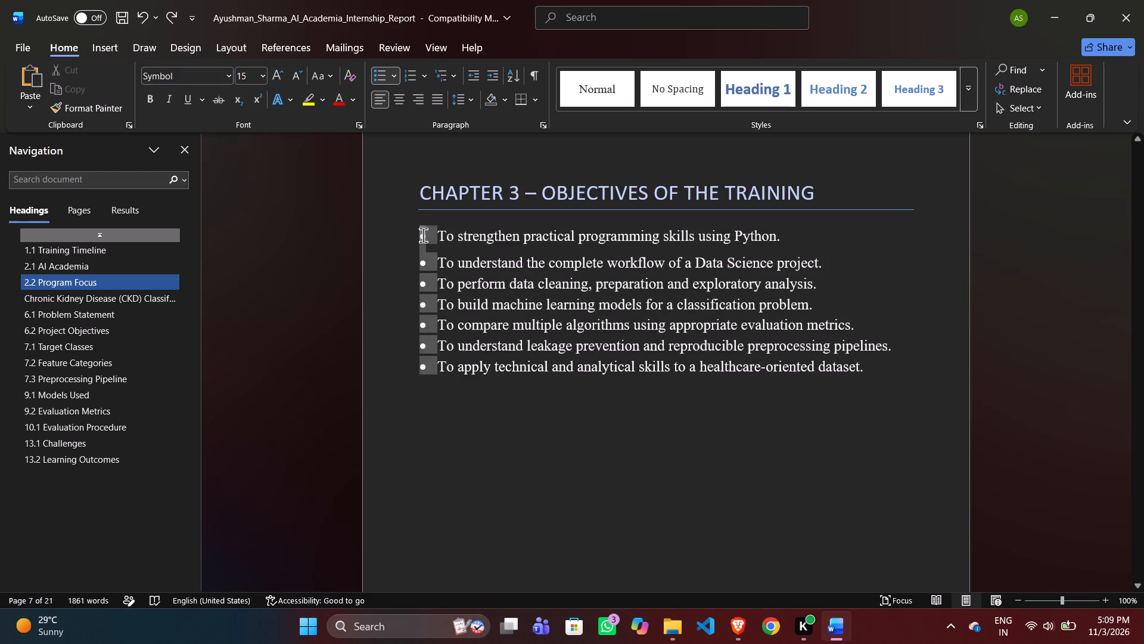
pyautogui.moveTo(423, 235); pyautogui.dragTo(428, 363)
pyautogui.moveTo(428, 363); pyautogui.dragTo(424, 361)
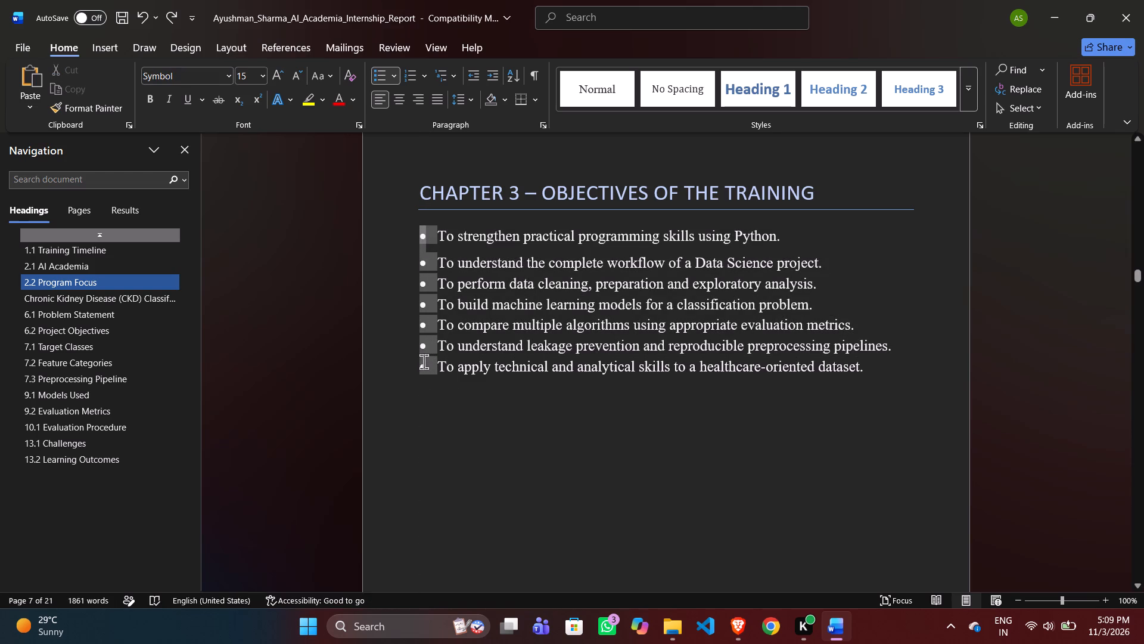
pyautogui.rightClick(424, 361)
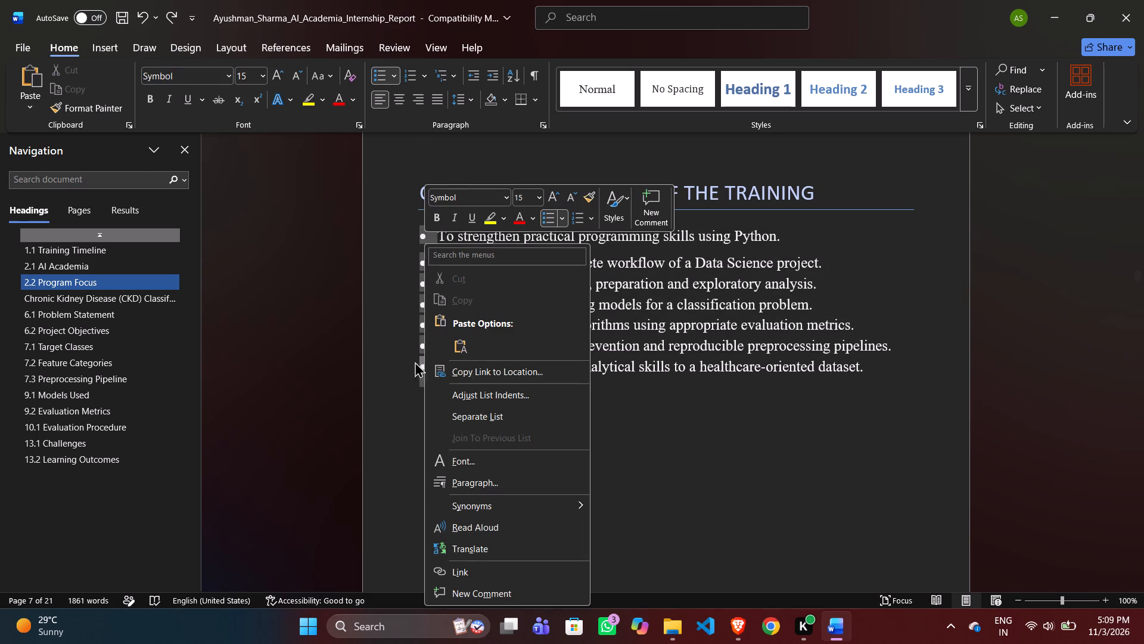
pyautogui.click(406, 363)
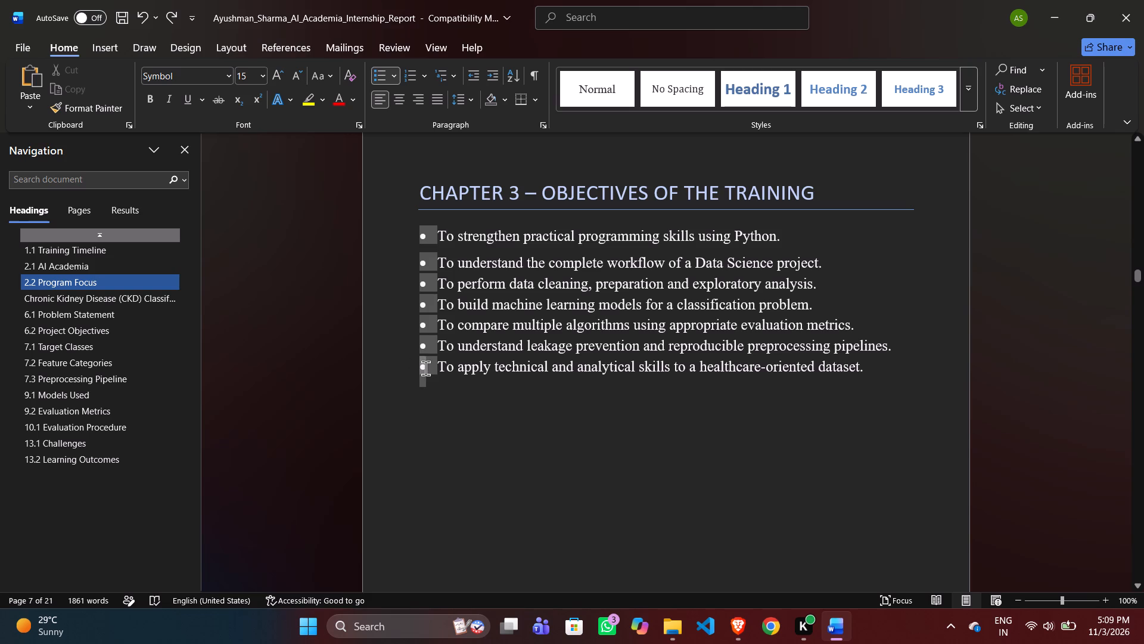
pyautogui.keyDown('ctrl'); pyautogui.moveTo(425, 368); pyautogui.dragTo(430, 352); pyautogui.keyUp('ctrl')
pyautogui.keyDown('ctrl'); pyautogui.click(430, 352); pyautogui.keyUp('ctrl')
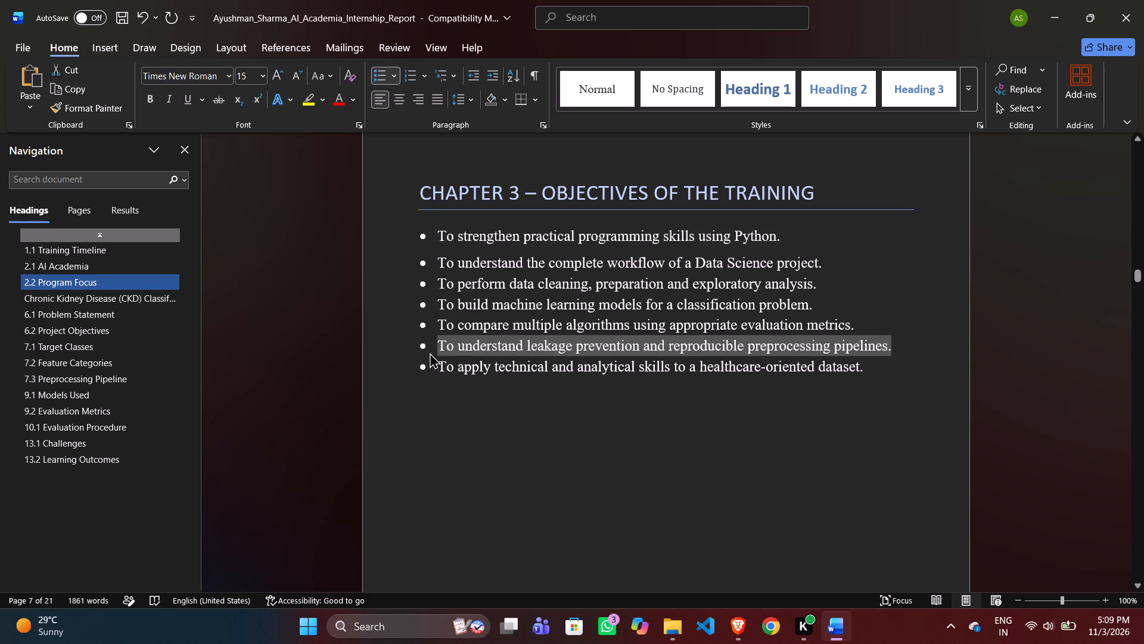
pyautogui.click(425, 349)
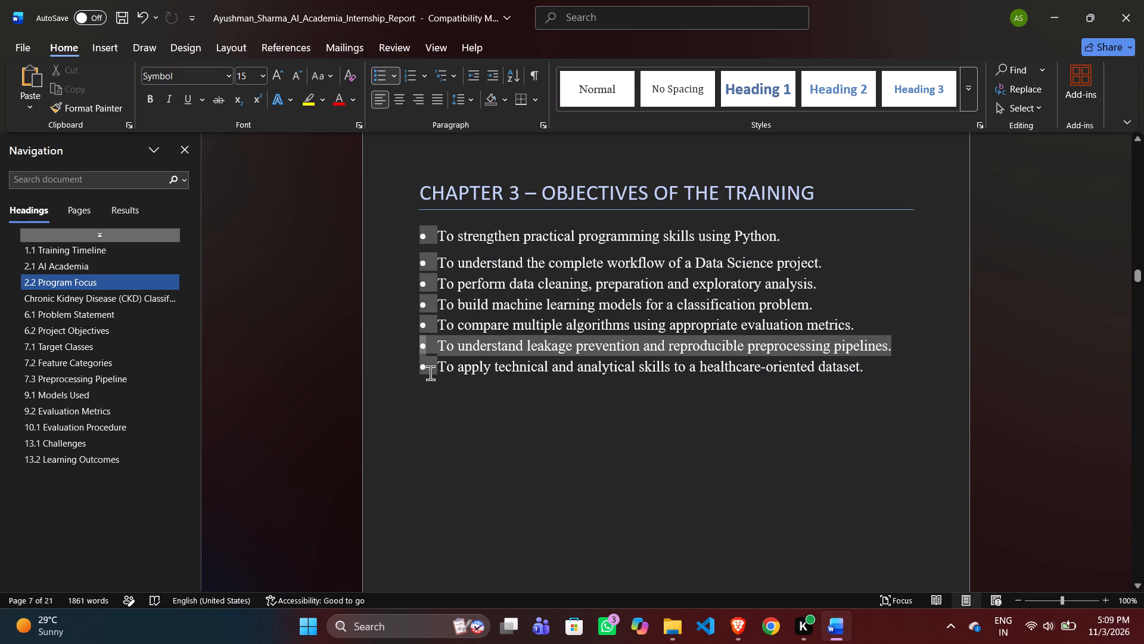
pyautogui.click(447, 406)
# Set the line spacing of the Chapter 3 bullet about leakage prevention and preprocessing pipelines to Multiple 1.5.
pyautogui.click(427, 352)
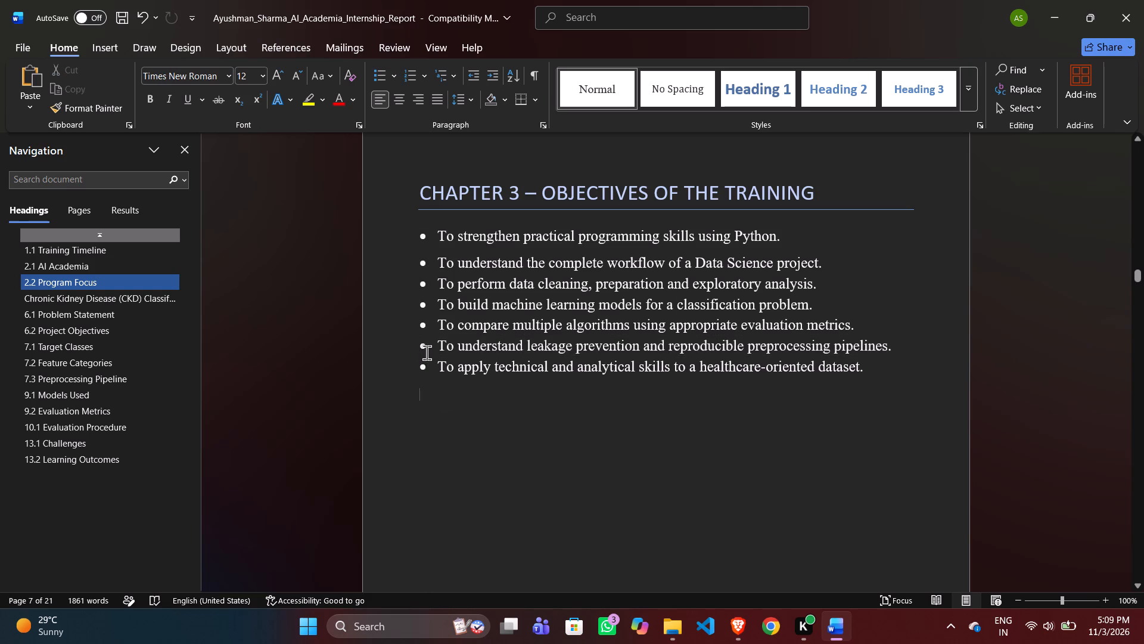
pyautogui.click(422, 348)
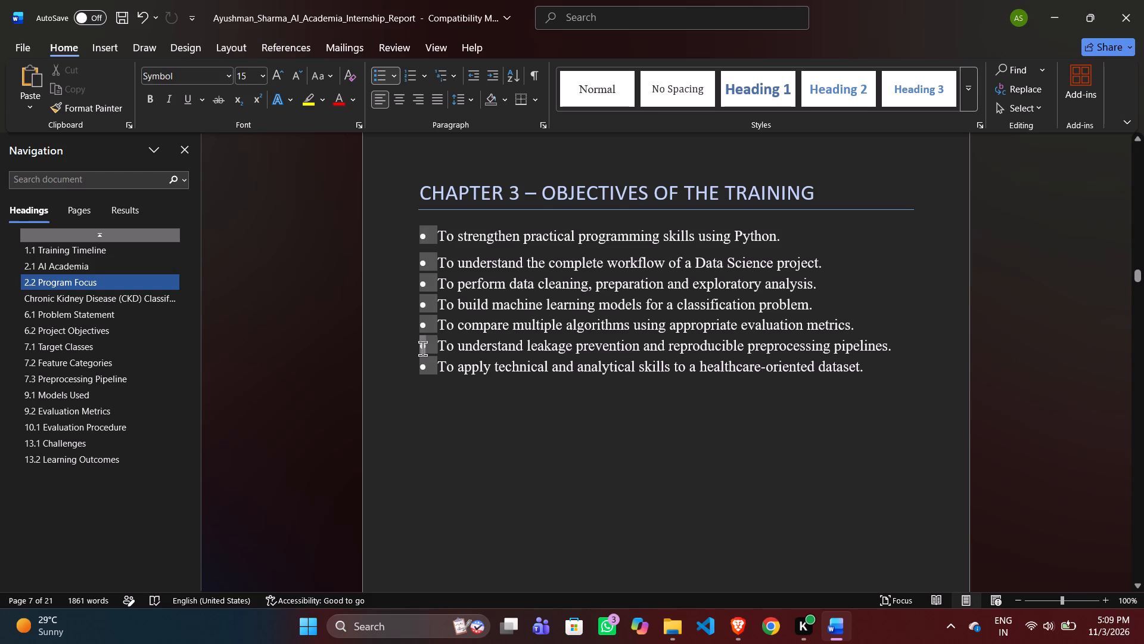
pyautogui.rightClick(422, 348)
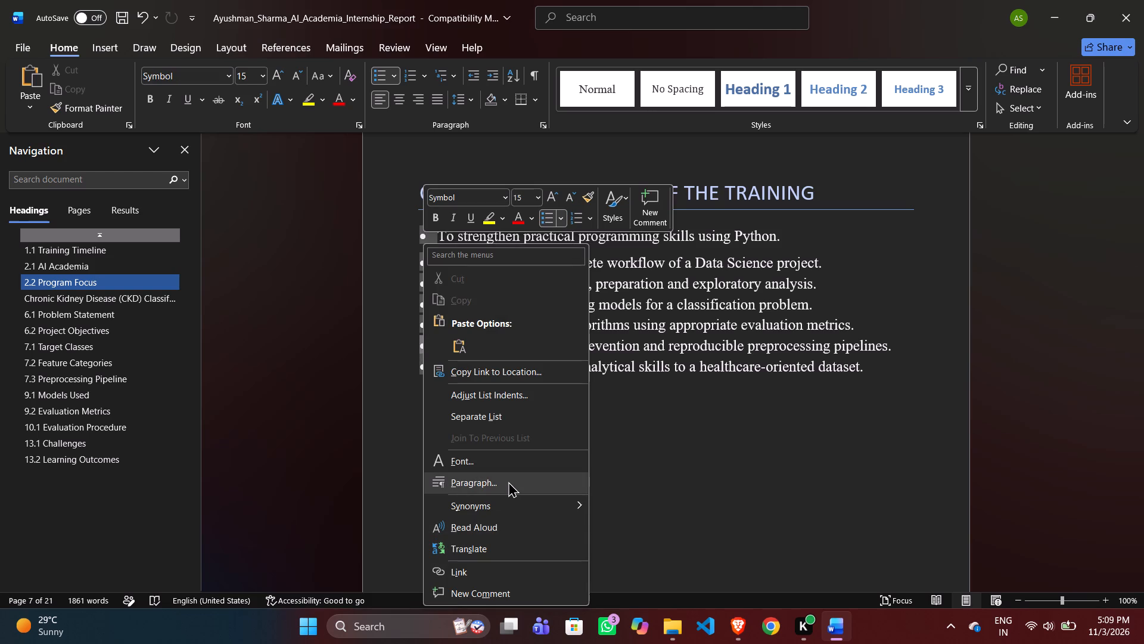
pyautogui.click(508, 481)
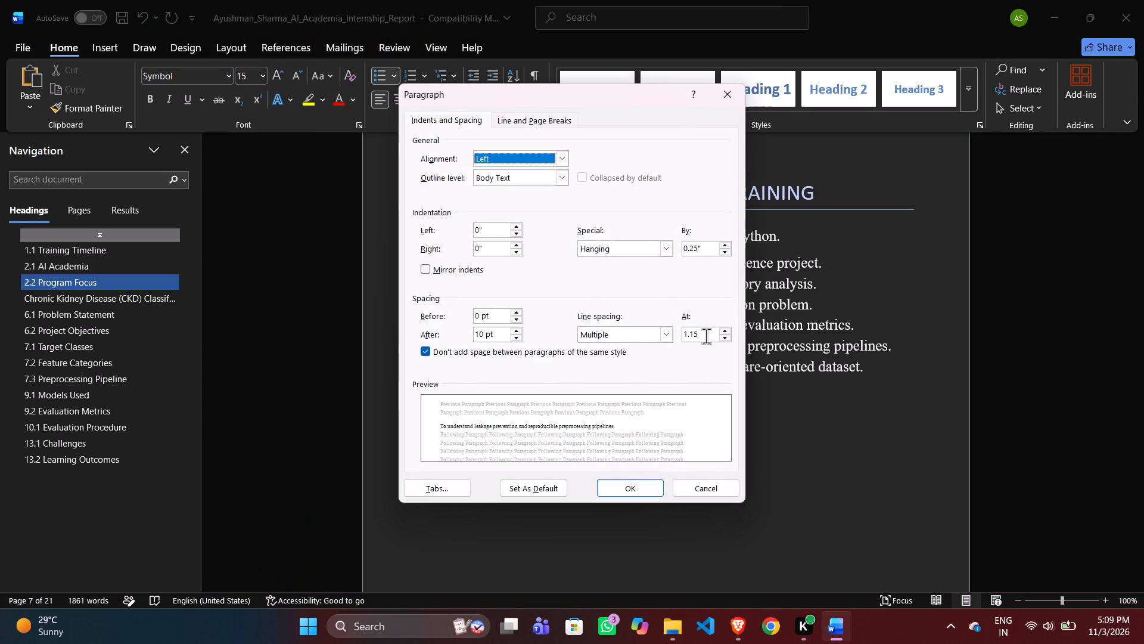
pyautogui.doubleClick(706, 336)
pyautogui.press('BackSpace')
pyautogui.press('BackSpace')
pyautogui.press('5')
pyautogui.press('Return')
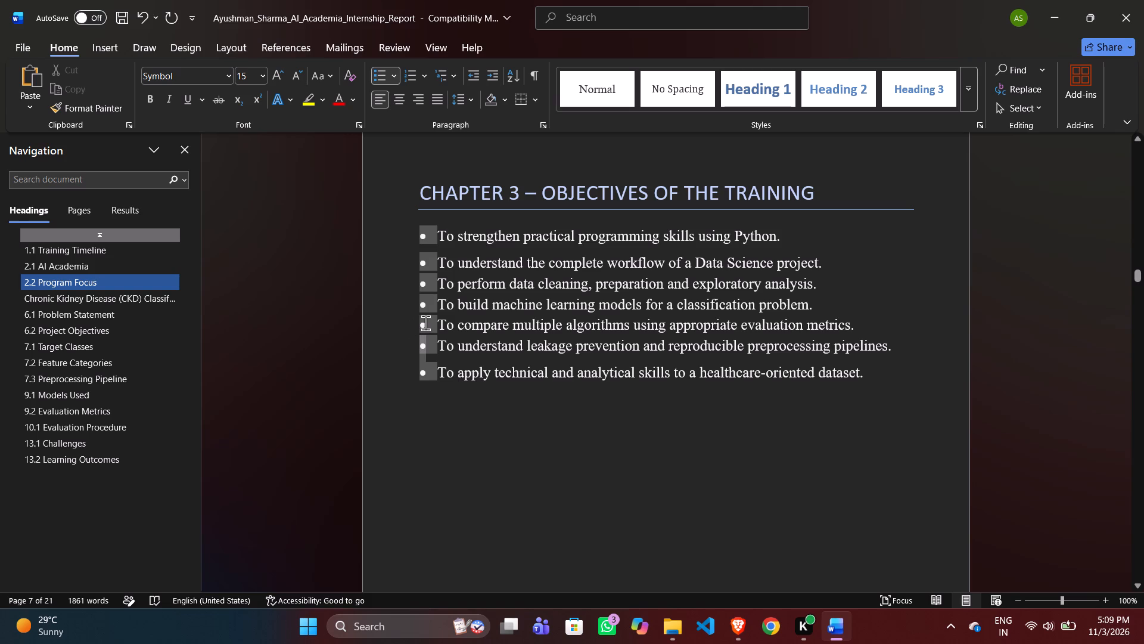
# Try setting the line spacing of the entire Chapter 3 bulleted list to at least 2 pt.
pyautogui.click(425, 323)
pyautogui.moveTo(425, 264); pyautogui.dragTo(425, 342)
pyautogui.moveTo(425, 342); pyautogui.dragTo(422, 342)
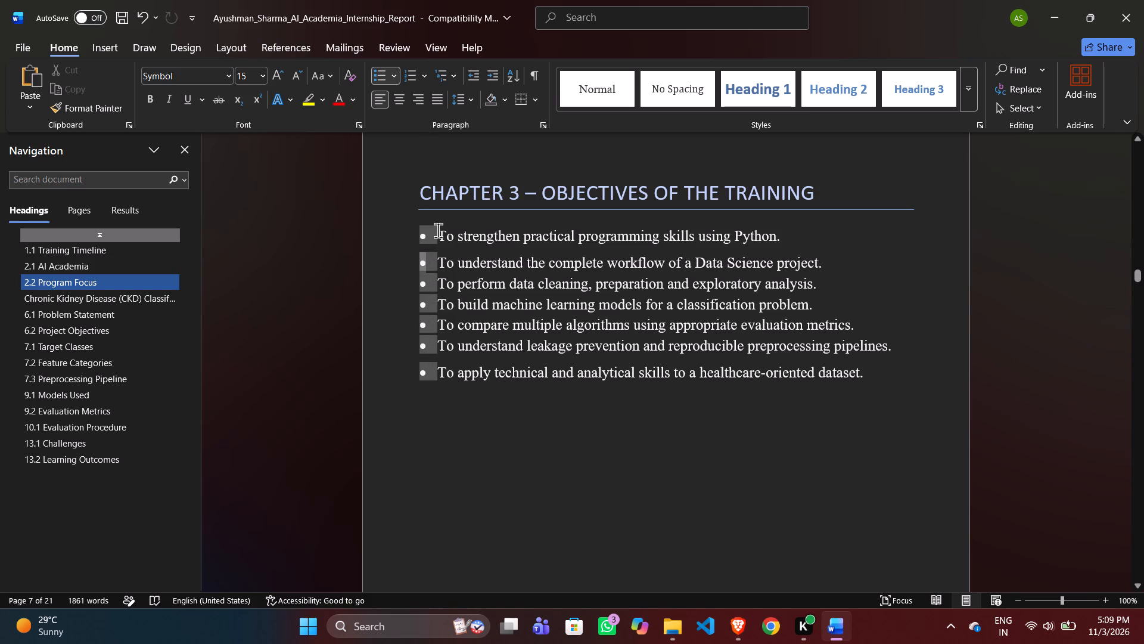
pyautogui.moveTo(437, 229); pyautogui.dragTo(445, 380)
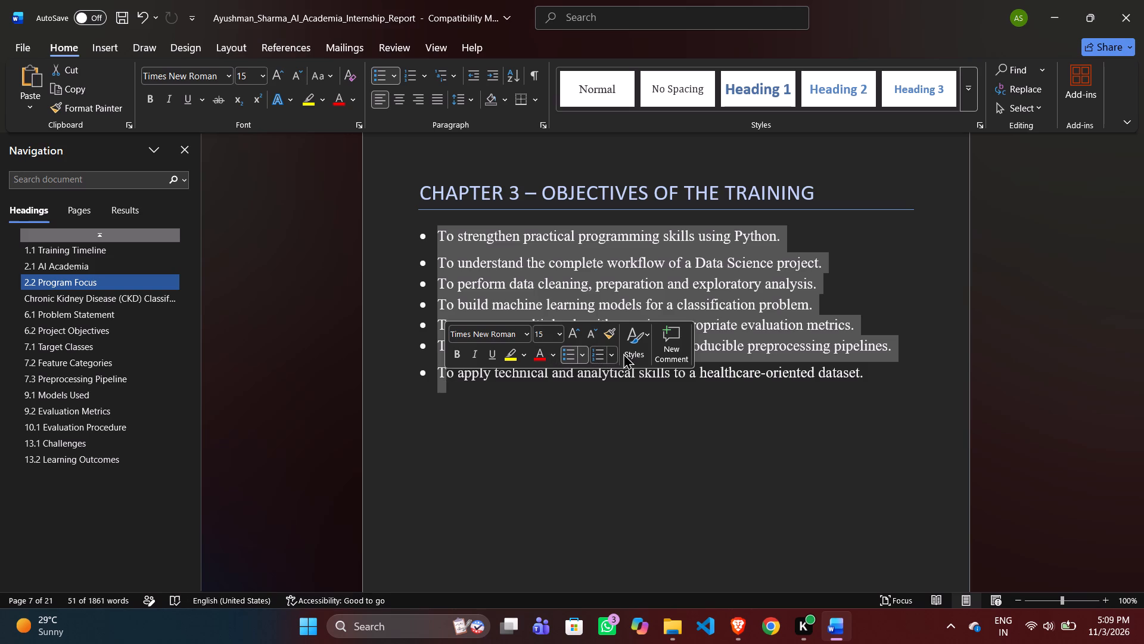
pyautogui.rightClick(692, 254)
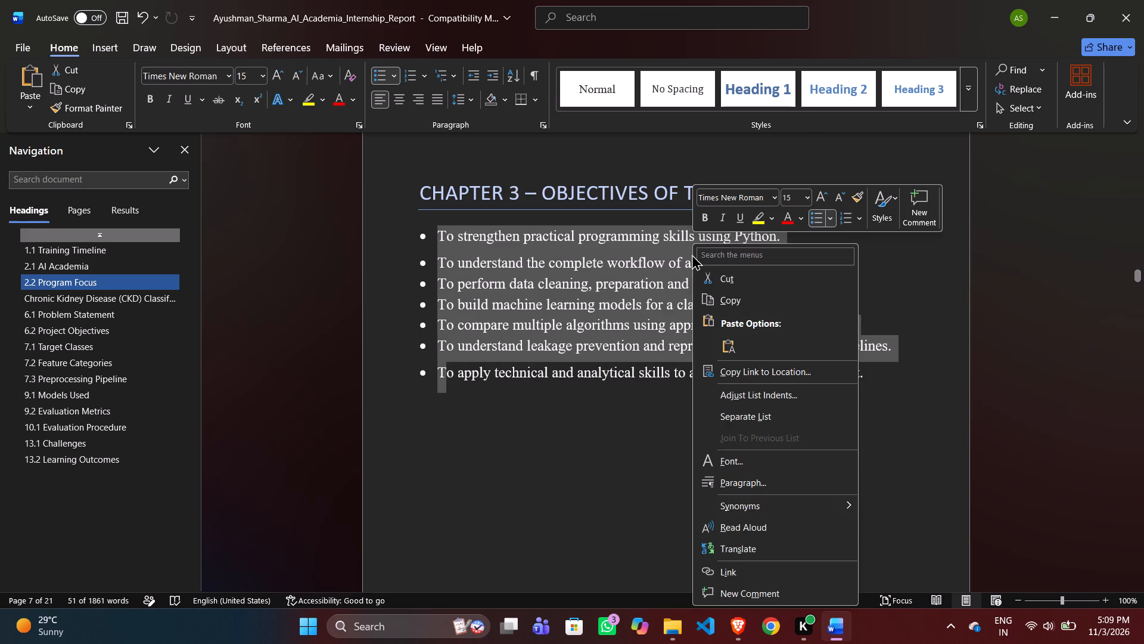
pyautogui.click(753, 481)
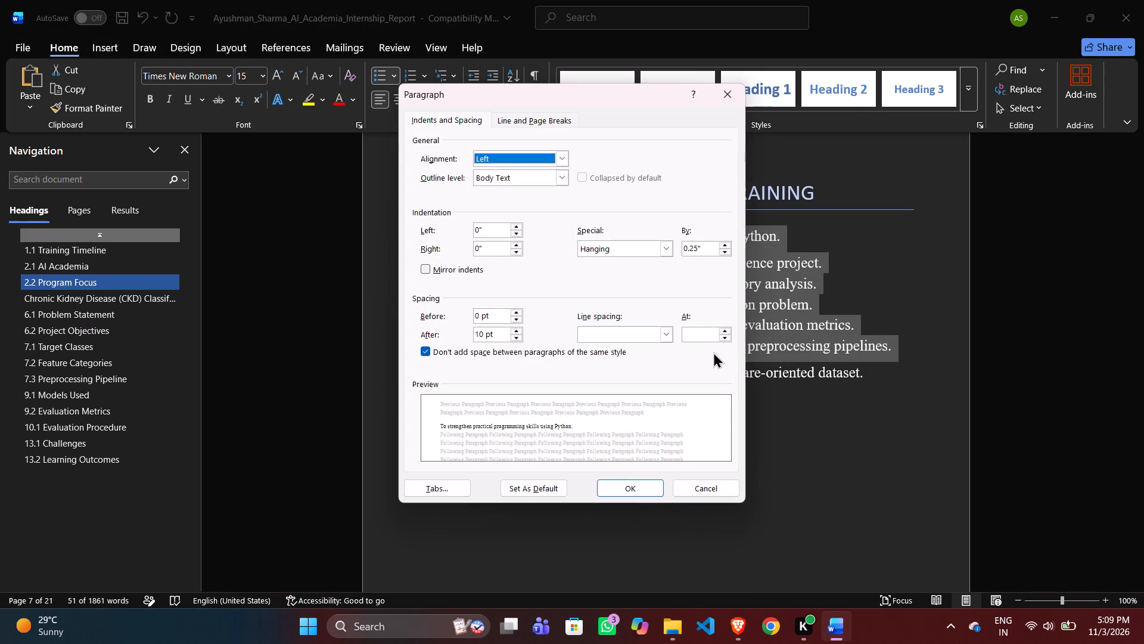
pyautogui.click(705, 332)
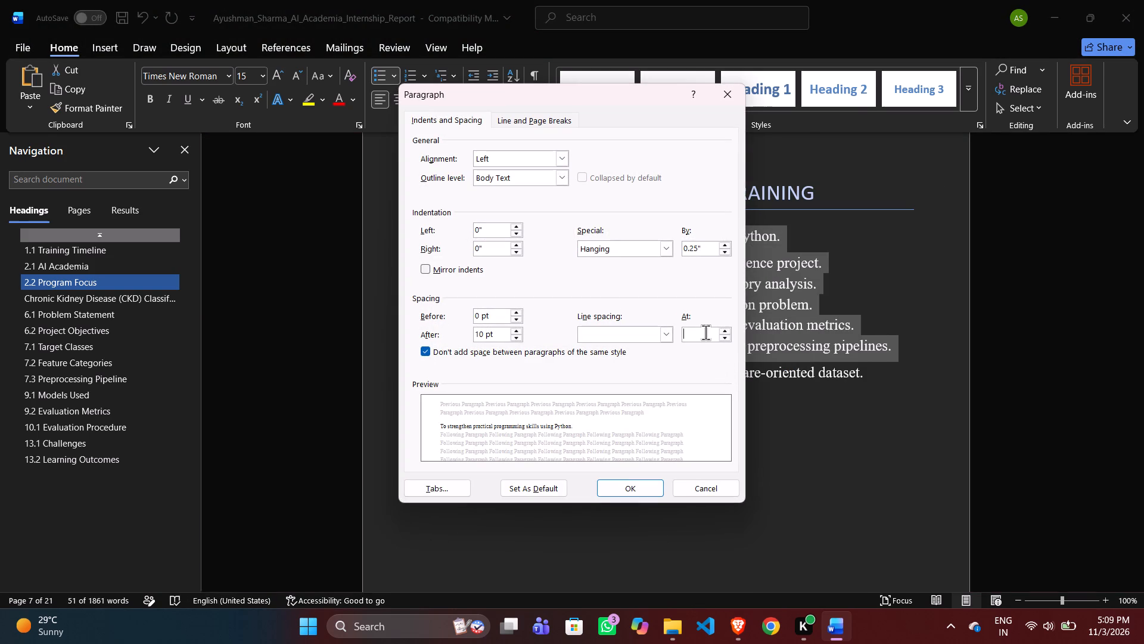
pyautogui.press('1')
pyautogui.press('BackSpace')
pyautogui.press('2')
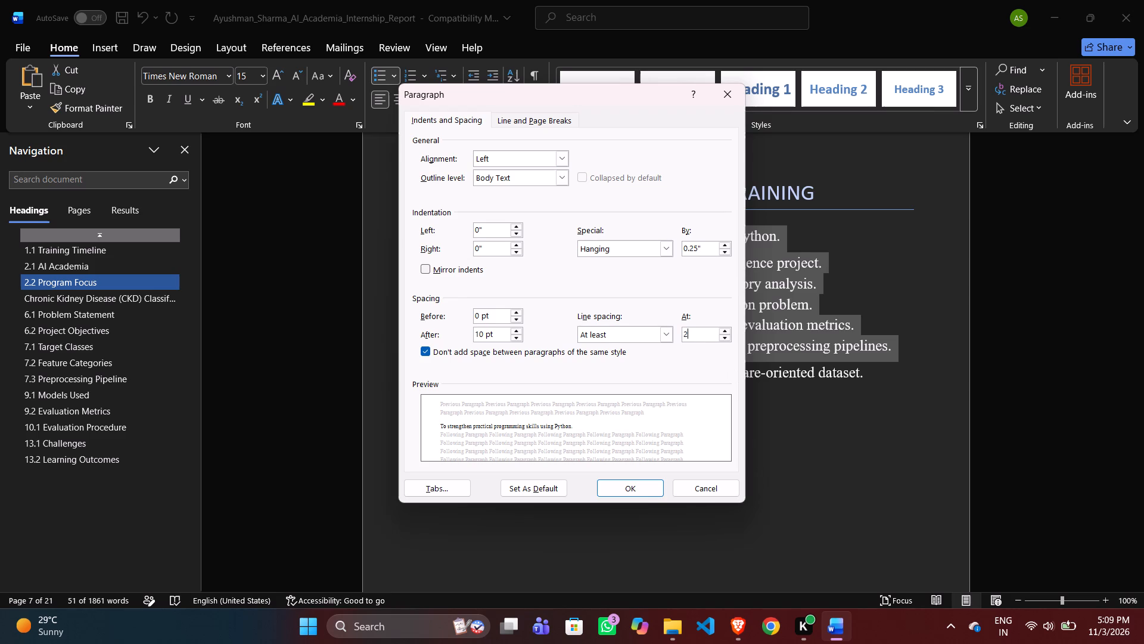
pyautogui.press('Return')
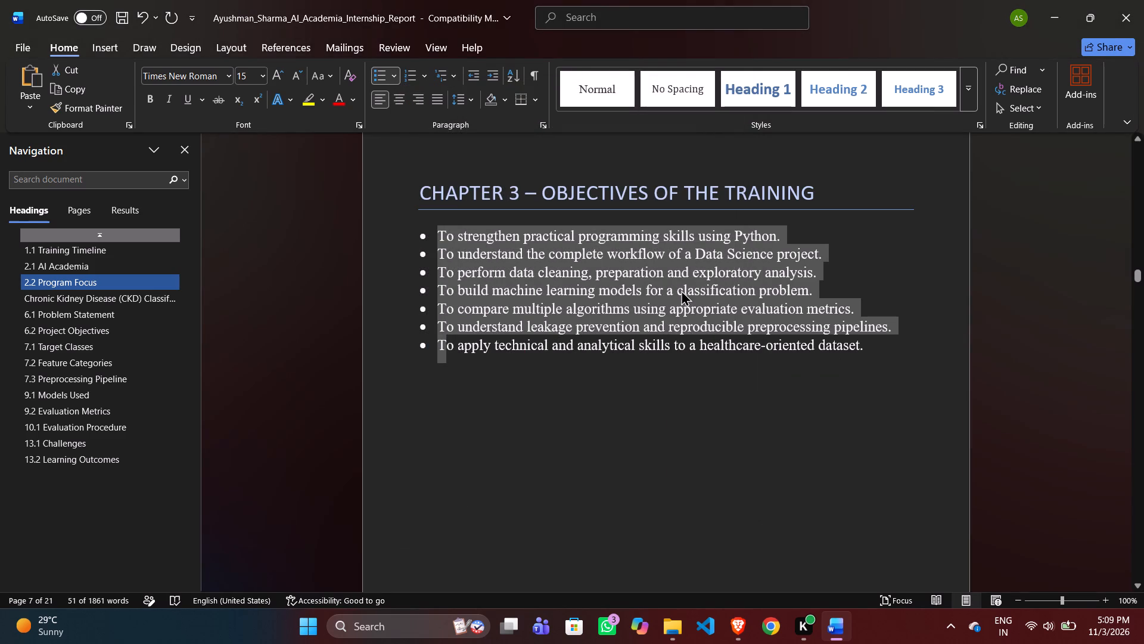
# Undo all line-spacing and indent changes in the Chapter 3 bulleted list, keeping its text size at 15 pt.
pyautogui.hotkey('ctrl', 'z')
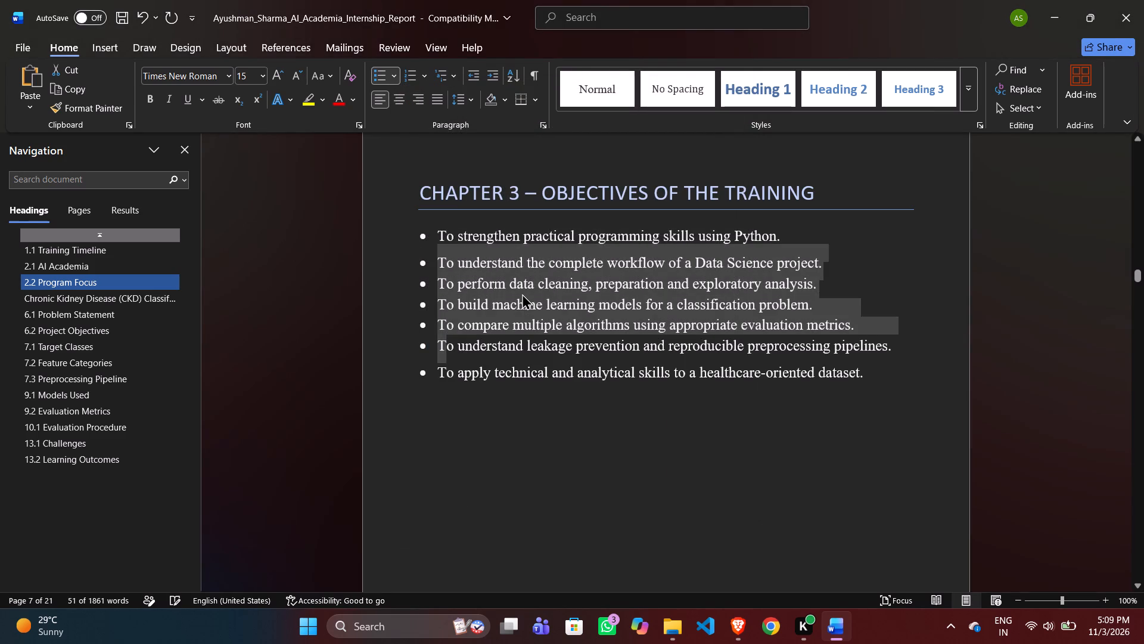
pyautogui.hotkey('ctrl', 'z')
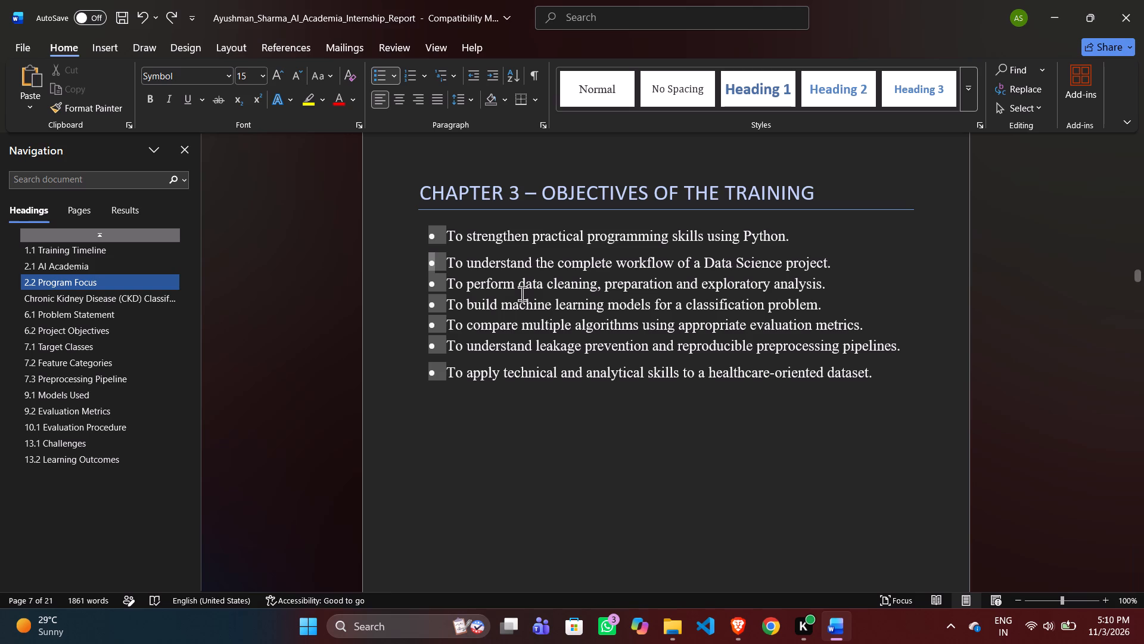
pyautogui.click(821, 233)
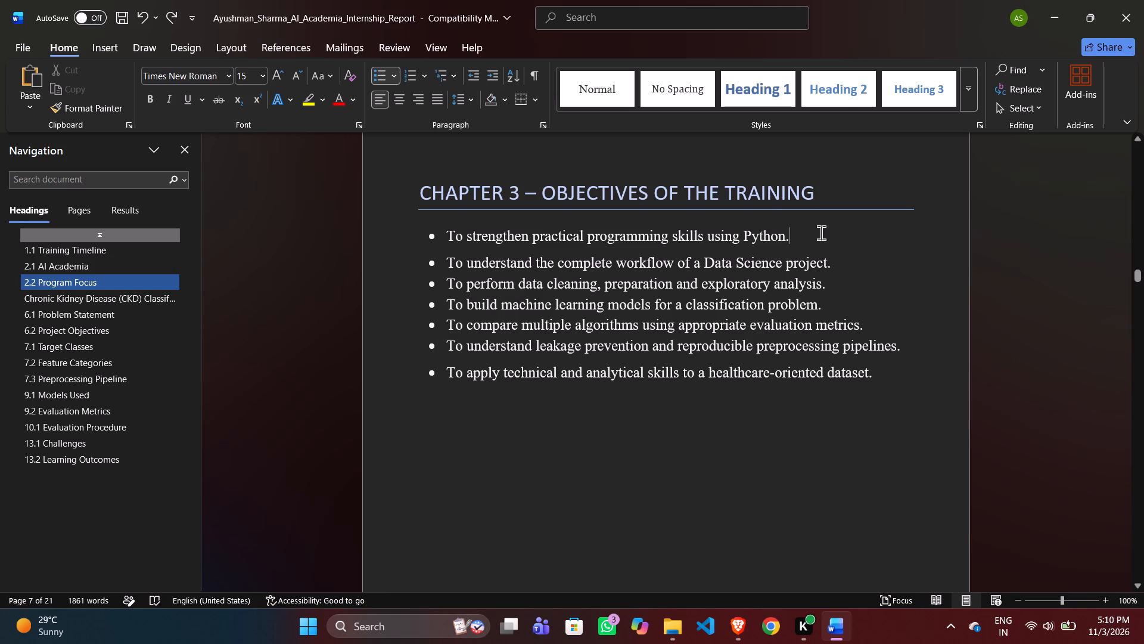
pyautogui.hotkey('ctrl', 'z')
pyautogui.hotkey('ctrl', 'z')
pyautogui.hotkey('ctrl', 'z')
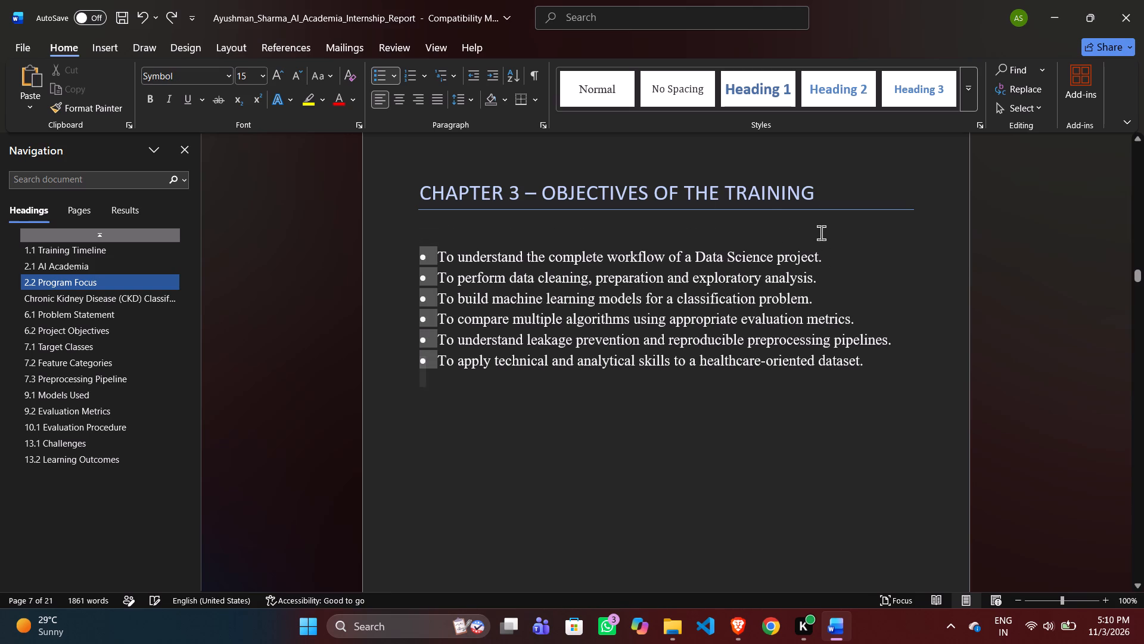
pyautogui.hotkey('ctrl', 'z')
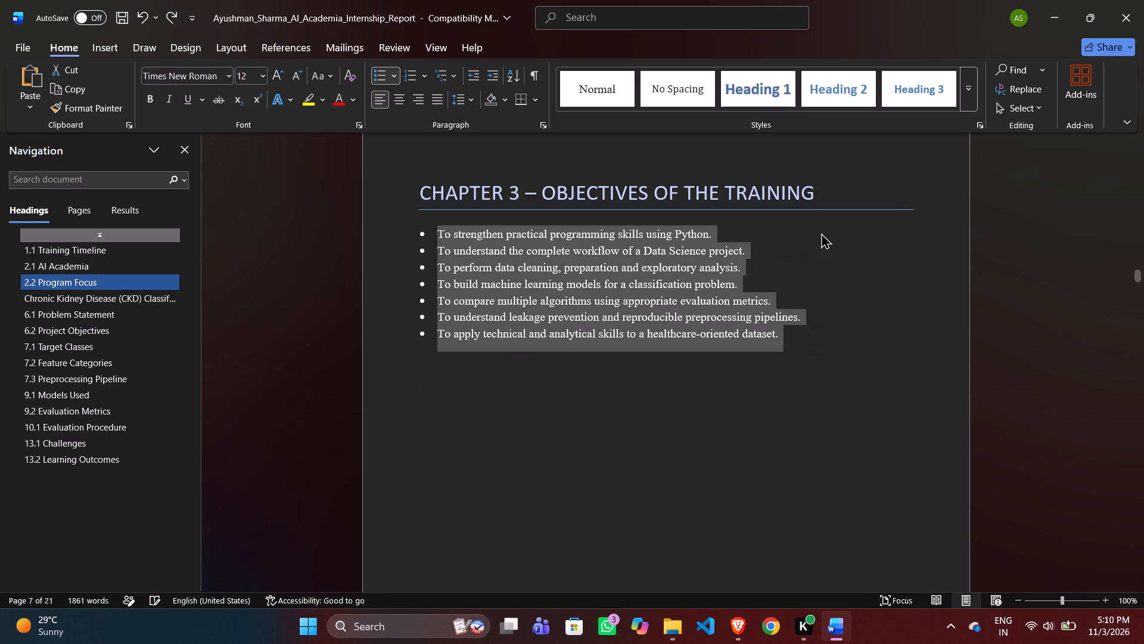
pyautogui.hotkey('ctrl', 'y')
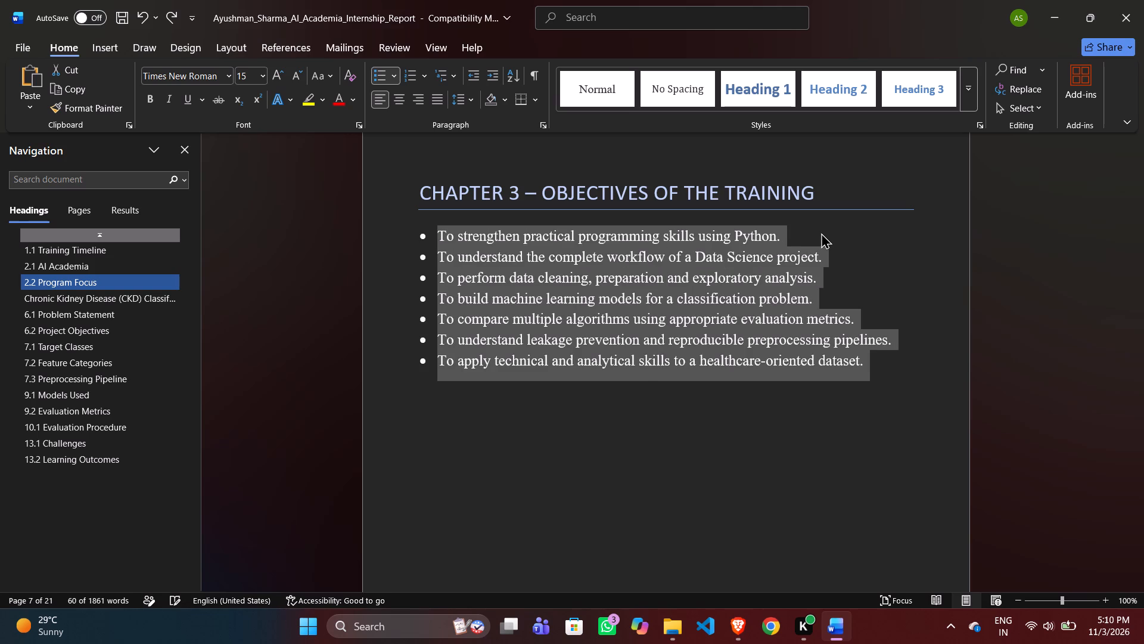
# Insert a blank line without a bullet after the first Chapter 3 objective, about programming skills using Python.
pyautogui.doubleClick(821, 233)
pyautogui.press('Return')
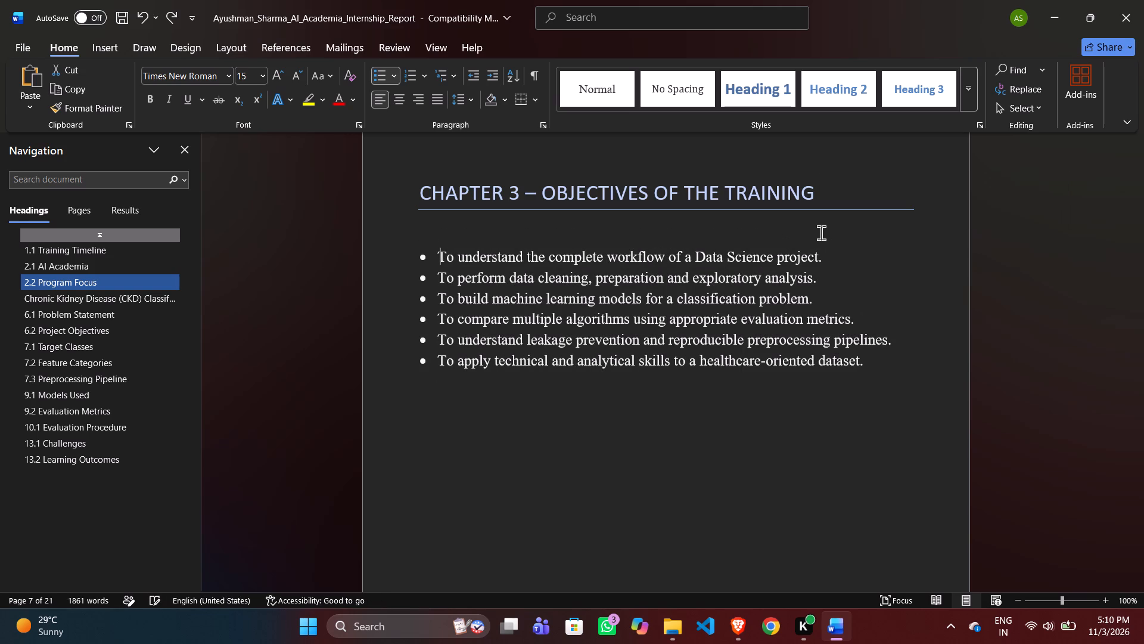
pyautogui.press('Return')
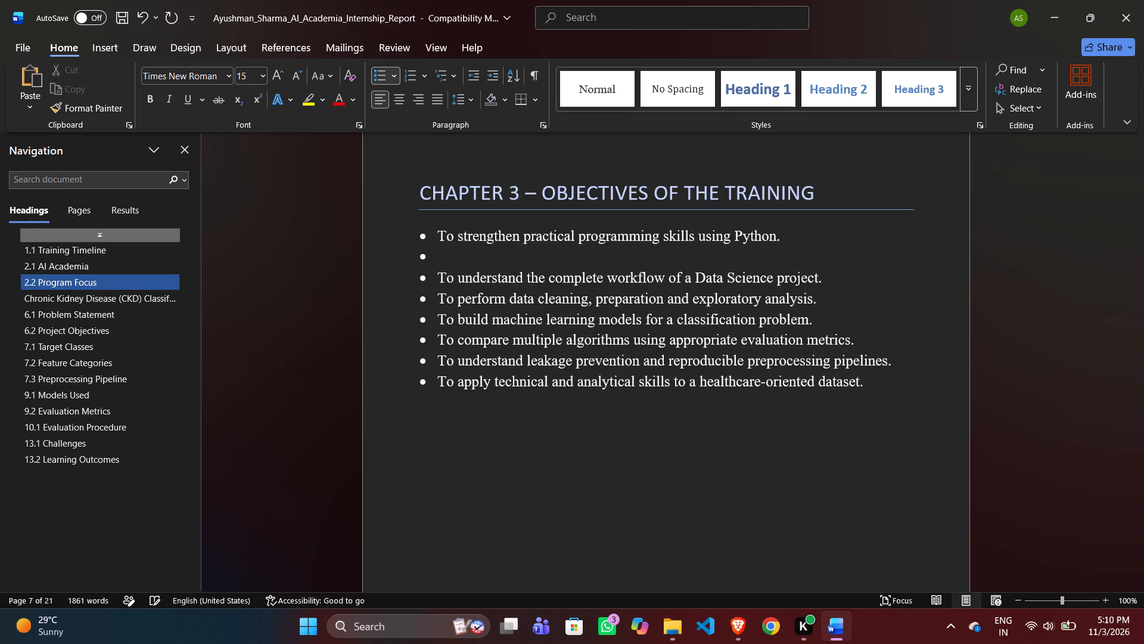
pyautogui.press('Up')
pyautogui.press('BackSpace')
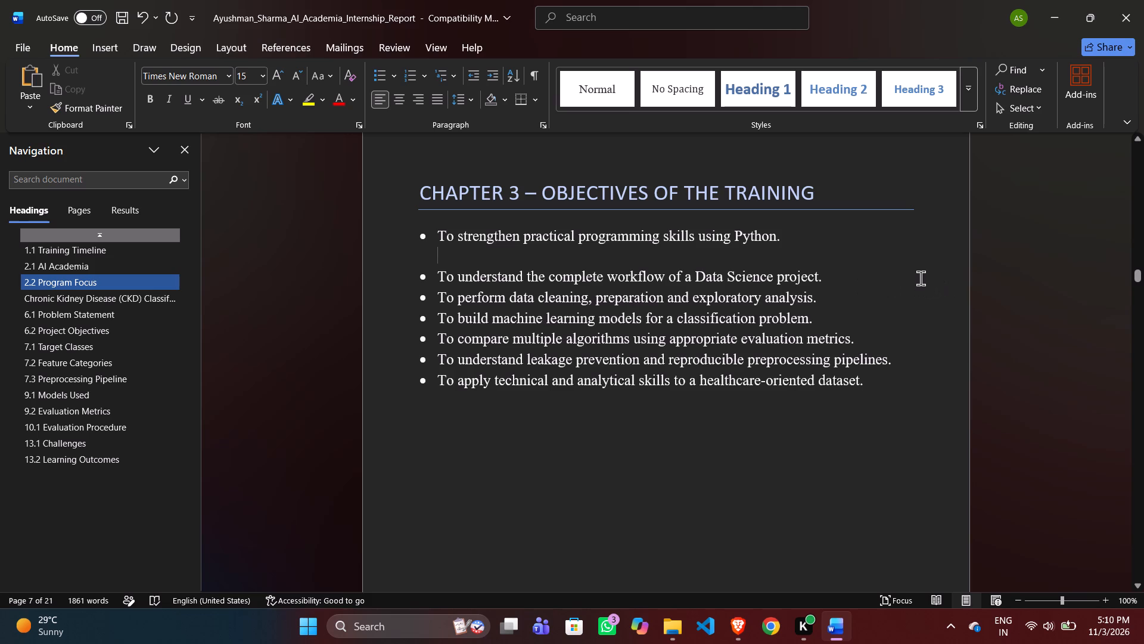
# Insert a blank line without a bullet after the second Chapter 3 objective, about the Data Science project workflow.
pyautogui.click(921, 278)
pyautogui.press('Return')
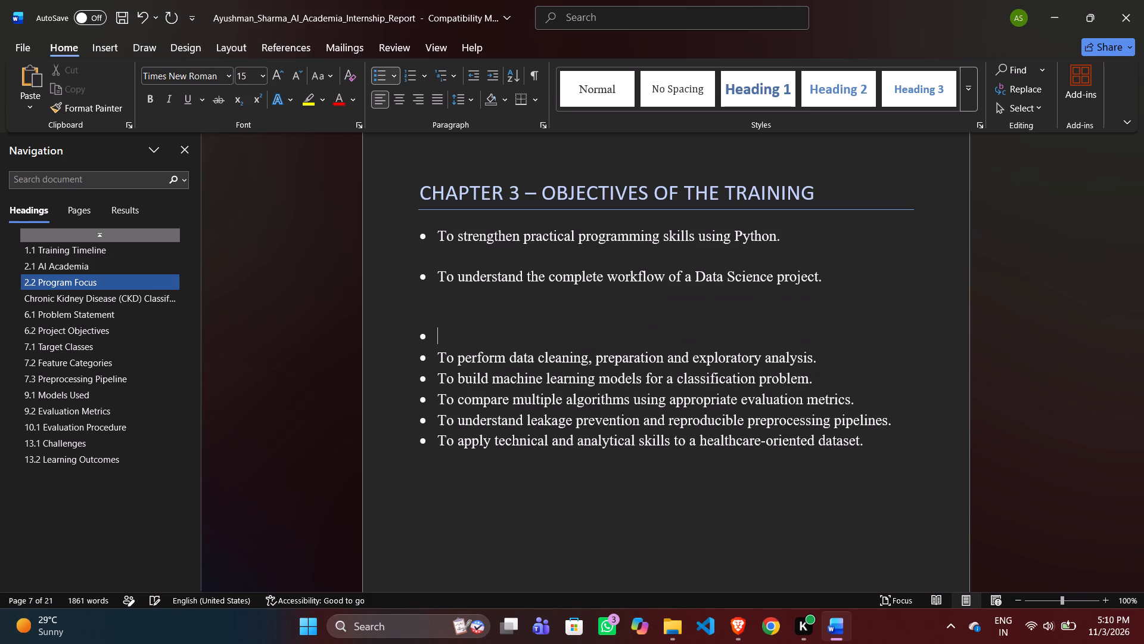
pyautogui.press('BackSpace')
pyautogui.press('BackSpace')
pyautogui.press('BackSpace')
pyautogui.press('BackSpace')
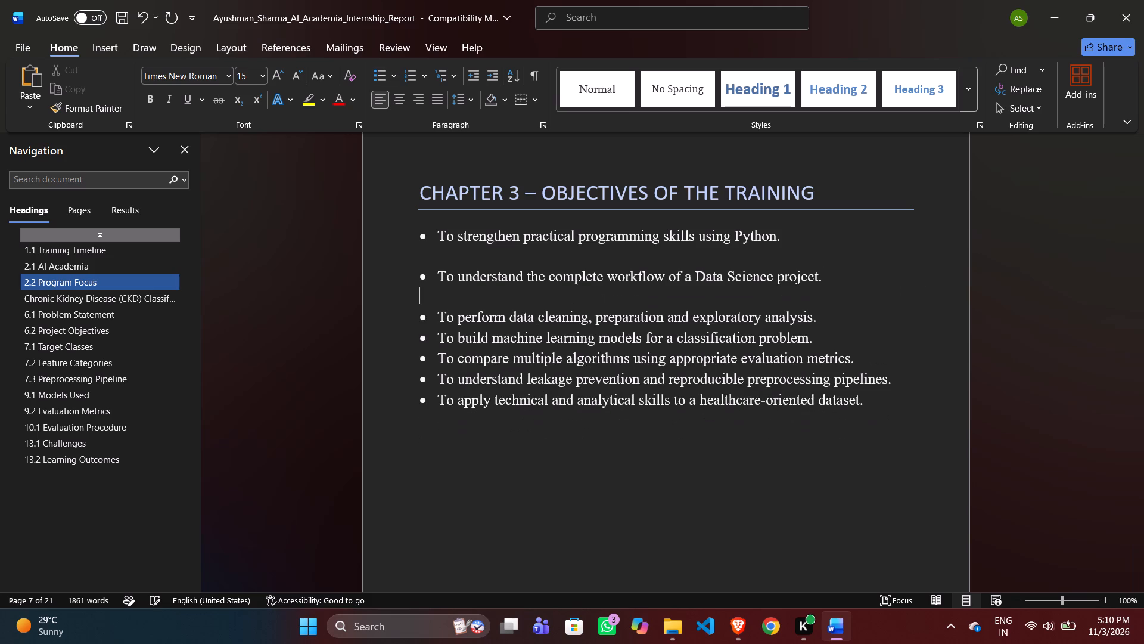
# Insert a blank line without a bullet after the third Chapter 3 objective, about data cleaning, preparation and exploratory analysis.
pyautogui.click(890, 318)
pyautogui.press('Return')
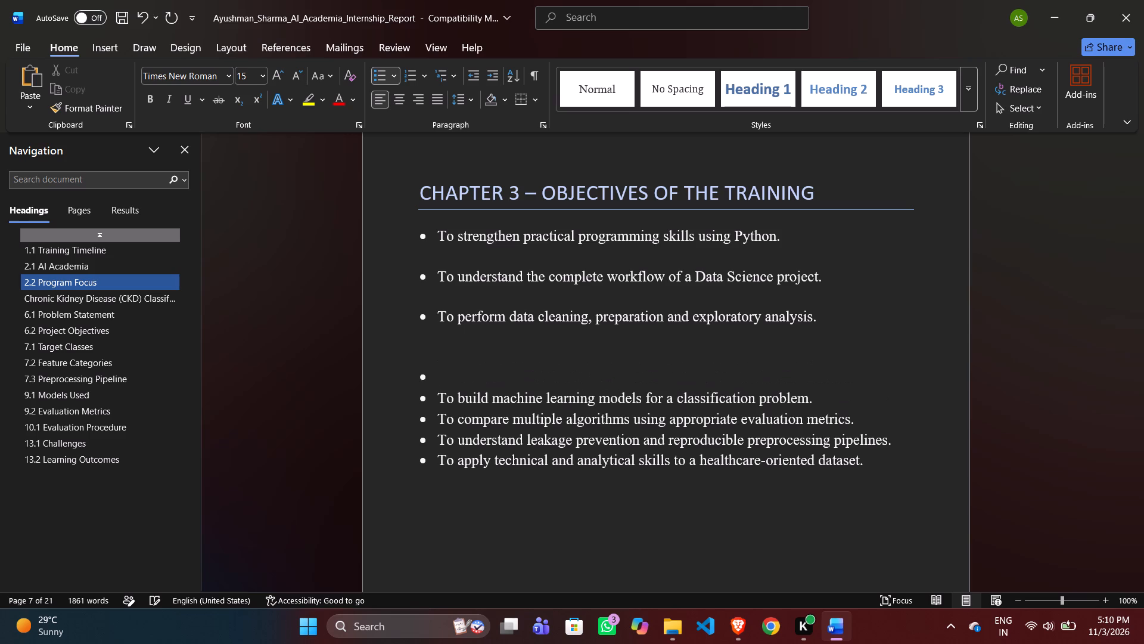
pyautogui.press('Return')
pyautogui.press('Return')
pyautogui.press('Return')
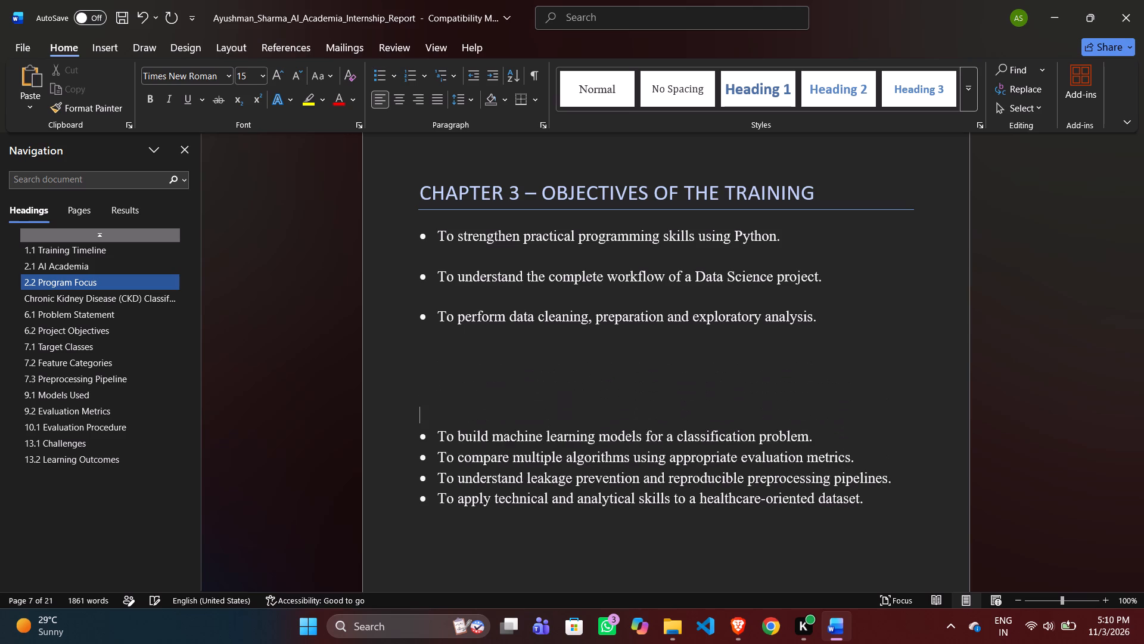
pyautogui.press('BackSpace')
pyautogui.press('BackSpace')
pyautogui.press('BackSpace')
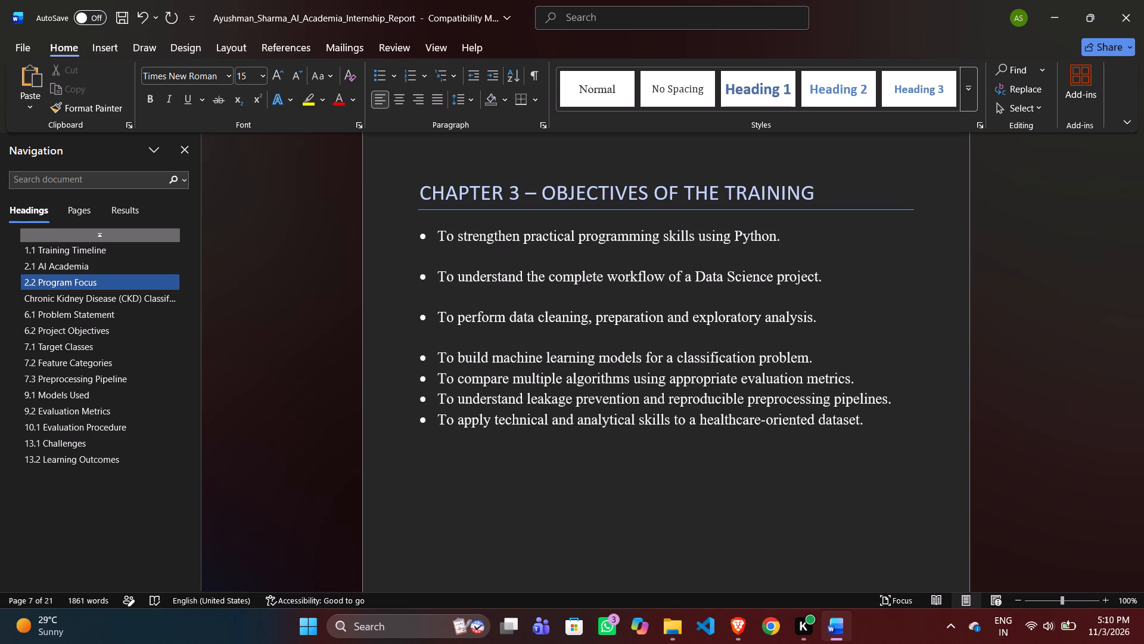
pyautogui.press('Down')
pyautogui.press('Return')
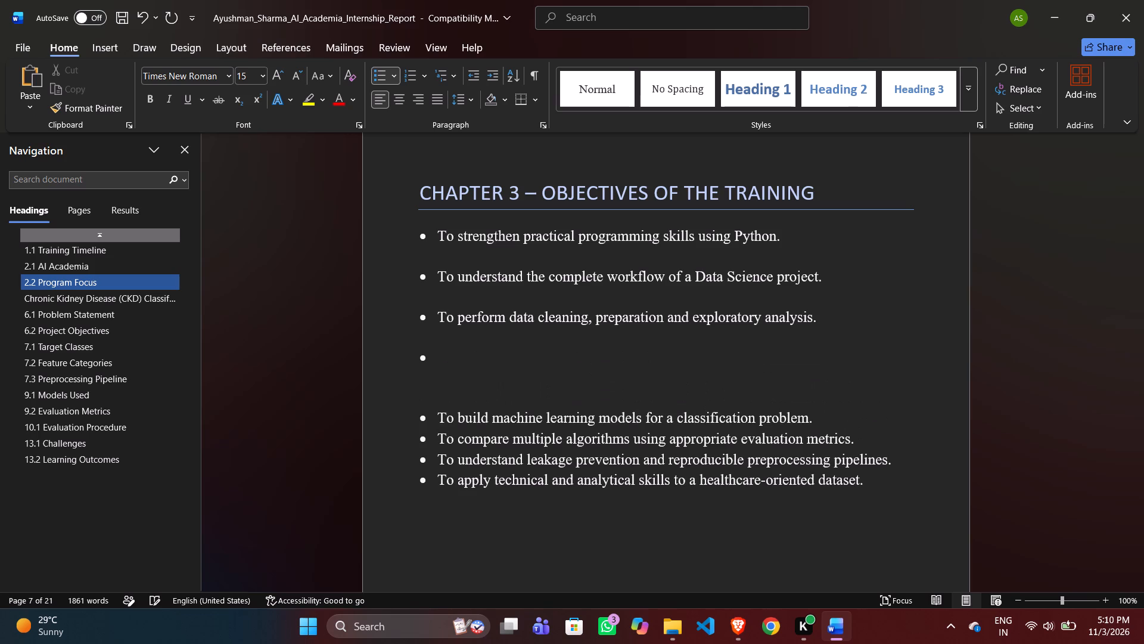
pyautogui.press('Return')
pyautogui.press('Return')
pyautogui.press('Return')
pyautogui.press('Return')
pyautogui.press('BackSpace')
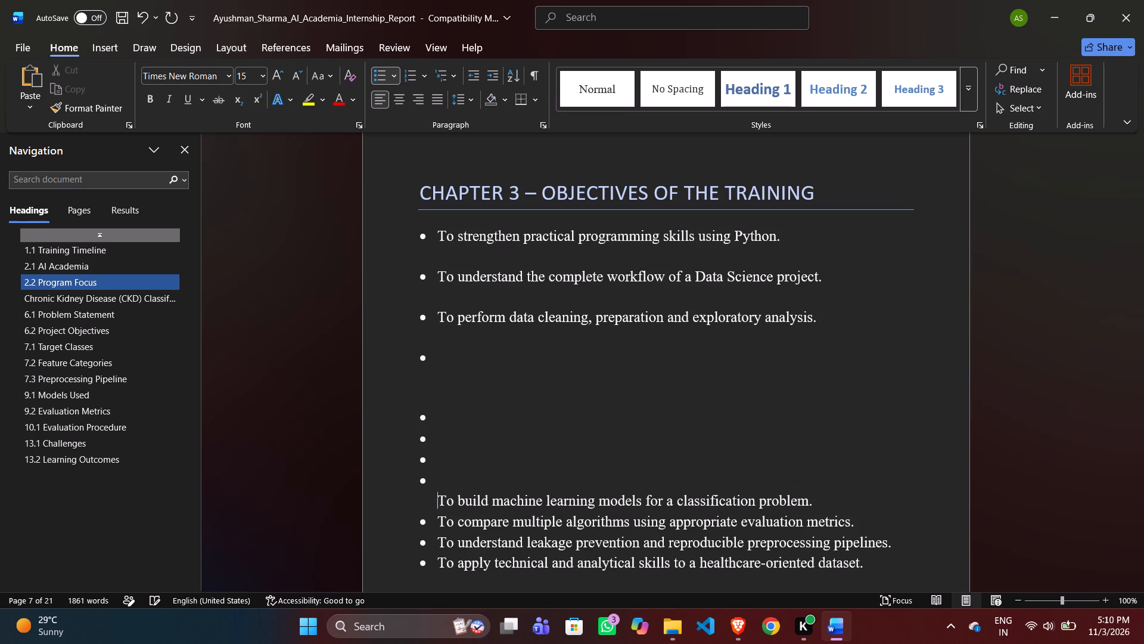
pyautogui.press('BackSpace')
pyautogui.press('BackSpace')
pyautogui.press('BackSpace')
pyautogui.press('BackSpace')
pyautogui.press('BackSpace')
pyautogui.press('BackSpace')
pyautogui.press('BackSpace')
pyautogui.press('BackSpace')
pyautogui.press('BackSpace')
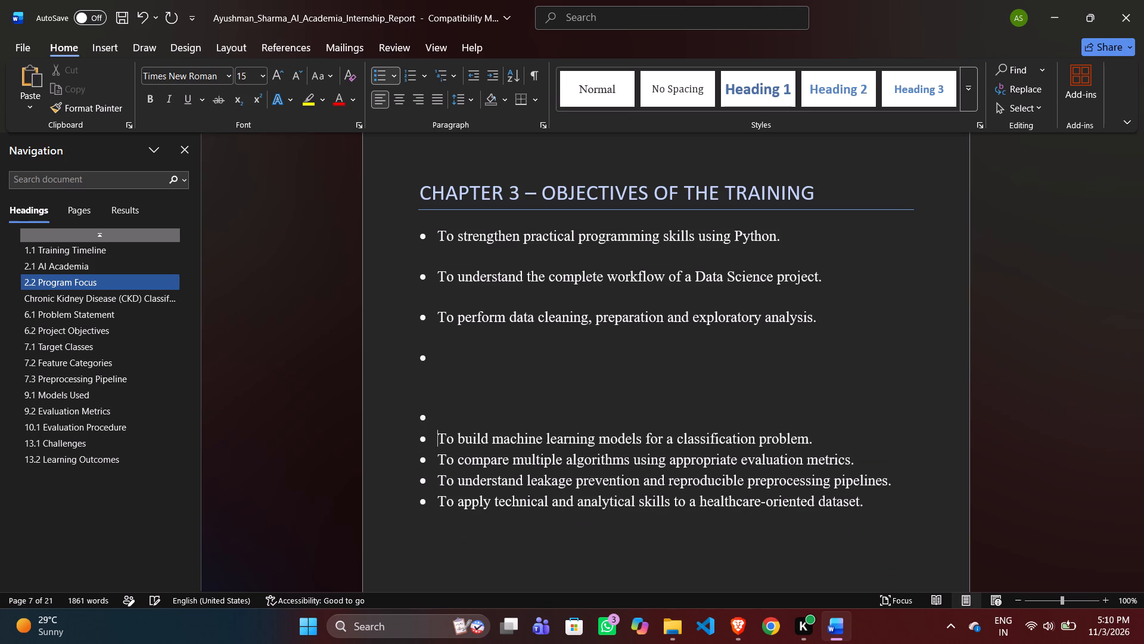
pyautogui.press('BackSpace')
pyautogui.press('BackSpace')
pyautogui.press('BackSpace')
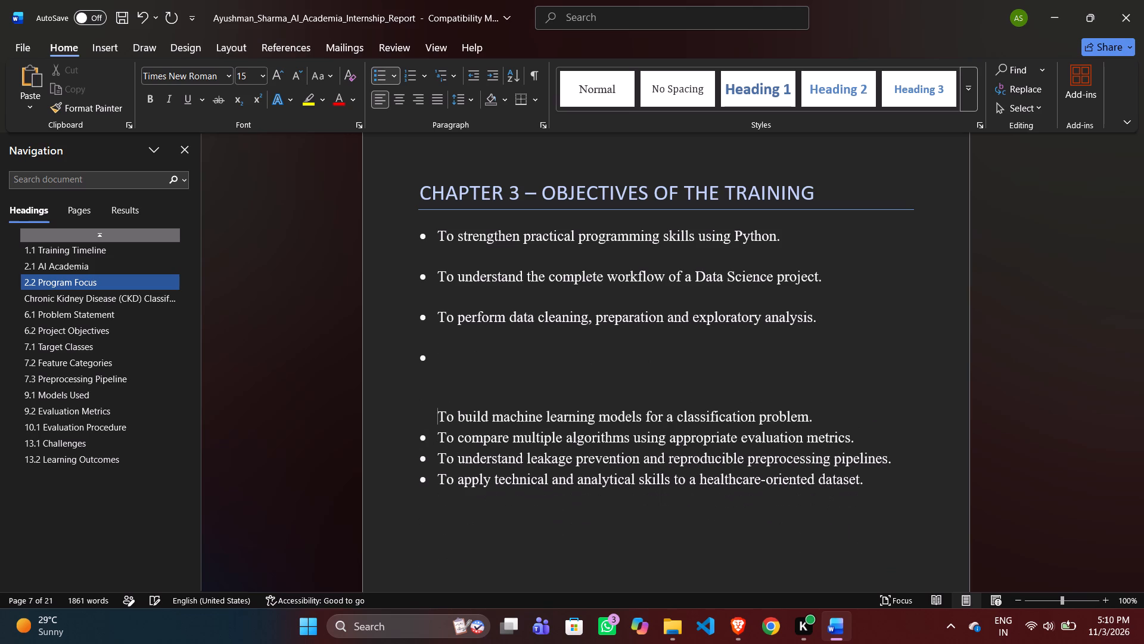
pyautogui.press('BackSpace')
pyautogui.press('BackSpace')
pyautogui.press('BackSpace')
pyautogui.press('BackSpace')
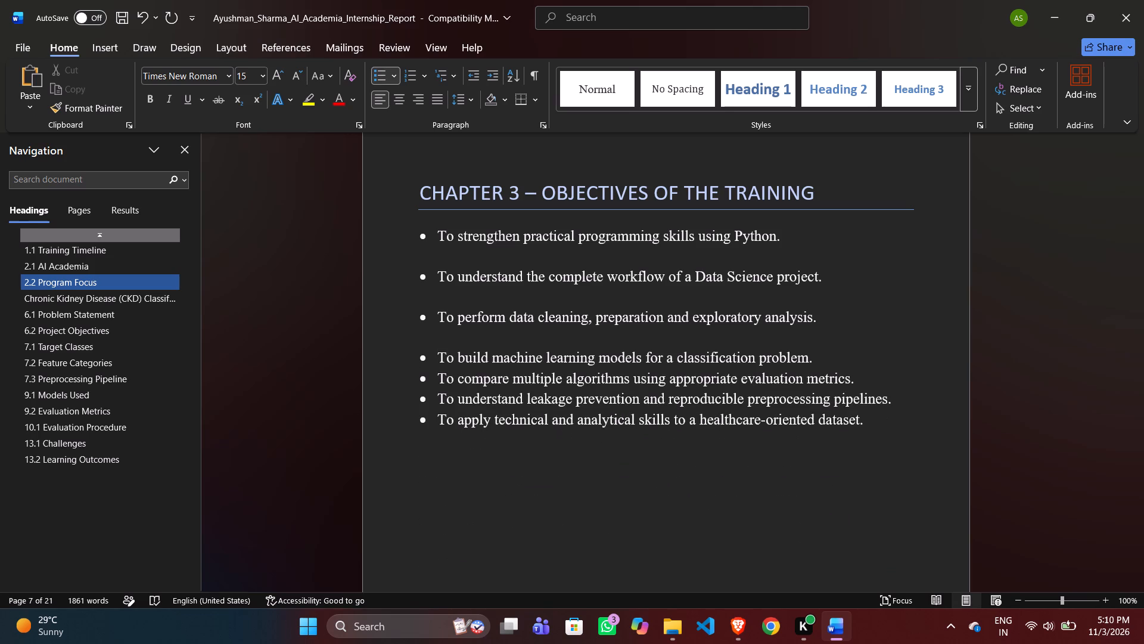
# Insert a blank line without a bullet after each of the fourth, fifth and sixth Chapter 3 objectives.
pyautogui.click(437, 372)
pyautogui.press('Return')
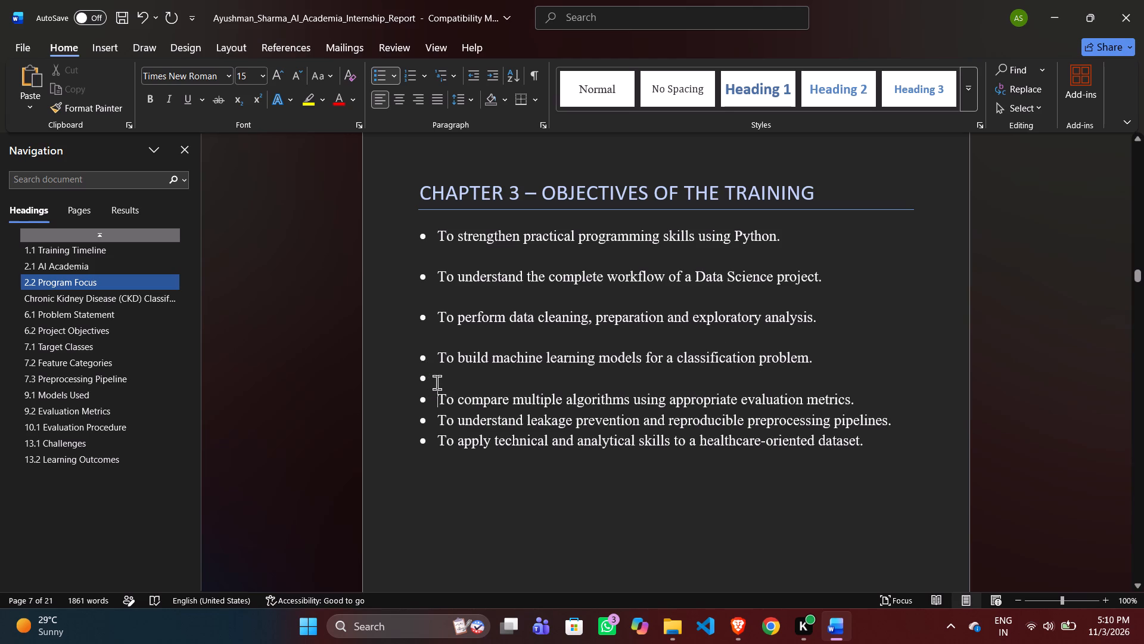
pyautogui.click(433, 379)
pyautogui.press('BackSpace')
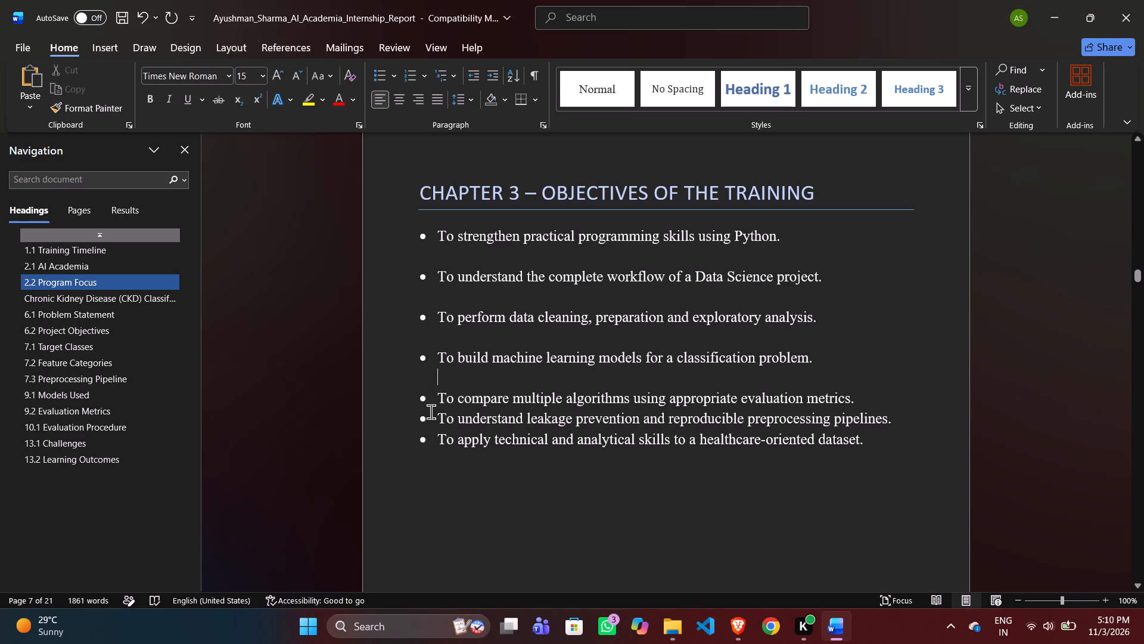
pyautogui.click(431, 411)
pyautogui.press('Return')
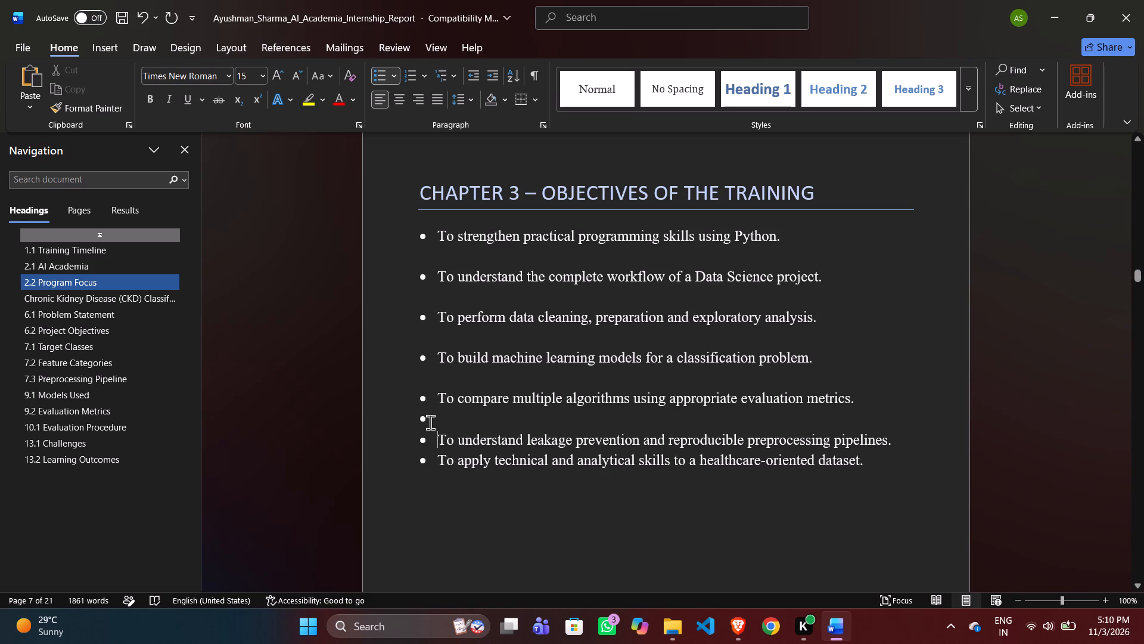
pyautogui.press('Up')
pyautogui.press('BackSpace')
pyautogui.press('Down')
pyautogui.press('Down')
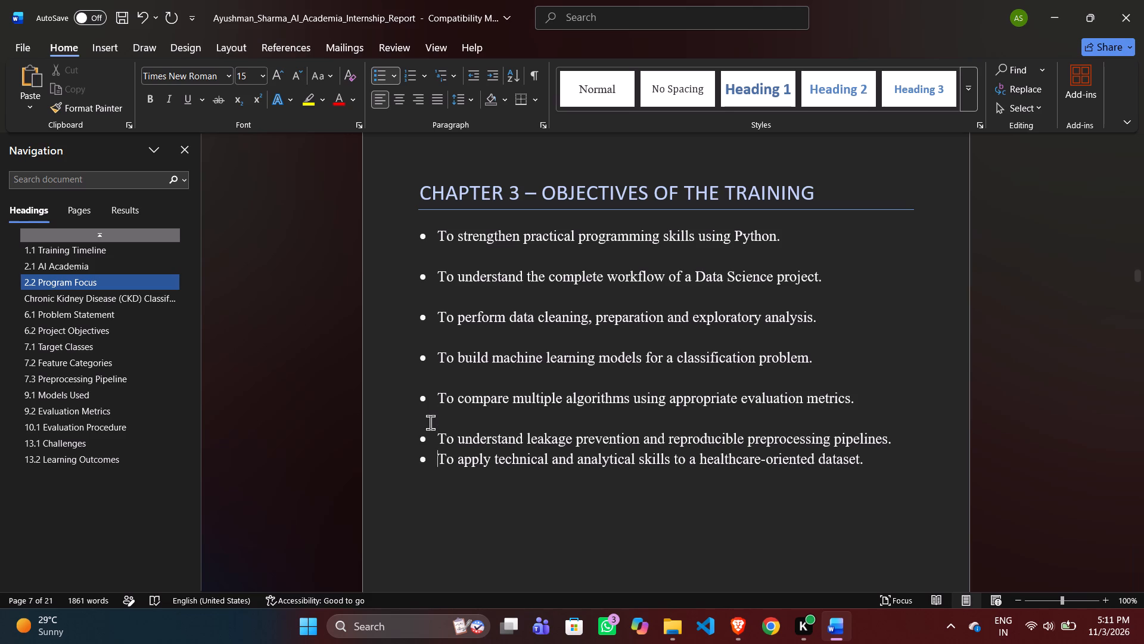
pyautogui.press('Return')
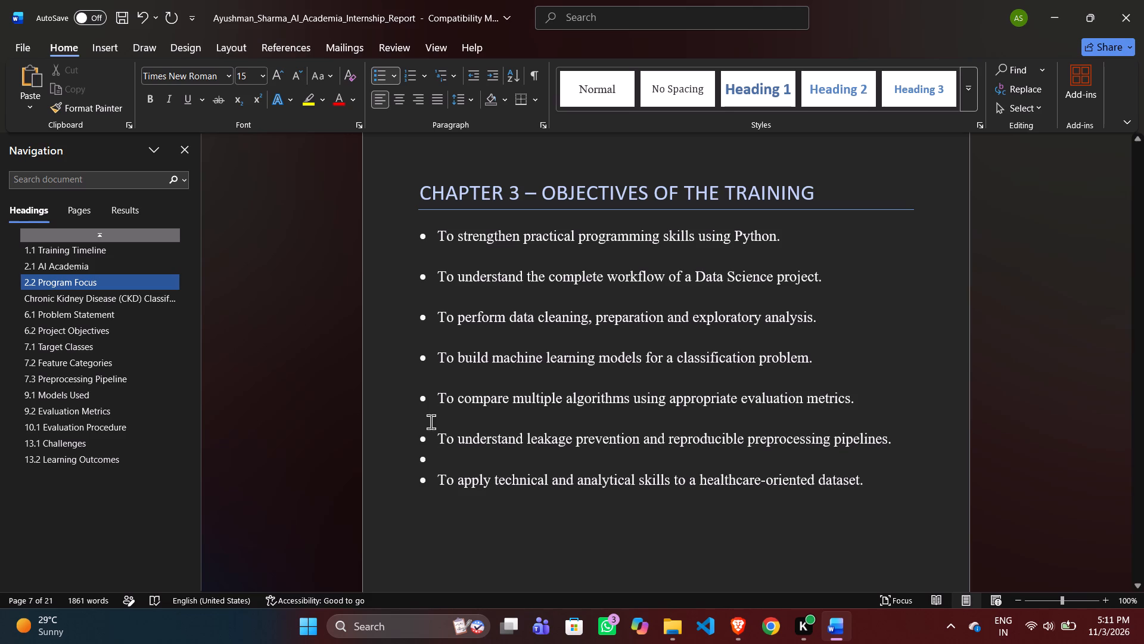
pyautogui.press('Up')
pyautogui.press('BackSpace')
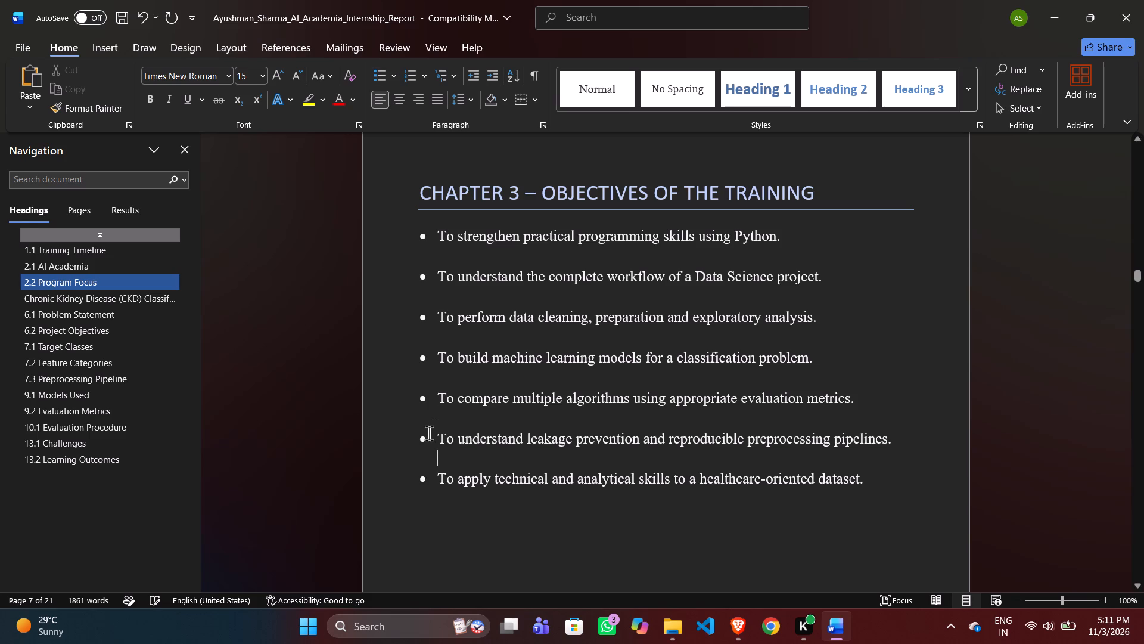
# Set the font size of the bulleted list under 2.2 Program Focus in Chapter 2 to 14 pt.
pyautogui.scroll(1, 511, 370)
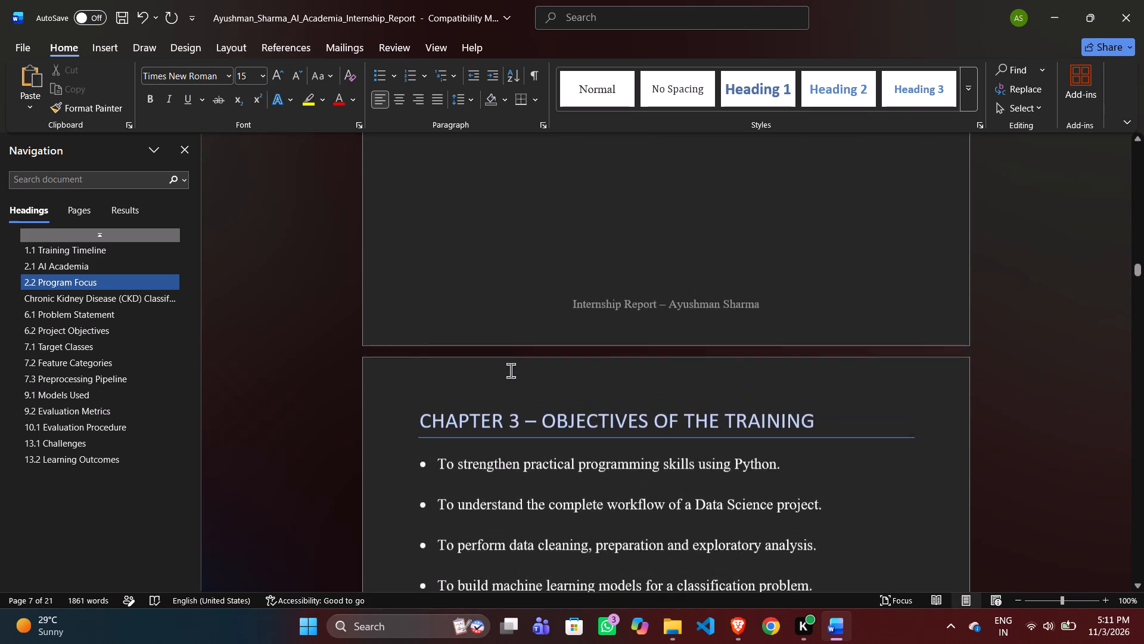
pyautogui.scroll(3, 511, 370)
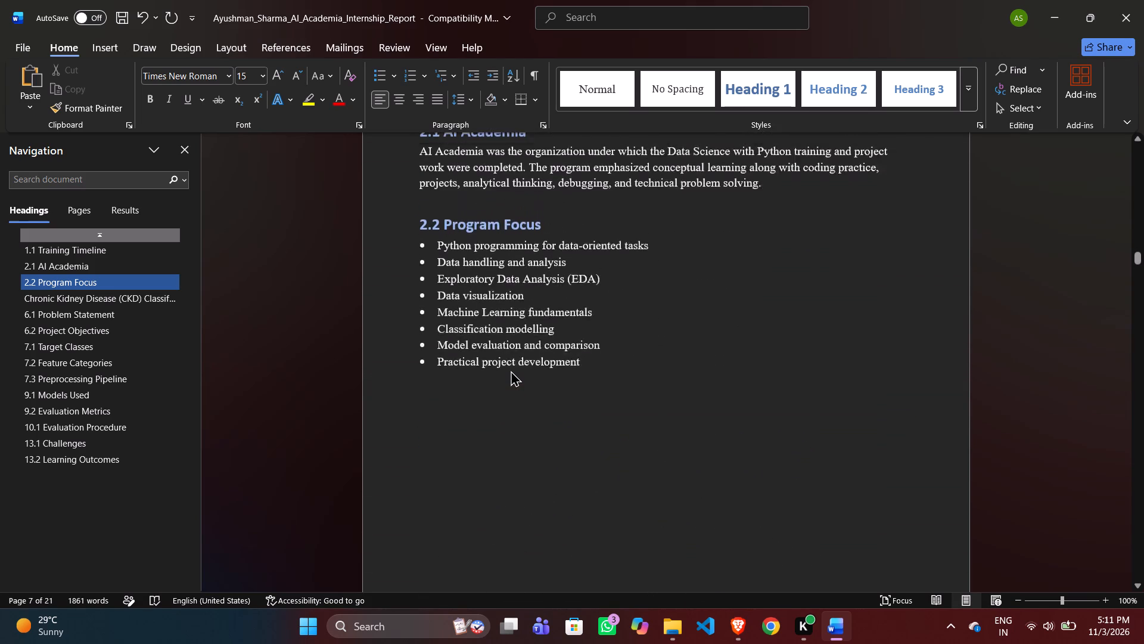
pyautogui.moveTo(587, 415); pyautogui.dragTo(419, 293)
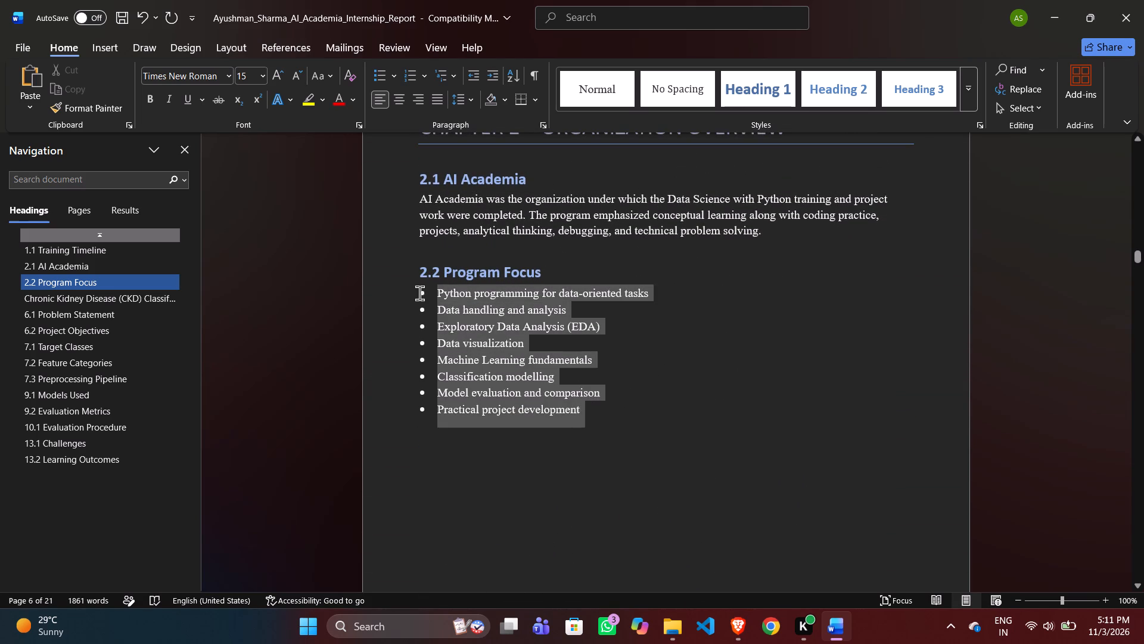
pyautogui.moveTo(419, 293); pyautogui.dragTo(421, 296)
pyautogui.doubleClick(525, 250)
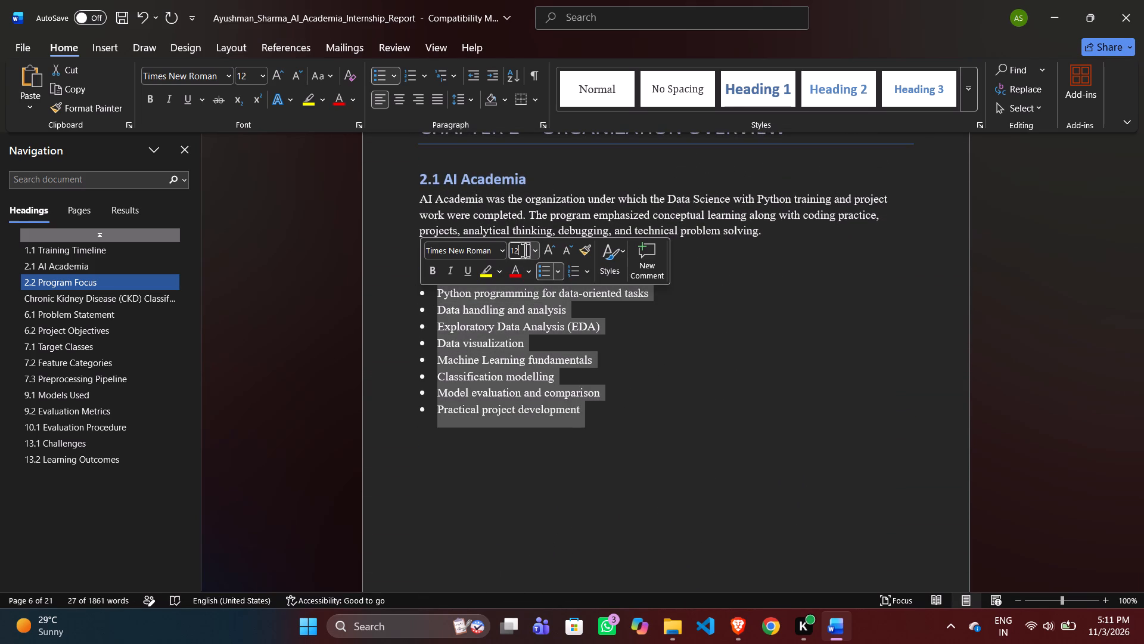
pyautogui.press('BackSpace')
pyautogui.press('4')
pyautogui.press('Return')
pyautogui.click(675, 315)
# Set the font size of the paragraph under 2.1 AI Academia to 14 pt.
pyautogui.scroll(1, 675, 315)
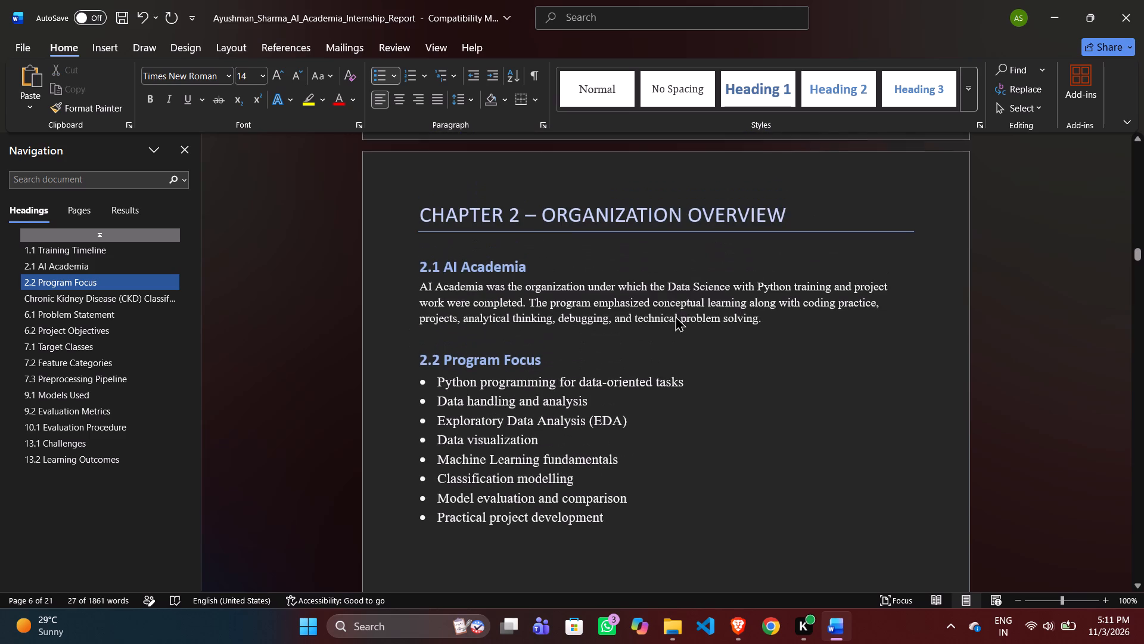
pyautogui.moveTo(419, 281); pyautogui.dragTo(837, 329)
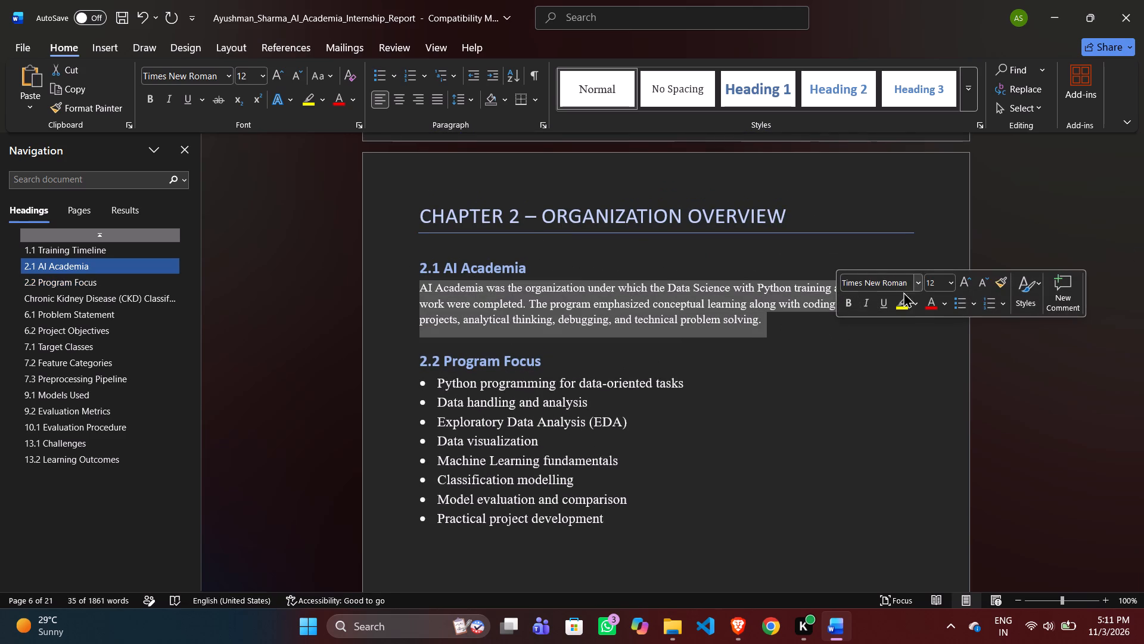
pyautogui.doubleClick(940, 282)
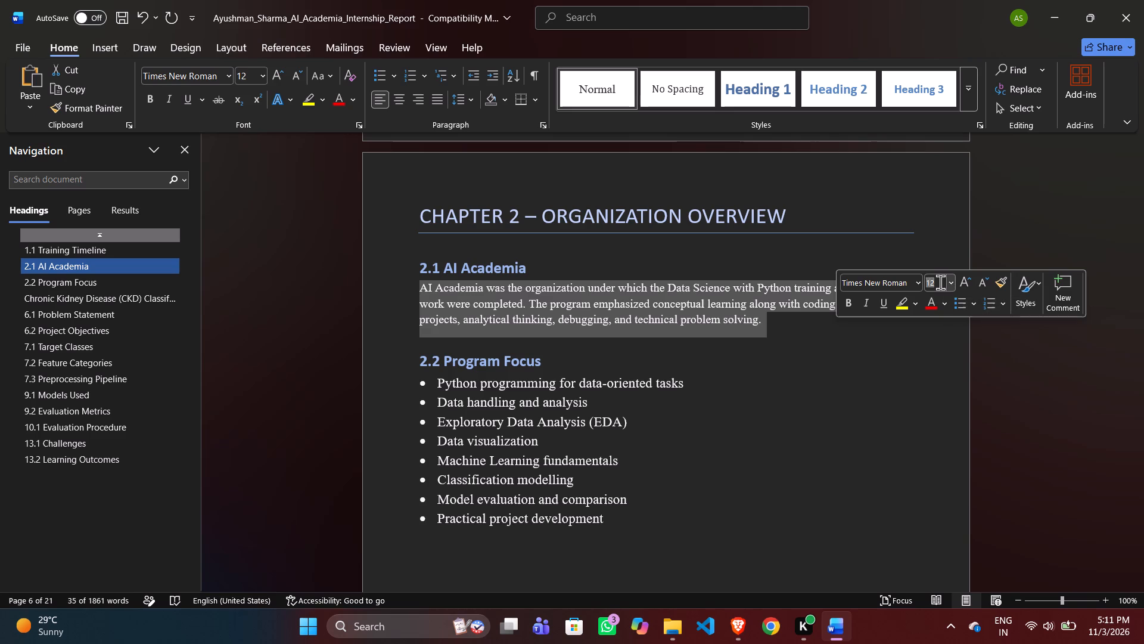
pyautogui.press('BackSpace')
pyautogui.press('4')
pyautogui.press('Return')
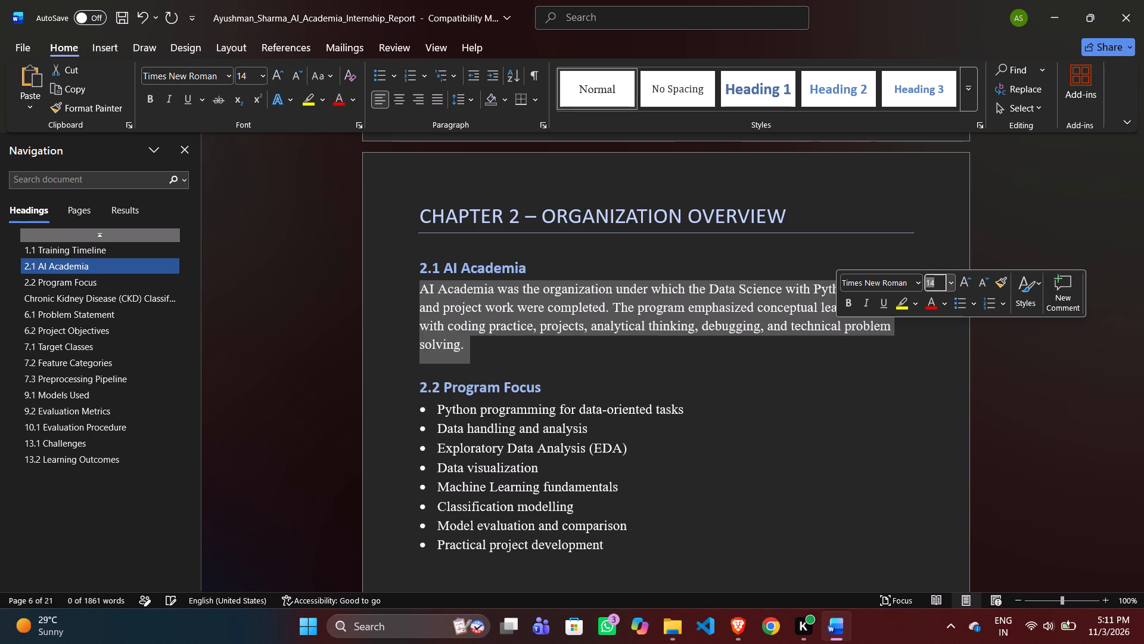
pyautogui.click(855, 376)
# Enlarge the 1.1 Training Timeline table in Chapter 1, stretching it downward so its rows are taller.
pyautogui.scroll(2, 855, 376)
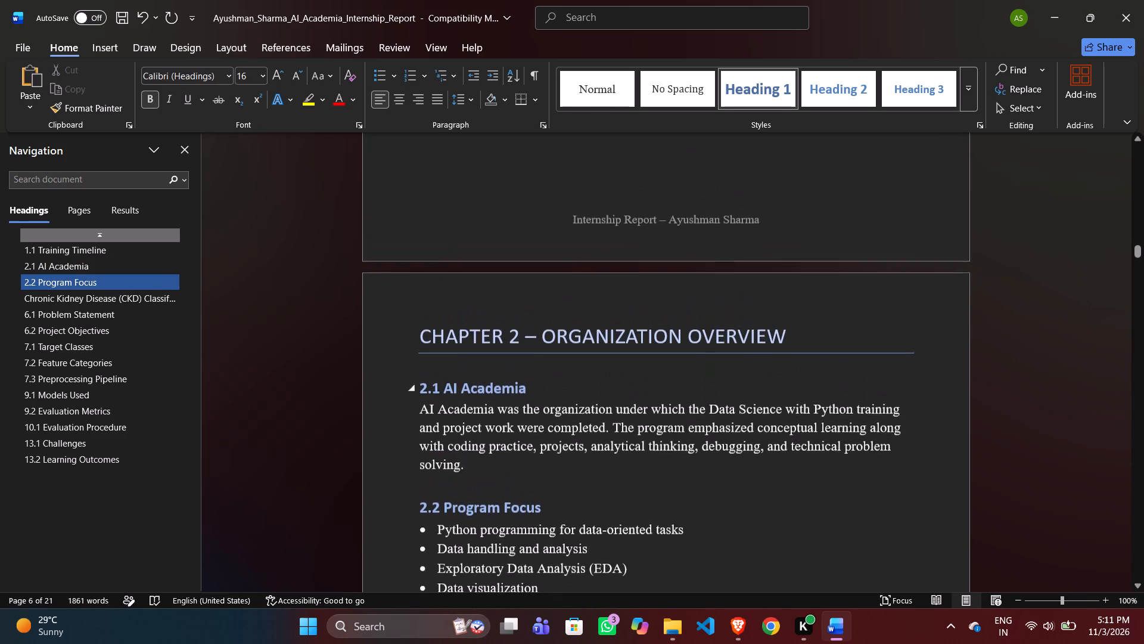
pyautogui.scroll(5, 855, 376)
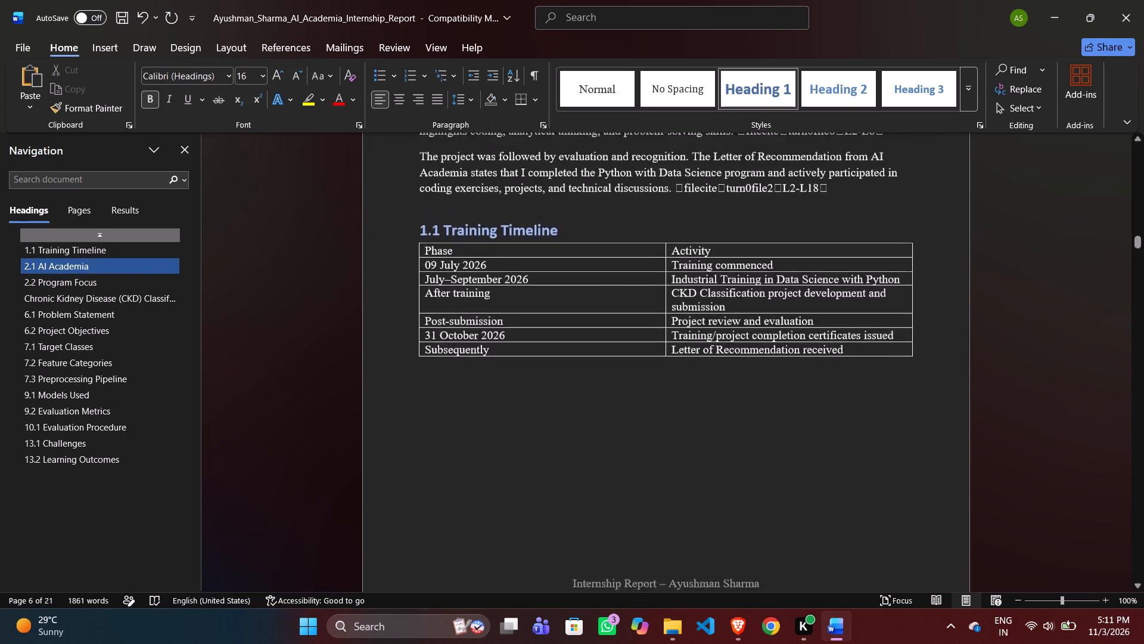
pyautogui.scroll(1, 855, 376)
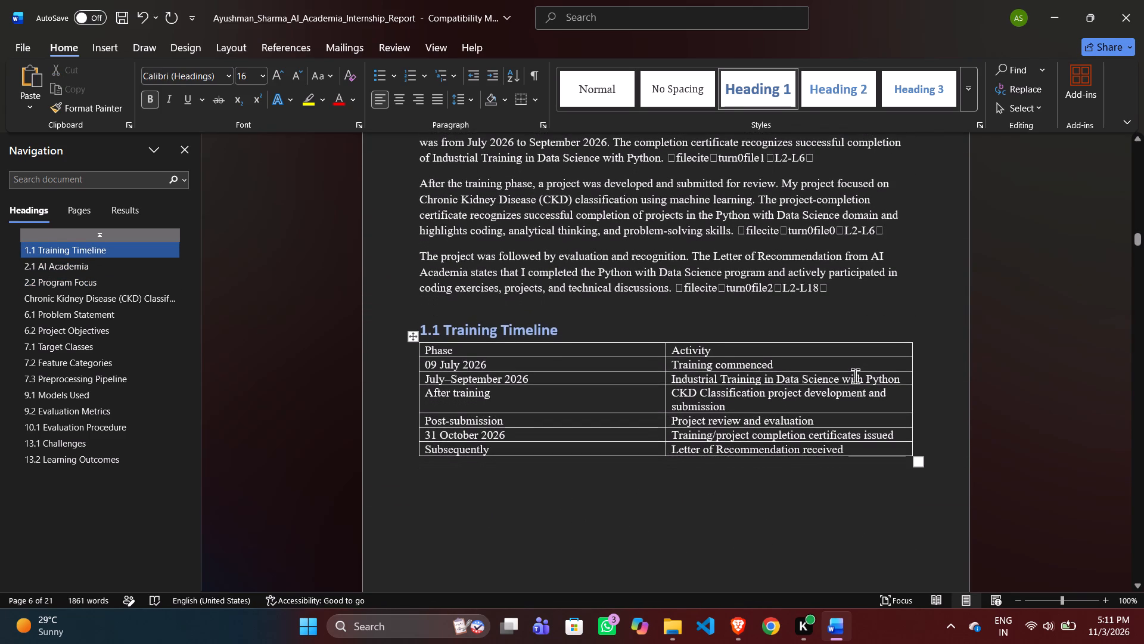
pyautogui.click(855, 376)
pyautogui.moveTo(922, 460); pyautogui.dragTo(924, 544)
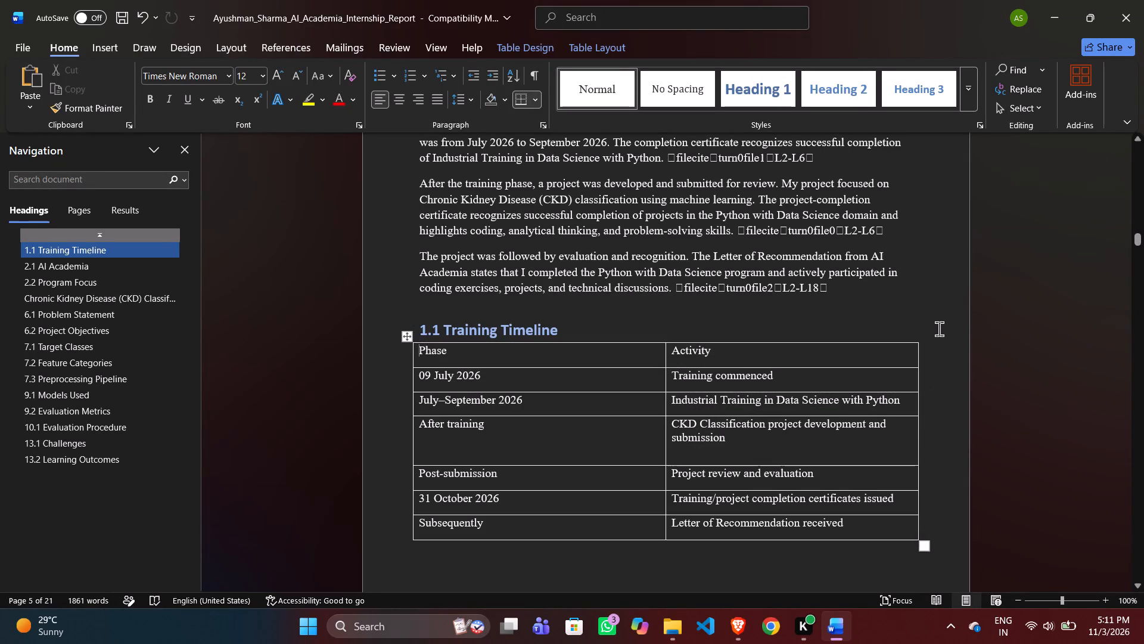
pyautogui.click(937, 329)
# Set the font size of the four introductory paragraphs under the Chapter 1 heading to 14 pt.
pyautogui.scroll(1, 763, 298)
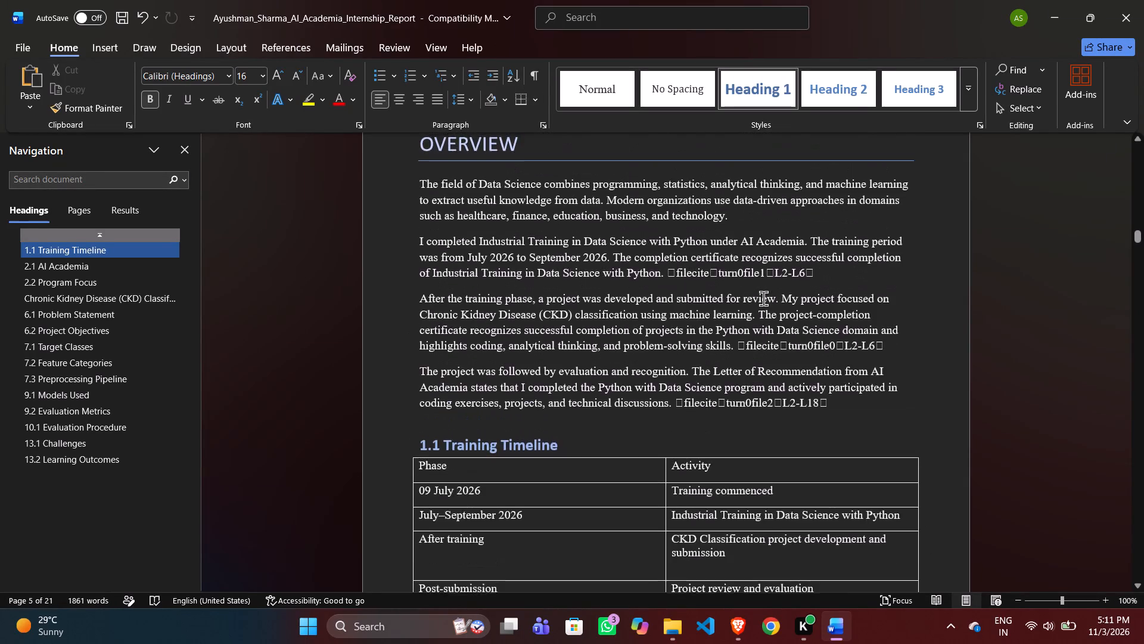
pyautogui.scroll(1, 763, 298)
pyautogui.moveTo(840, 340); pyautogui.dragTo(784, 318)
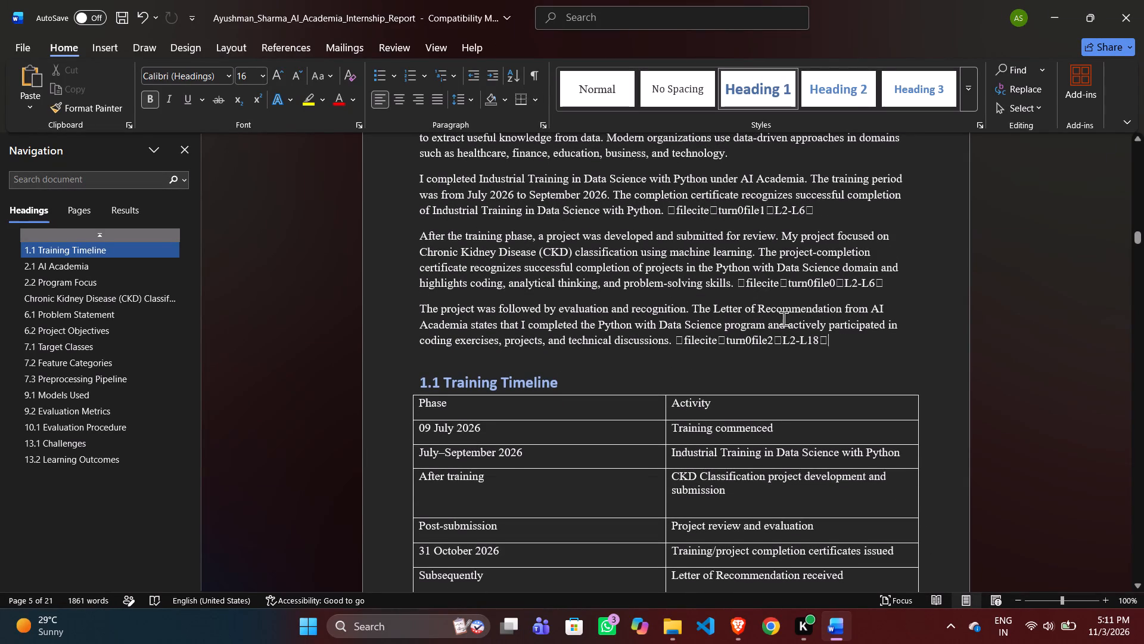
pyautogui.moveTo(784, 318); pyautogui.dragTo(451, 402)
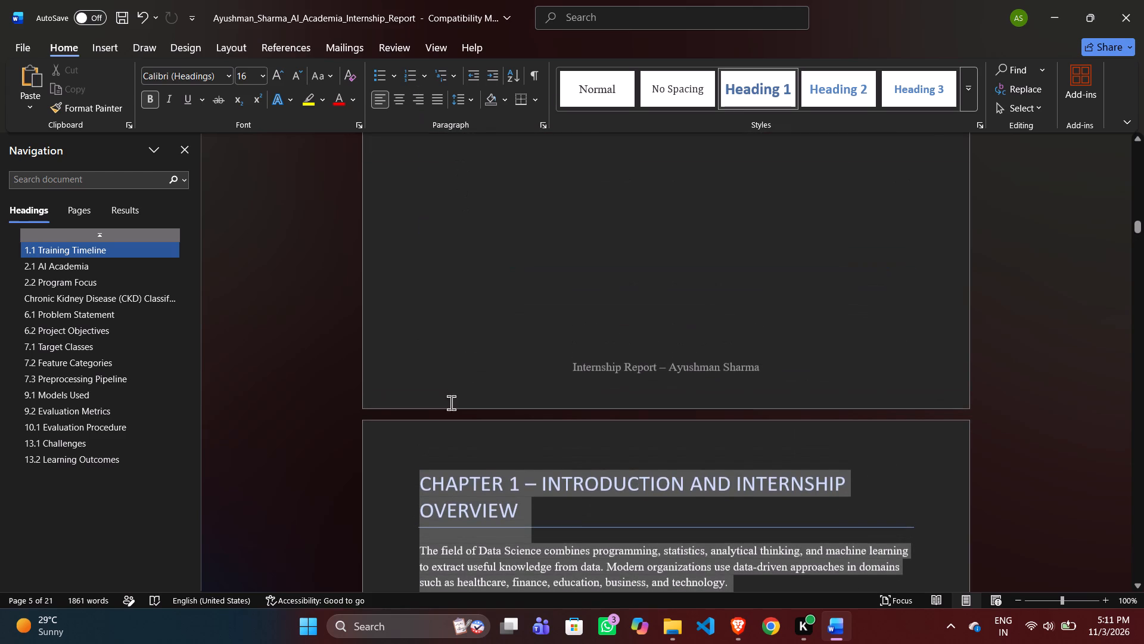
pyautogui.moveTo(451, 402); pyautogui.dragTo(457, 588)
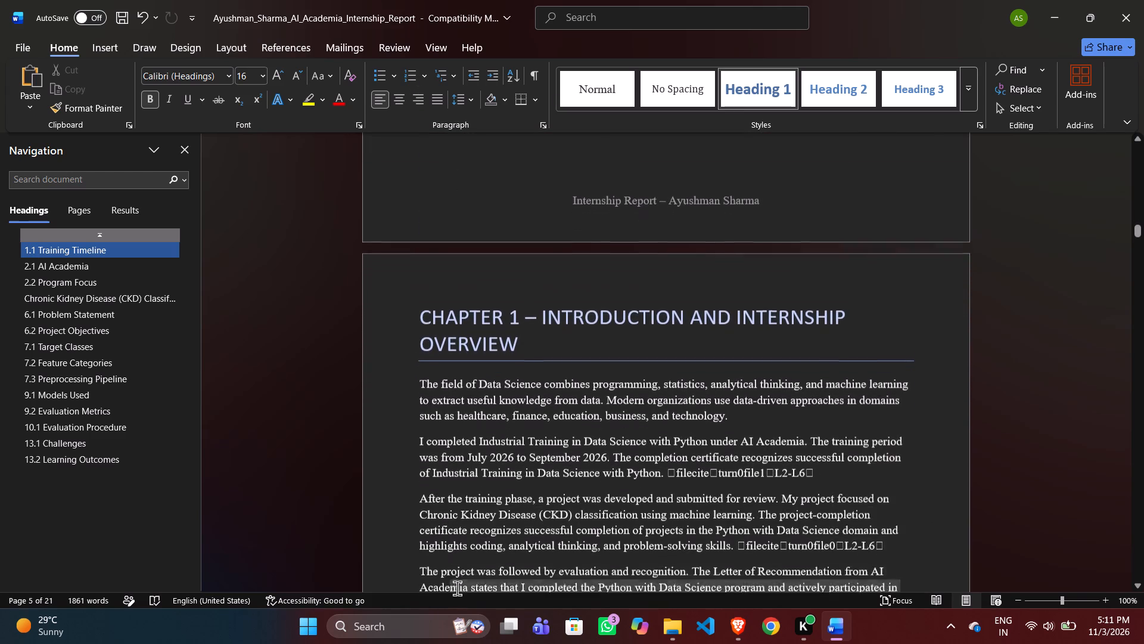
pyautogui.moveTo(457, 588); pyautogui.dragTo(414, 345)
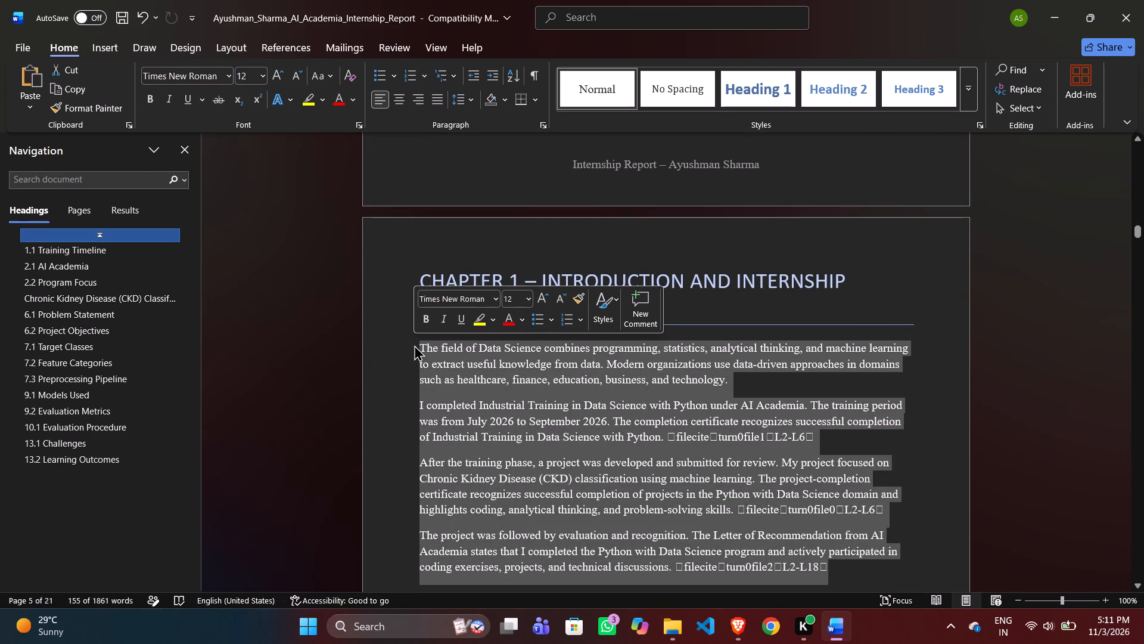
pyautogui.doubleClick(521, 300)
pyautogui.press('BackSpace')
pyautogui.press('4')
pyautogui.press('Return')
# Set the font size of all text in the 1.1 Training Timeline table to 14 pt.
pyautogui.scroll(-4, 533, 398)
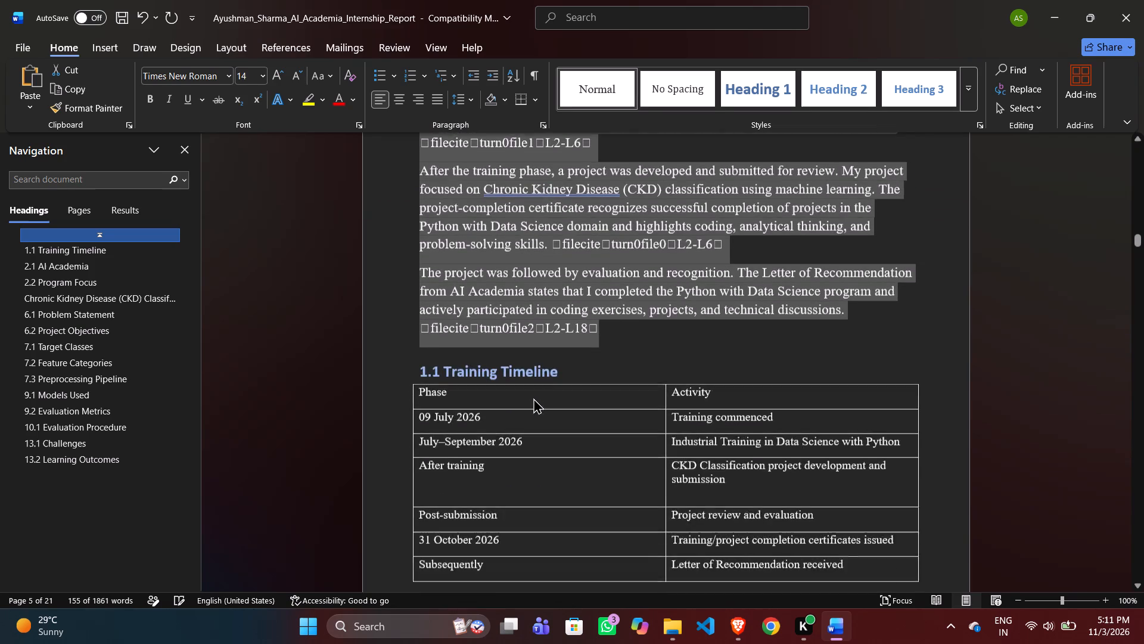
pyautogui.scroll(-1, 533, 398)
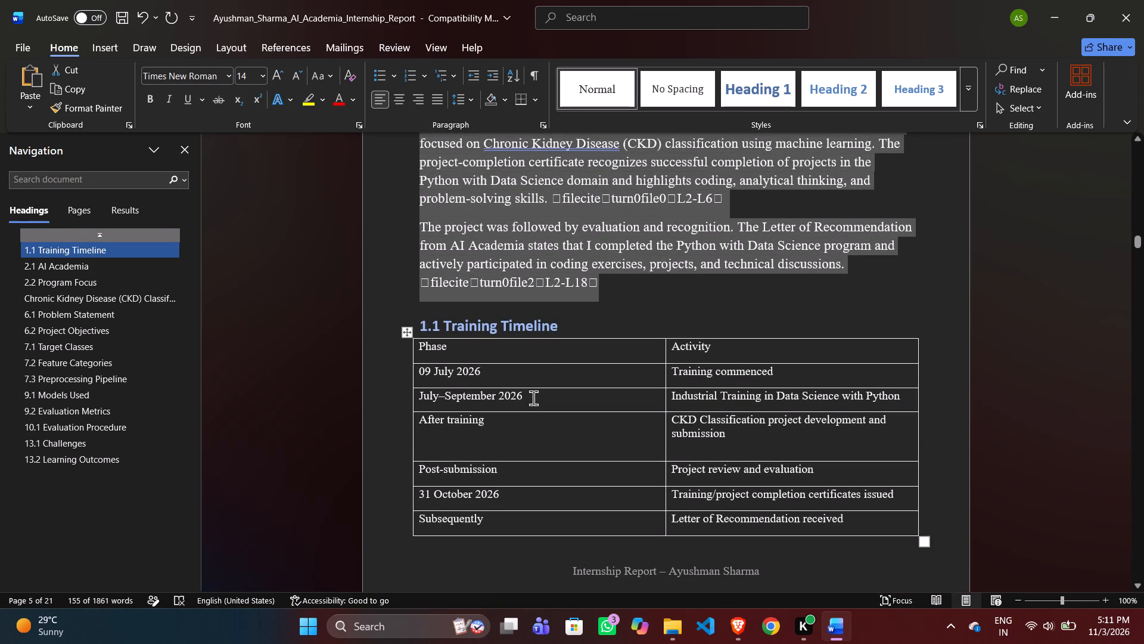
pyautogui.click(698, 298)
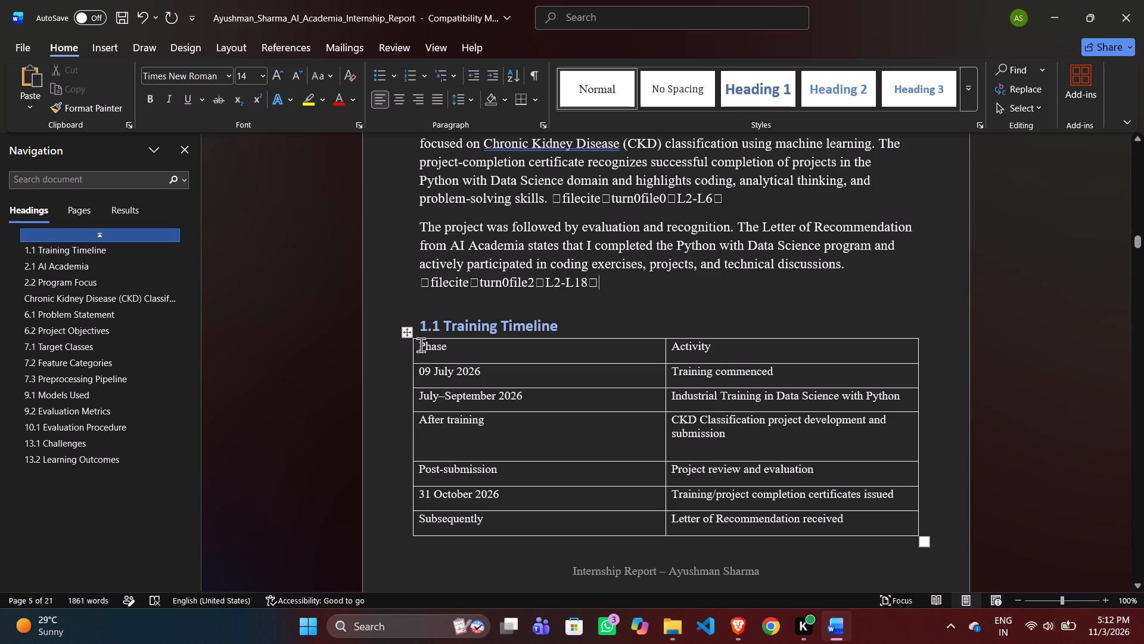
pyautogui.moveTo(421, 345); pyautogui.dragTo(607, 423)
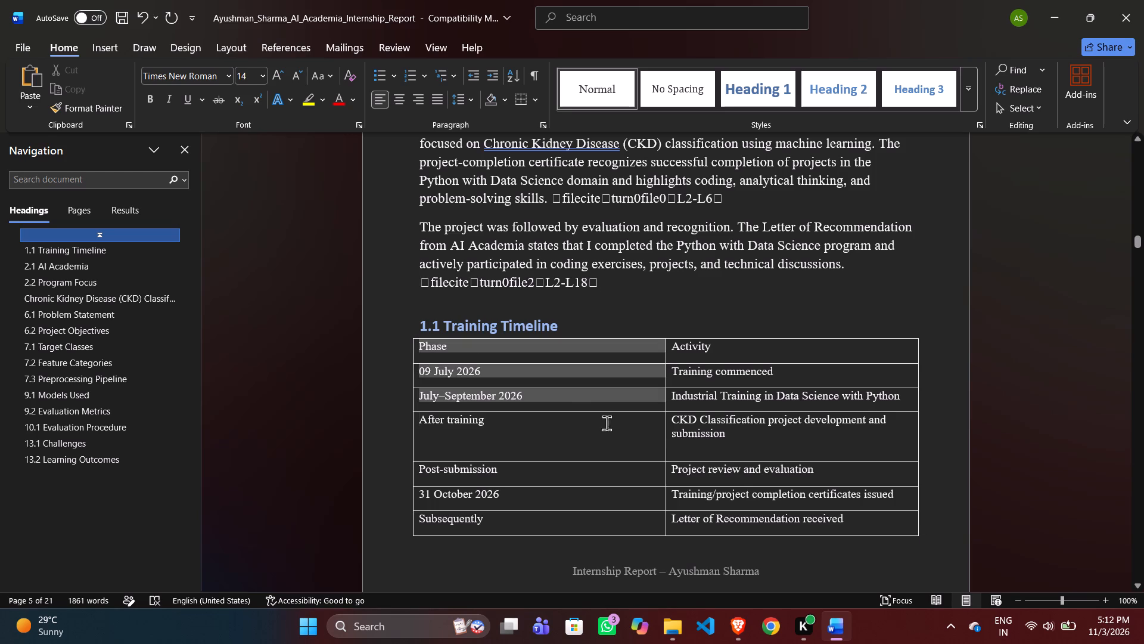
pyautogui.moveTo(607, 423); pyautogui.dragTo(820, 497)
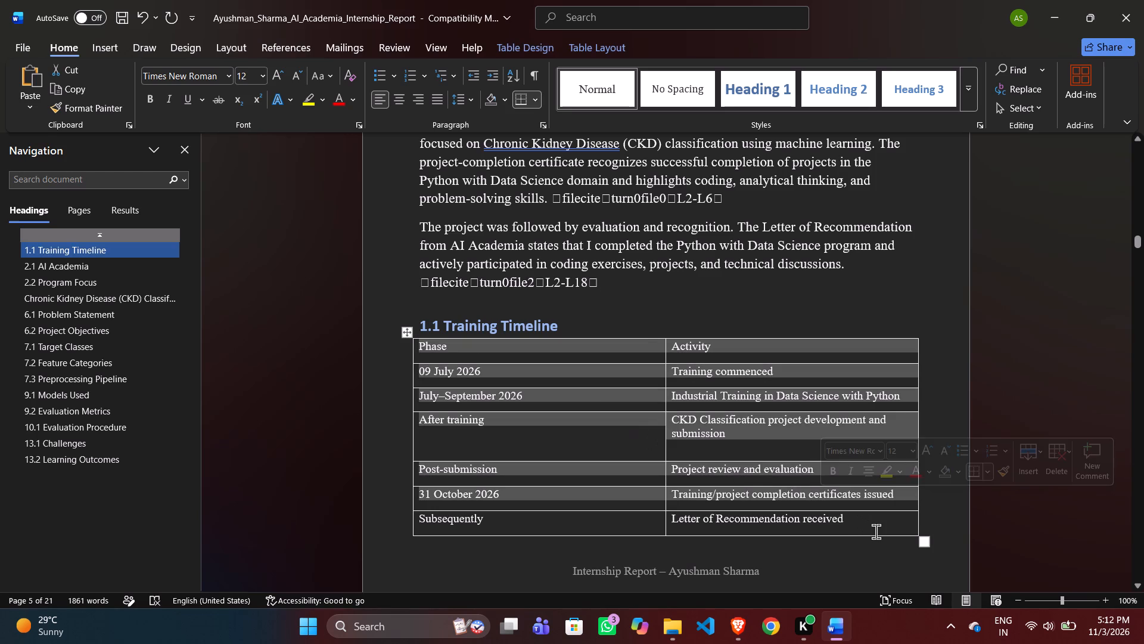
pyautogui.click(876, 531)
pyautogui.moveTo(876, 531); pyautogui.dragTo(459, 302)
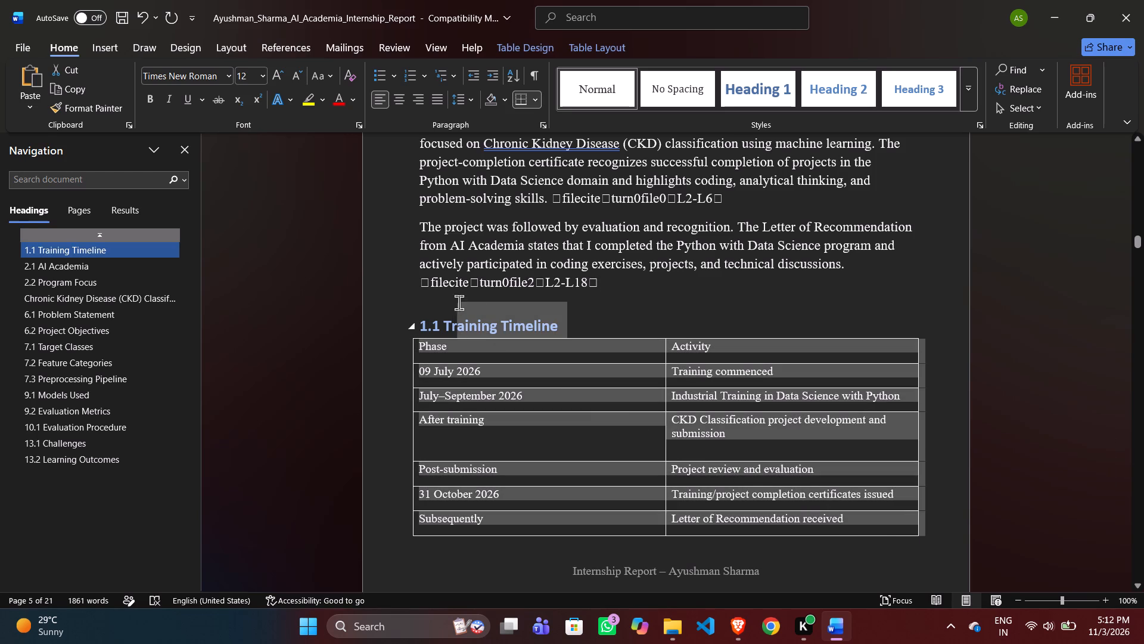
pyautogui.moveTo(459, 302); pyautogui.dragTo(418, 345)
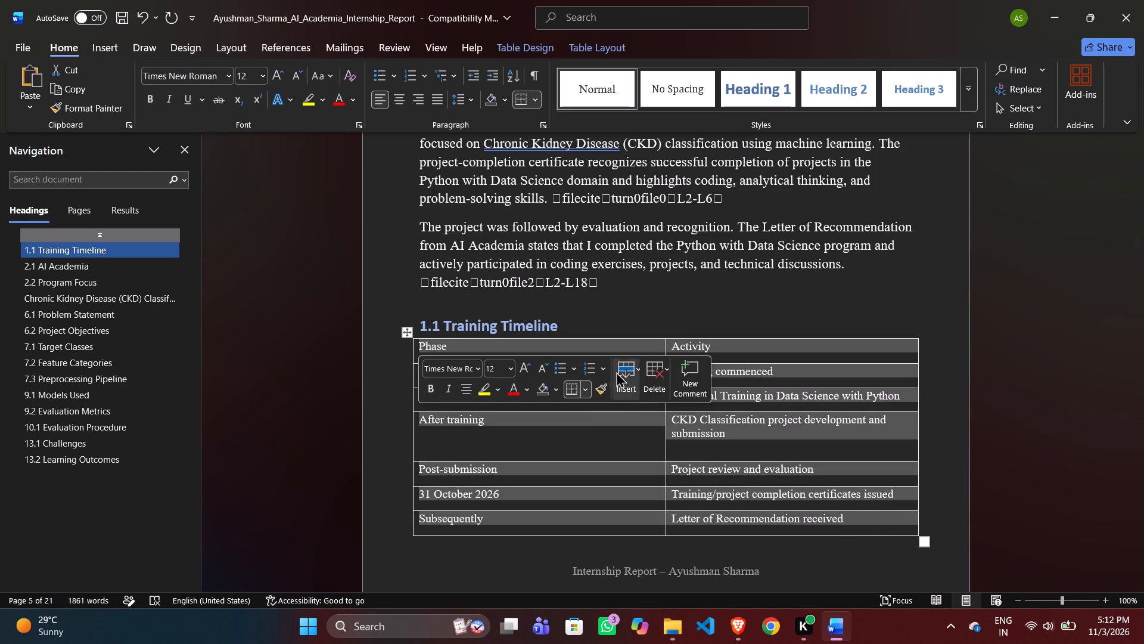
pyautogui.doubleClick(498, 367)
pyautogui.press('BackSpace')
pyautogui.press('4')
pyautogui.press('Return')
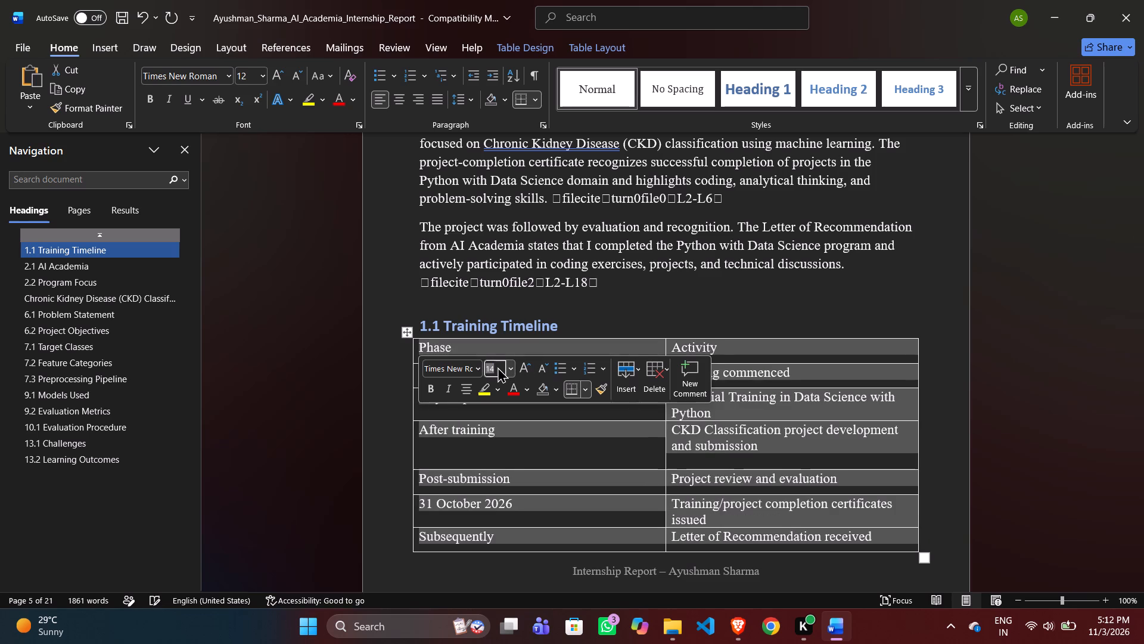
pyautogui.click(692, 285)
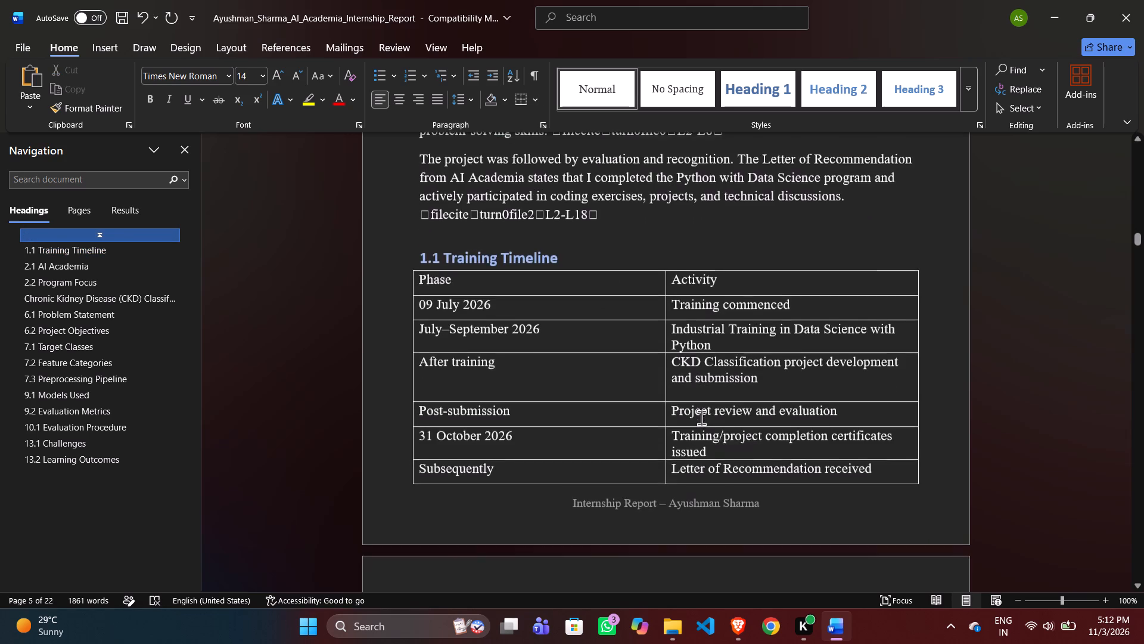
# Delete the blank page between the Training Timeline table and the Chapter 2 heading.
pyautogui.scroll(2, 701, 417)
pyautogui.scroll(-1, 701, 417)
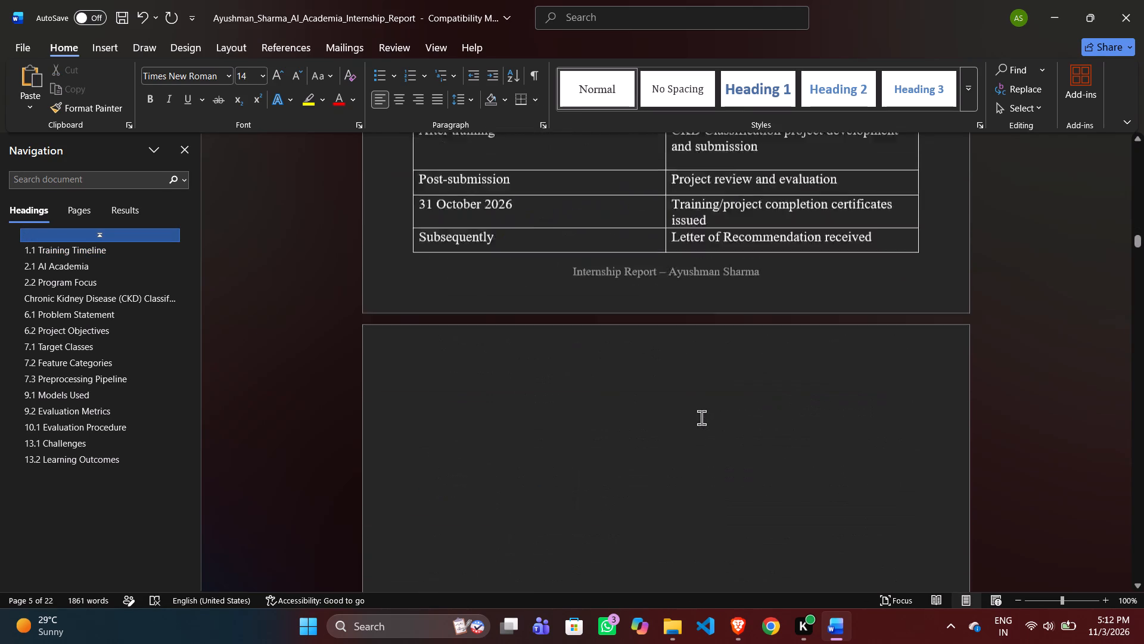
pyautogui.scroll(2, 701, 417)
pyautogui.hscroll(1, 701, 417)
pyautogui.scroll(-1, 701, 417)
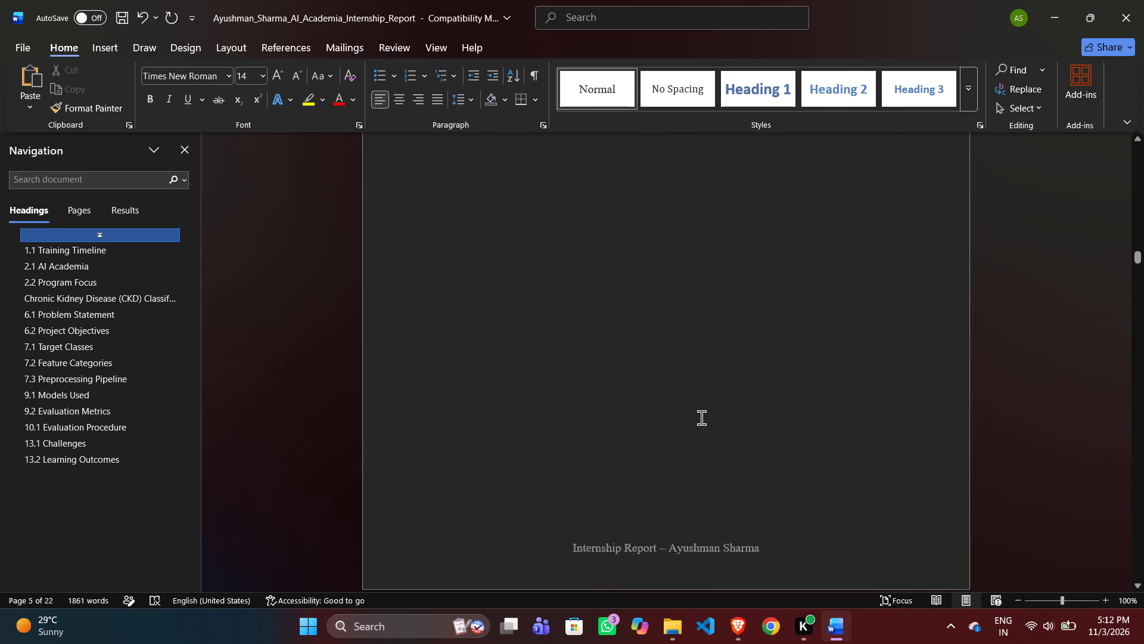
pyautogui.scroll(-1, 701, 417)
pyautogui.scroll(5, 701, 417)
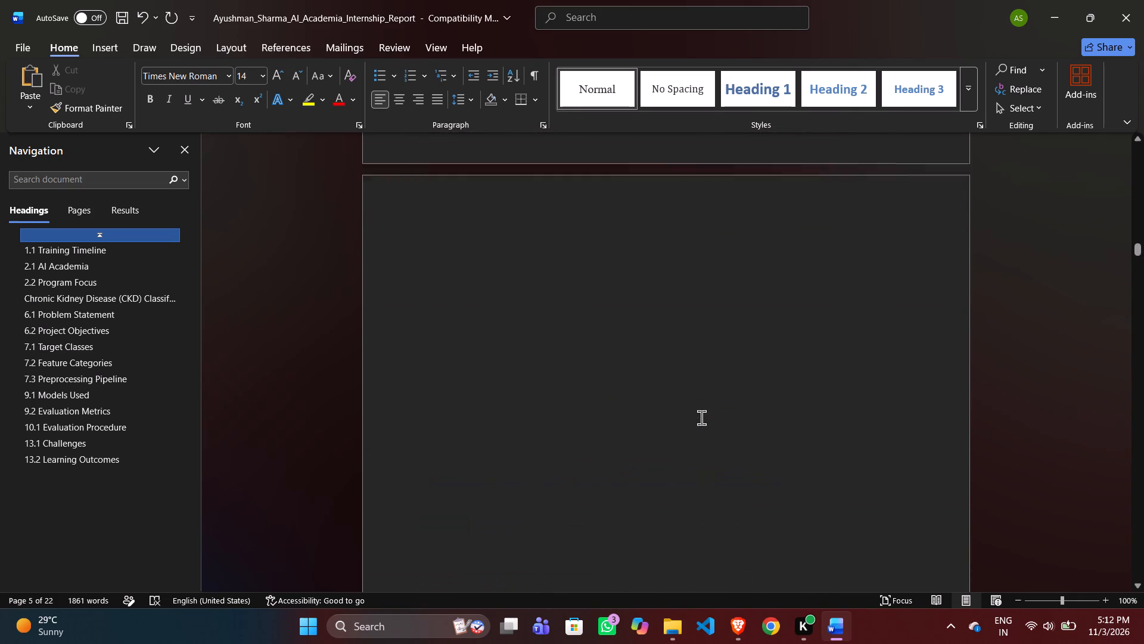
pyautogui.doubleClick(701, 417)
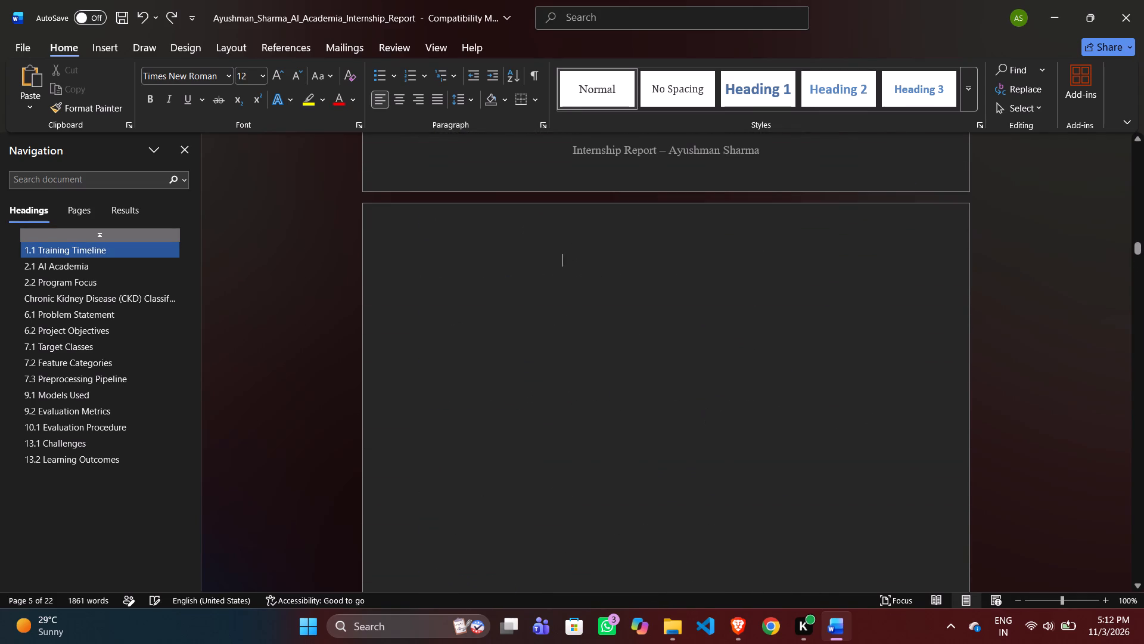
pyautogui.press('BackSpace')
pyautogui.press('BackSpace')
pyautogui.press('BackSpace')
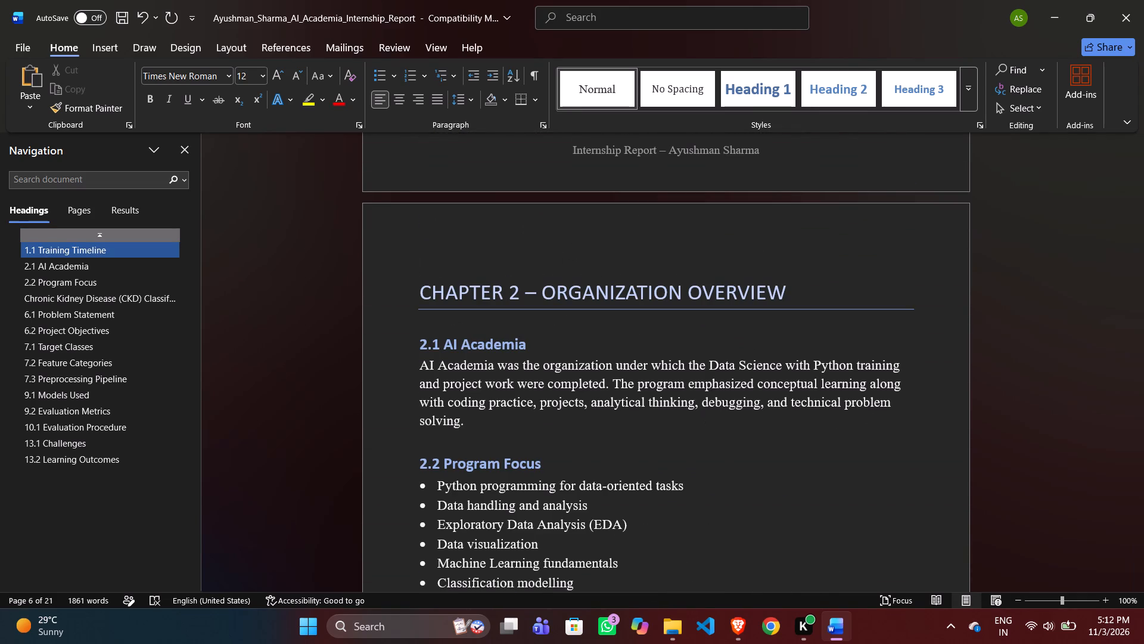
# Look through the pages from Chapter 2 to Chapter 7 to check the report's layout.
pyautogui.scroll(-5, 639, 584)
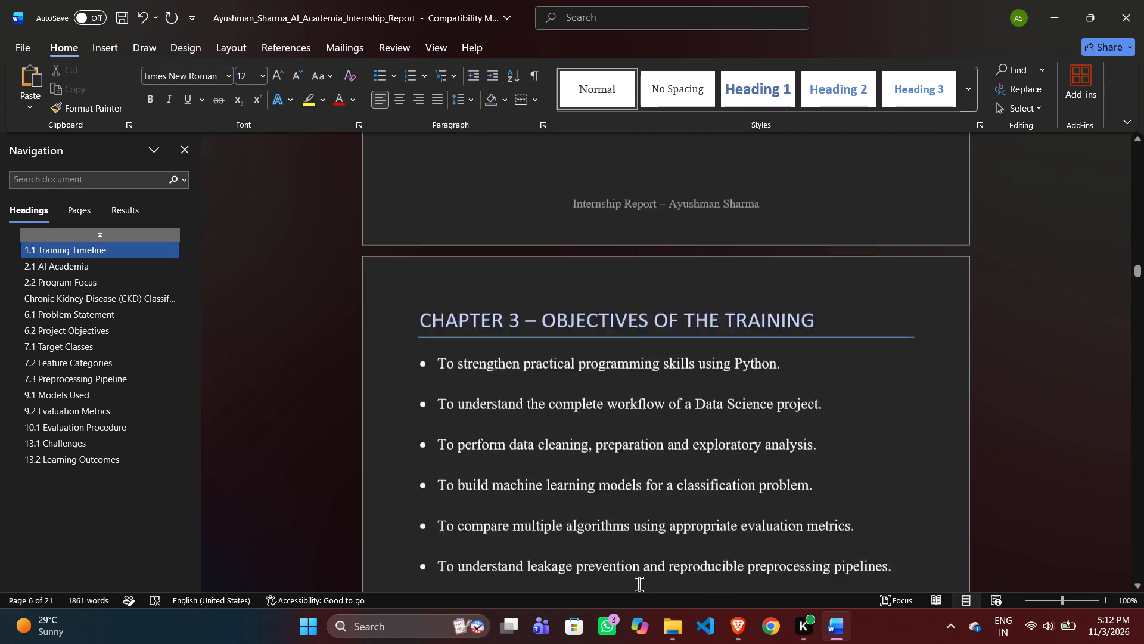
pyautogui.scroll(-3, 639, 584)
pyautogui.scroll(1, 639, 584)
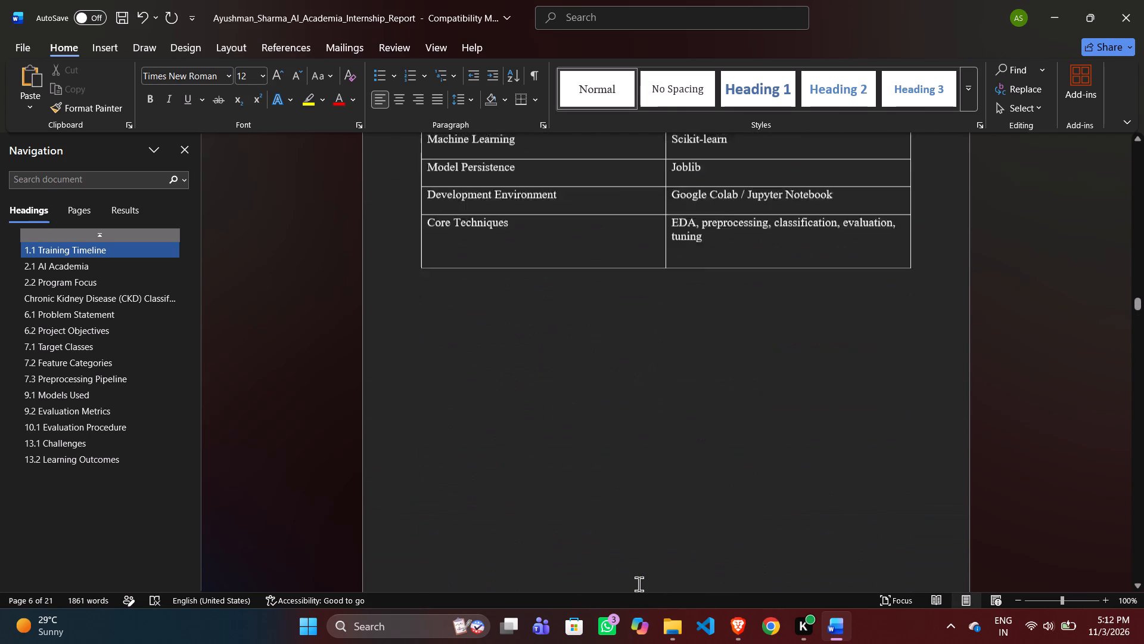
pyautogui.hscroll(1, 639, 584)
pyautogui.scroll(1, 639, 584)
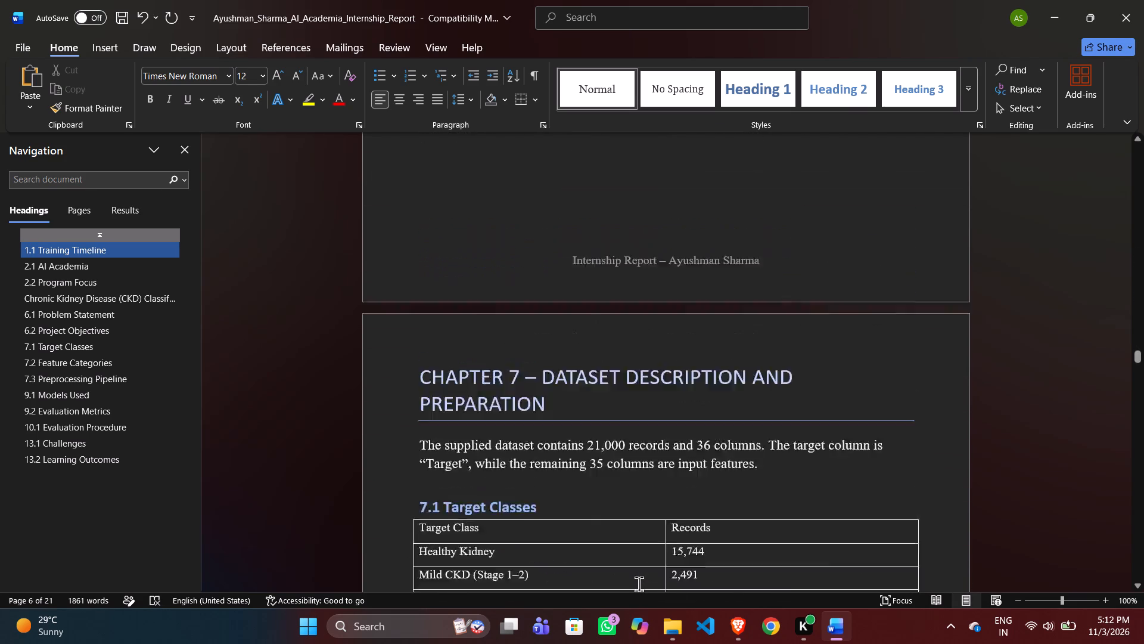
pyautogui.scroll(4, 639, 584)
# Enlarge the Table of Contents table, stretching it down to near the bottom of its page so its rows are taller.
pyautogui.hscroll(1, 639, 584)
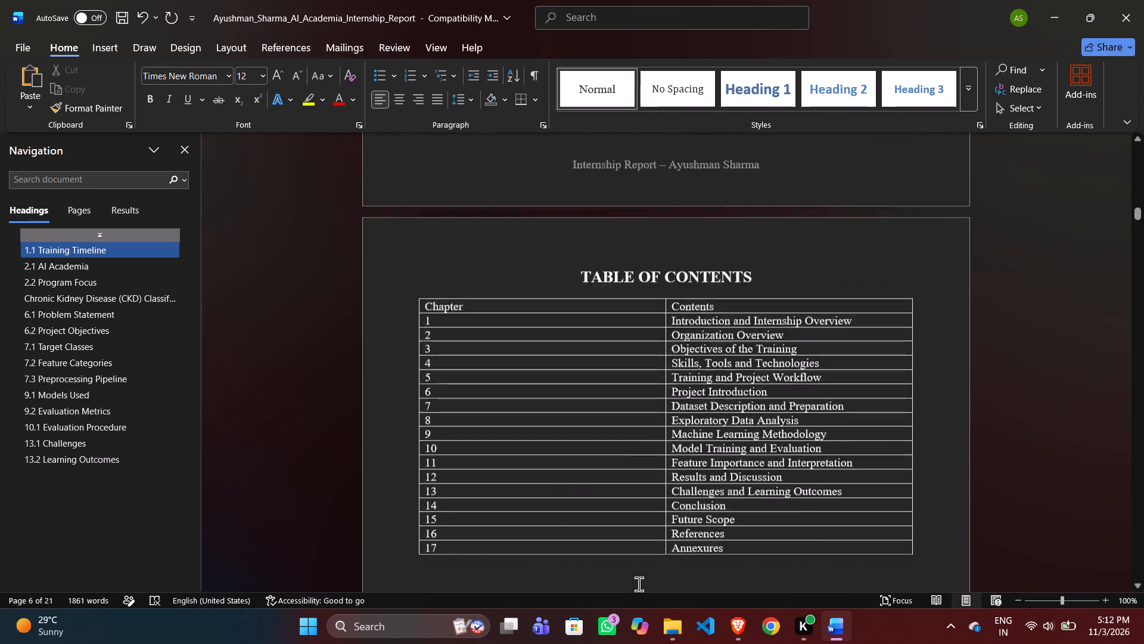
pyautogui.hscroll(1, 639, 584)
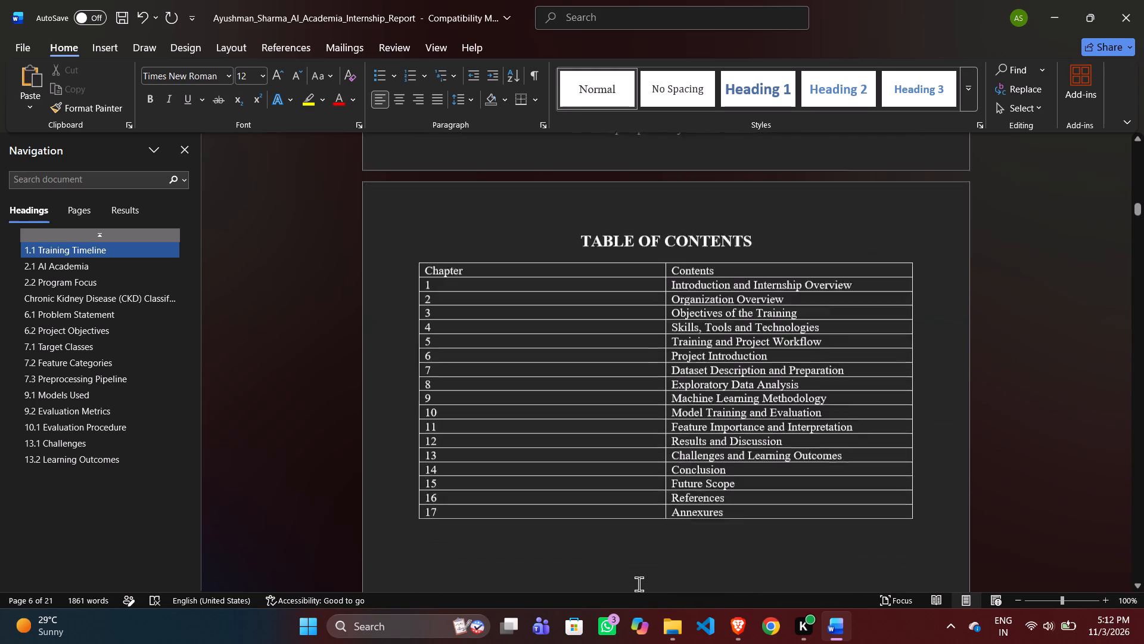
pyautogui.hscroll(2, 639, 584)
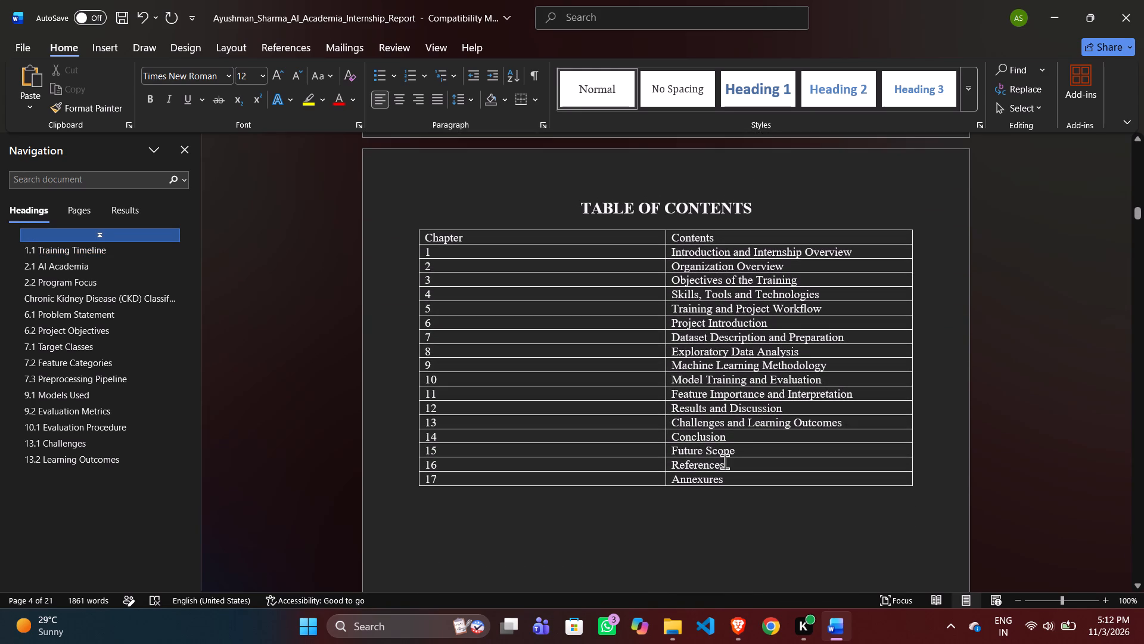
pyautogui.click(862, 450)
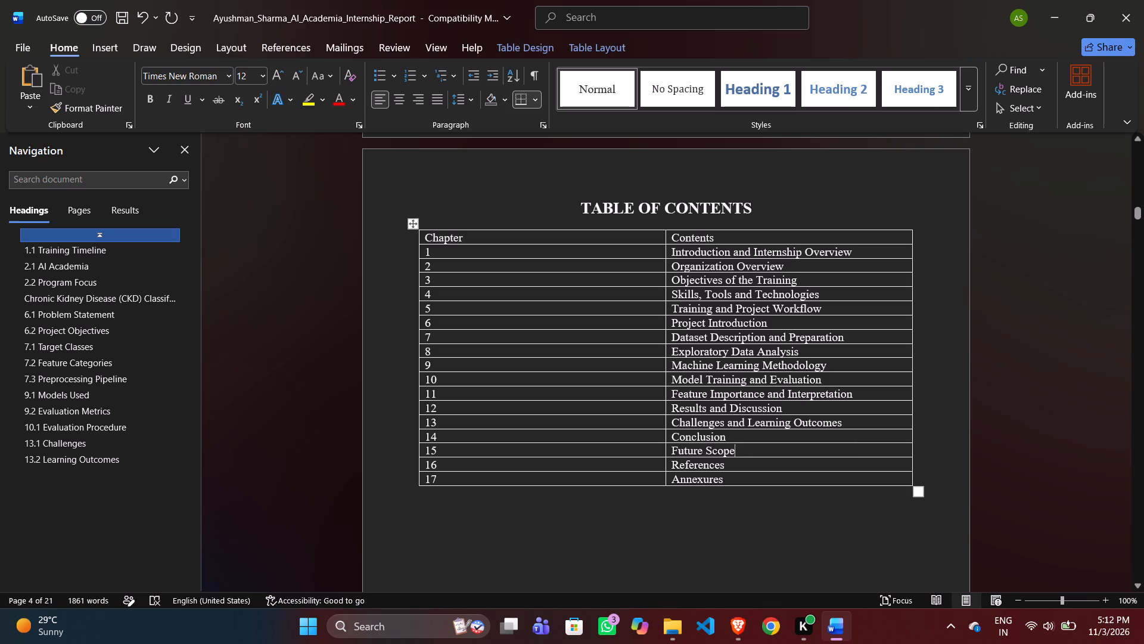
pyautogui.moveTo(916, 491); pyautogui.dragTo(916, 495)
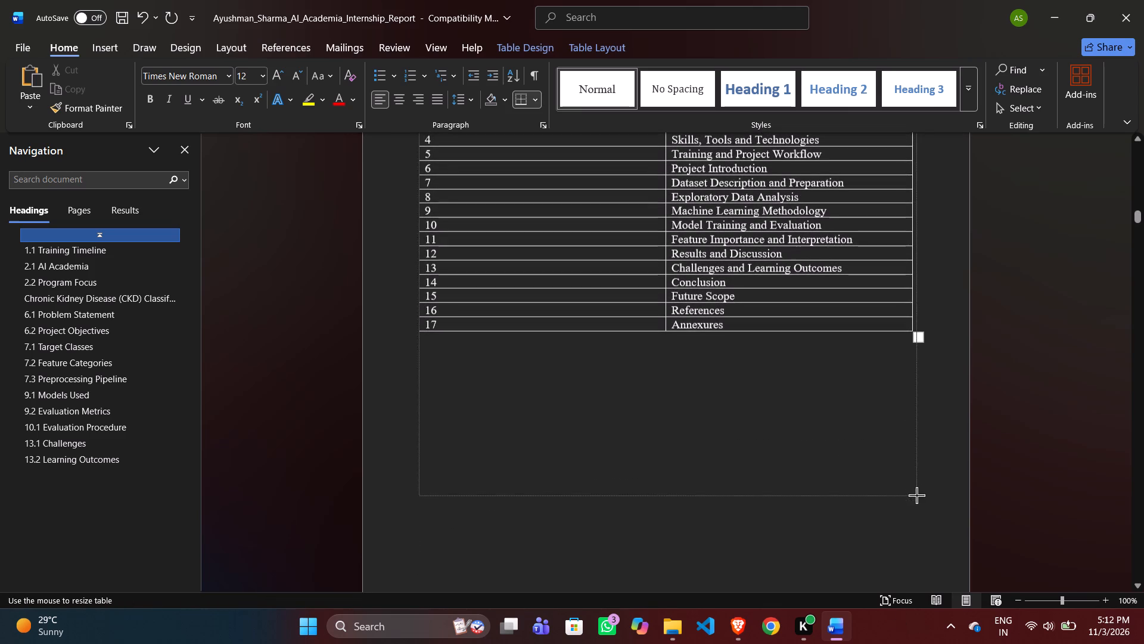
pyautogui.moveTo(916, 495); pyautogui.dragTo(913, 579)
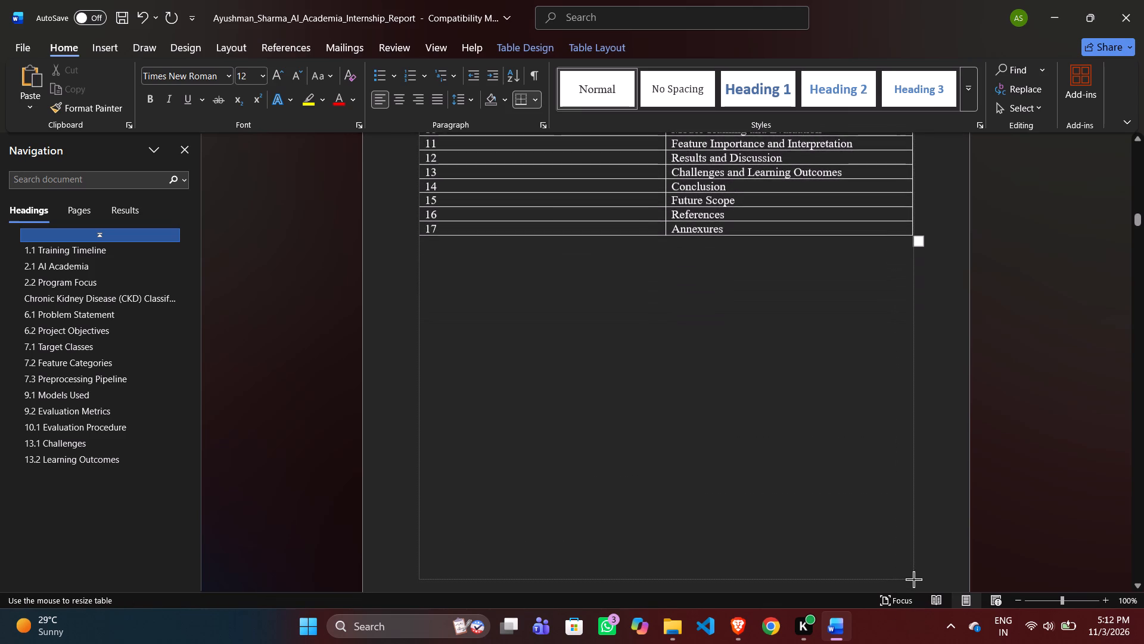
pyautogui.moveTo(913, 579); pyautogui.dragTo(913, 395)
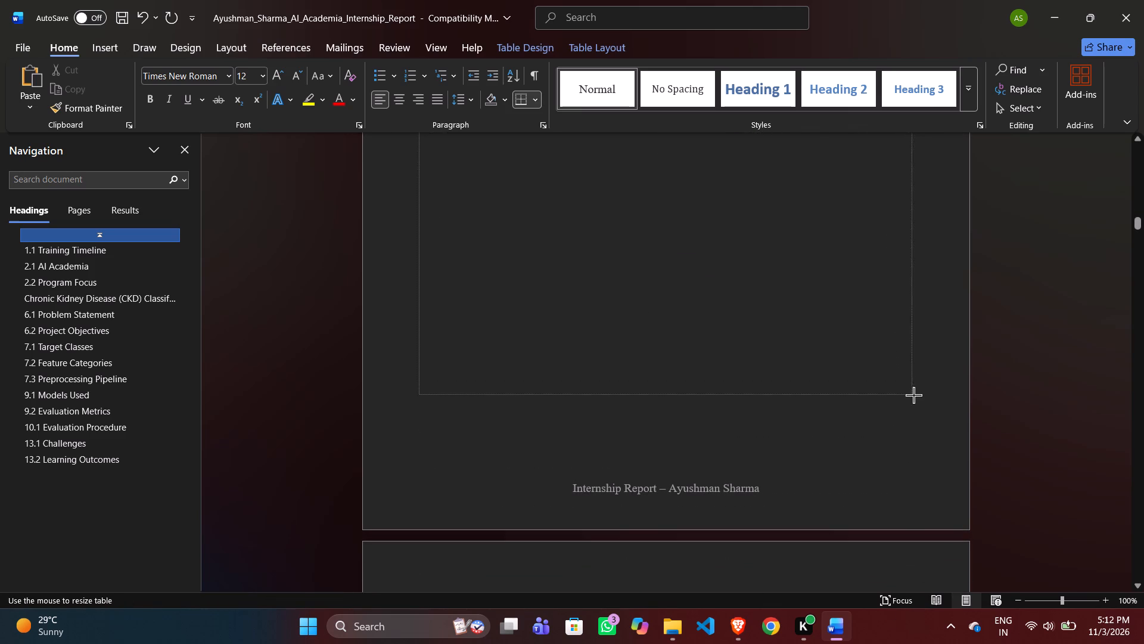
pyautogui.moveTo(913, 395); pyautogui.dragTo(915, 395)
pyautogui.click(958, 420)
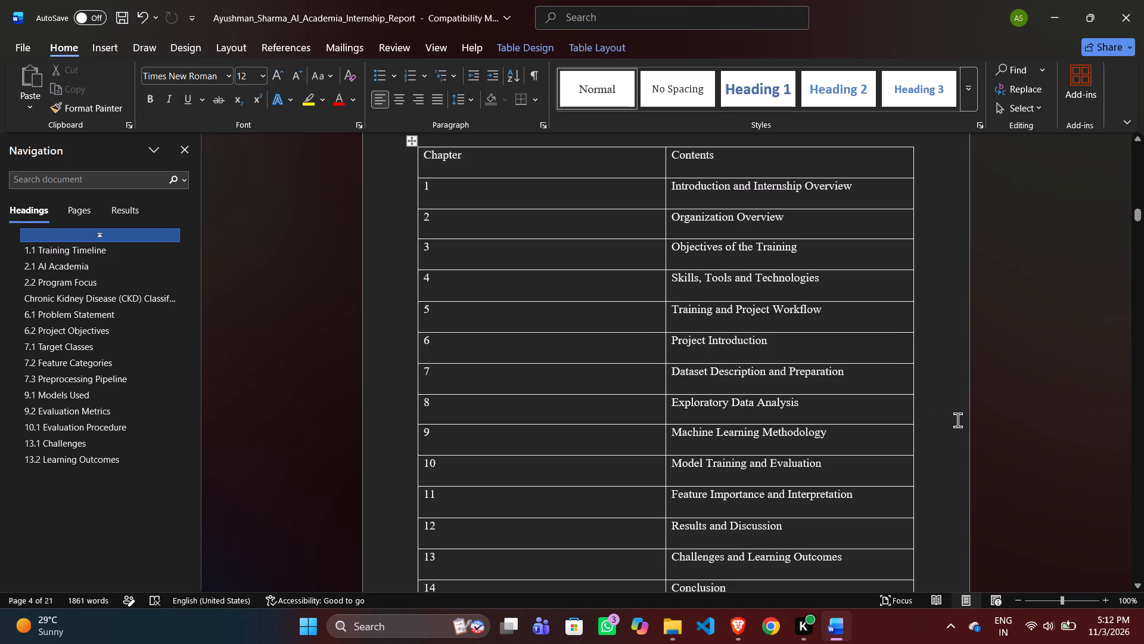
# Check the page layout from the Table of Contents through Chapters 1 and 2.
pyautogui.scroll(-5, 958, 420)
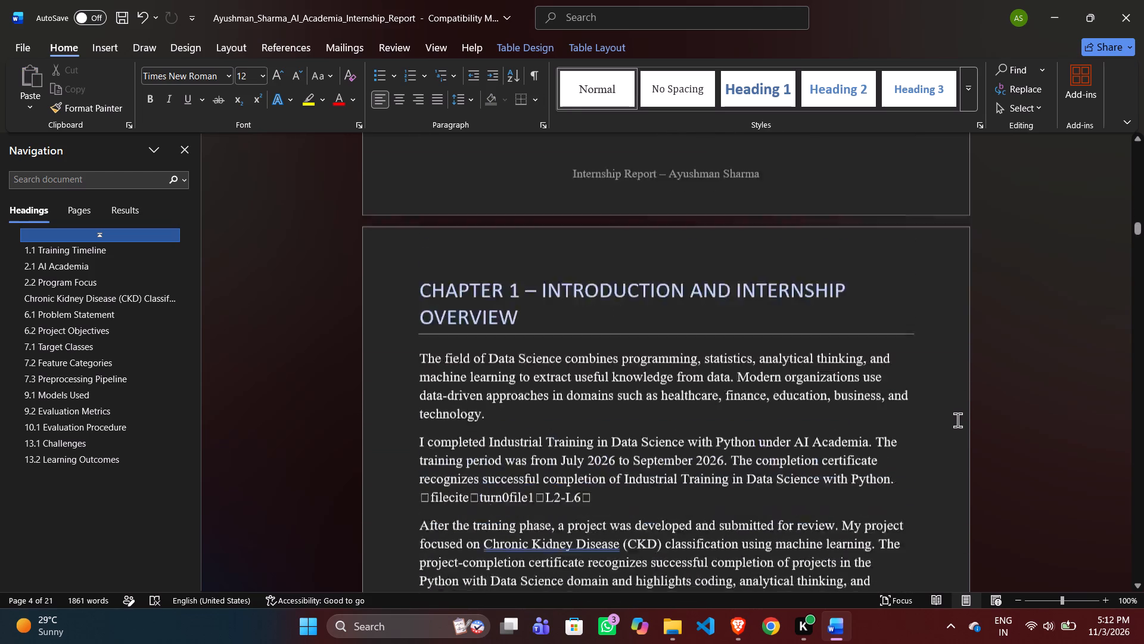
pyautogui.scroll(-4, 958, 420)
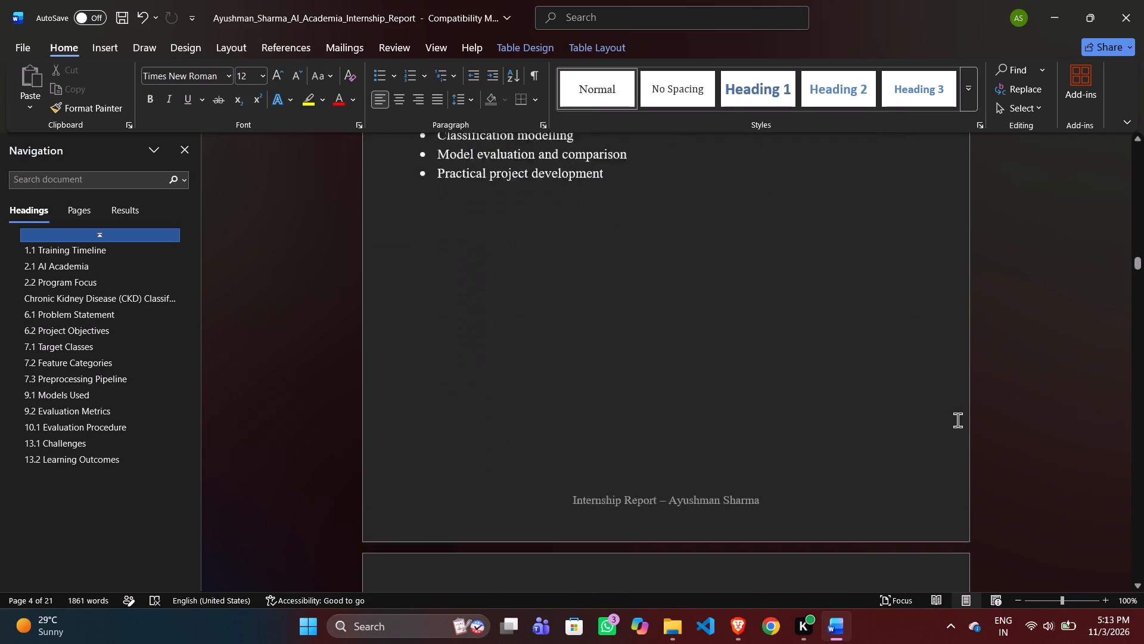
pyautogui.scroll(7, 958, 420)
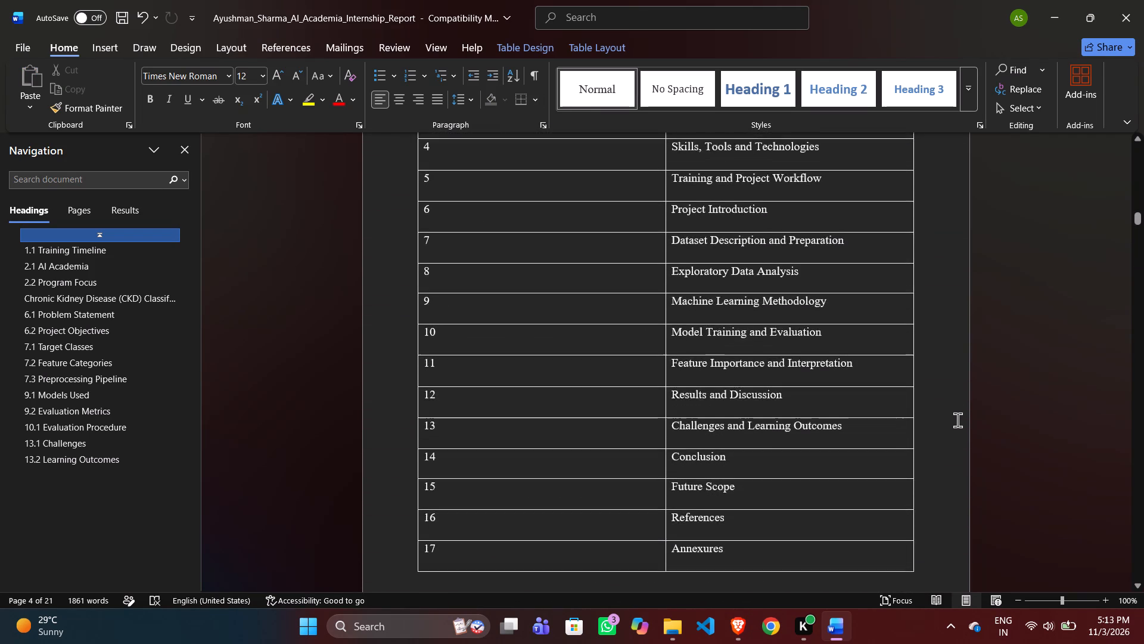
# Set the font size of all text in the Table of Contents table to 14 pt.
pyautogui.scroll(2, 958, 420)
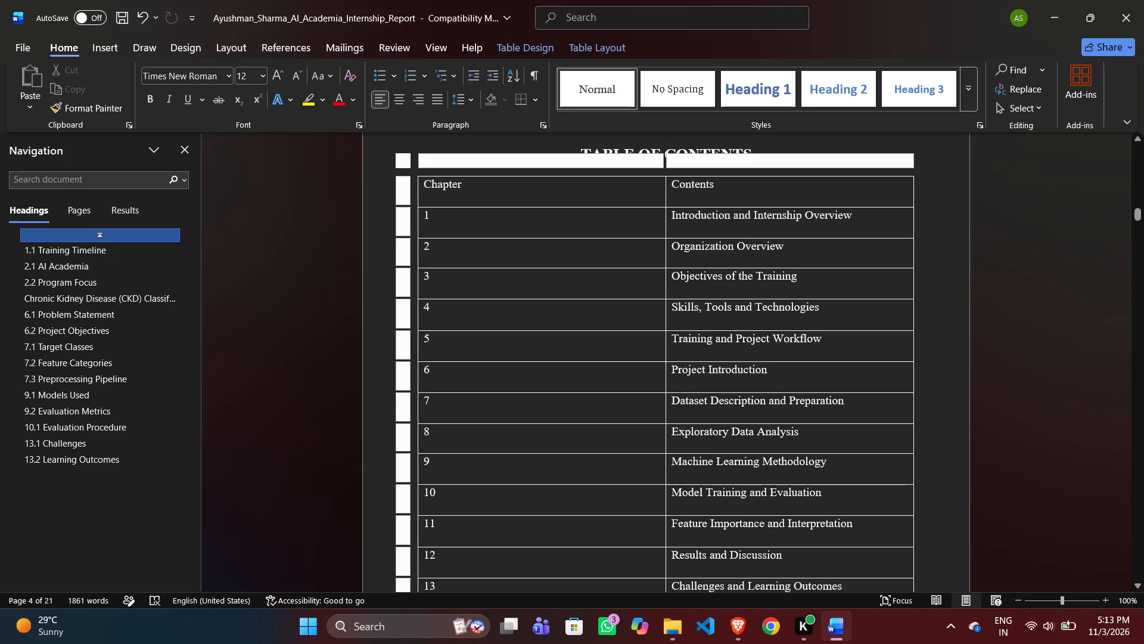
pyautogui.moveTo(424, 185); pyautogui.dragTo(656, 522)
pyautogui.scroll(1, 656, 519)
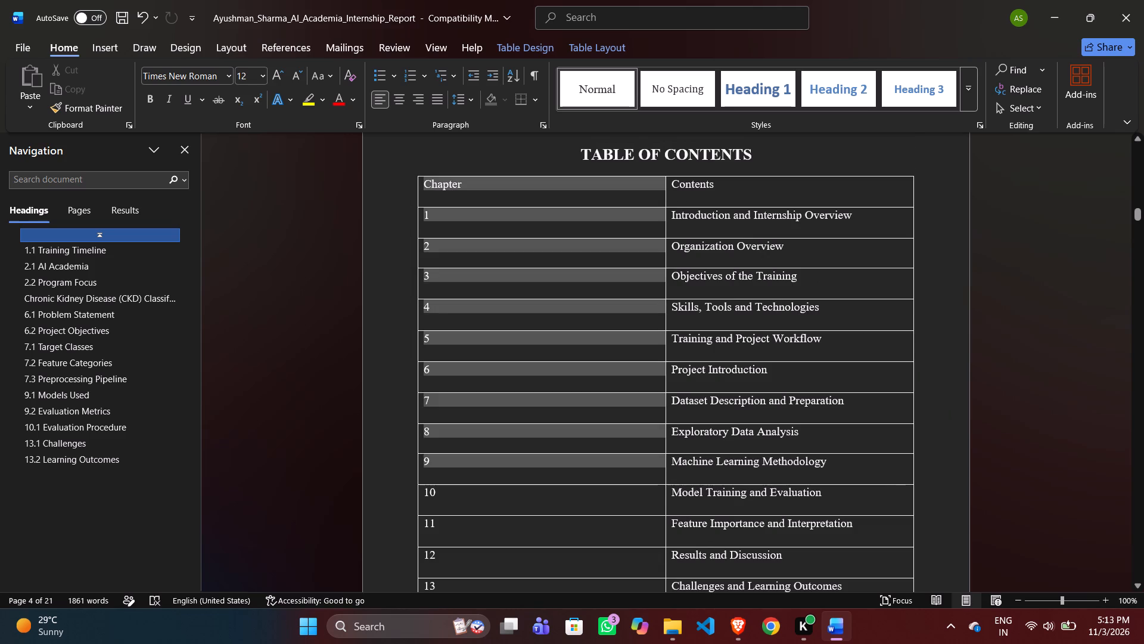
pyautogui.scroll(1, 656, 522)
pyautogui.moveTo(656, 522); pyautogui.dragTo(761, 513)
pyautogui.doubleClick(845, 468)
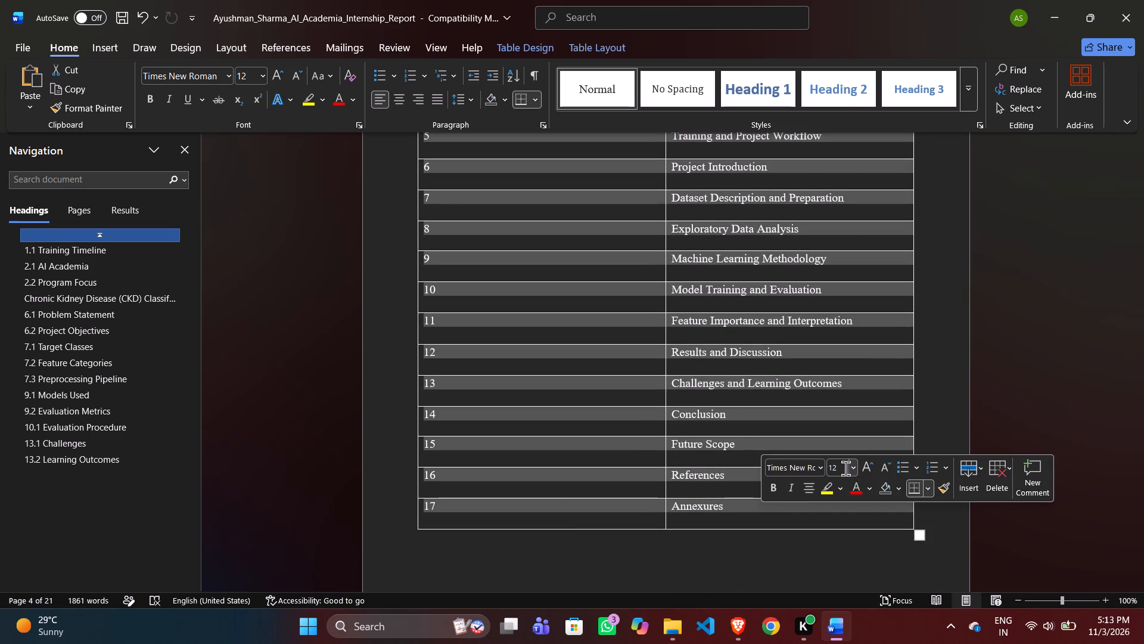
pyautogui.press('BackSpace')
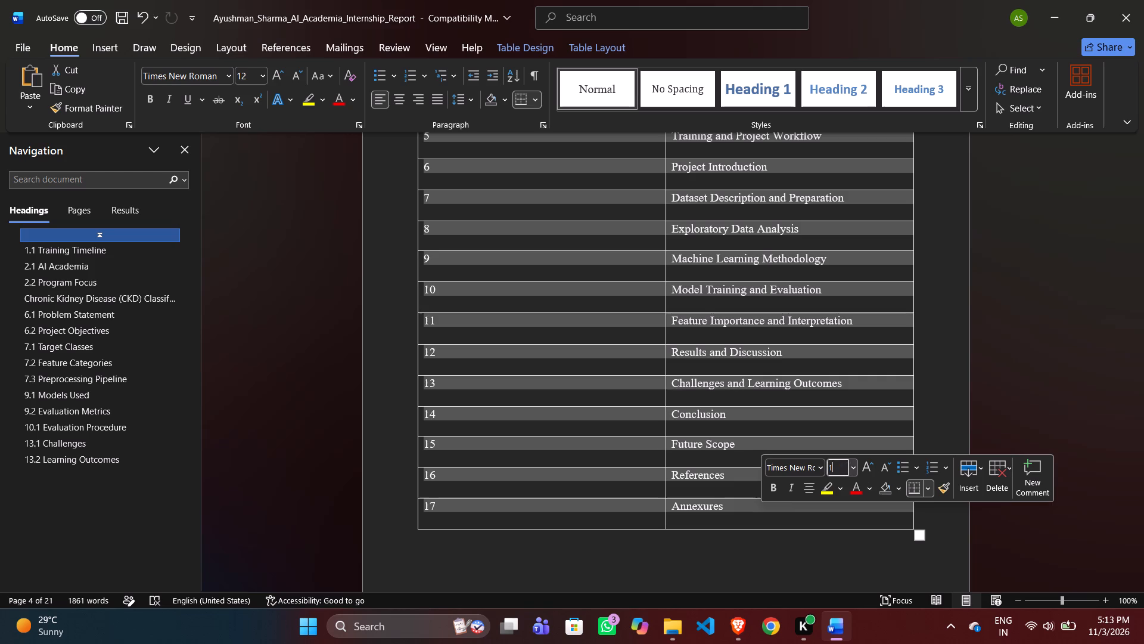
pyautogui.press('4')
pyautogui.press('Return')
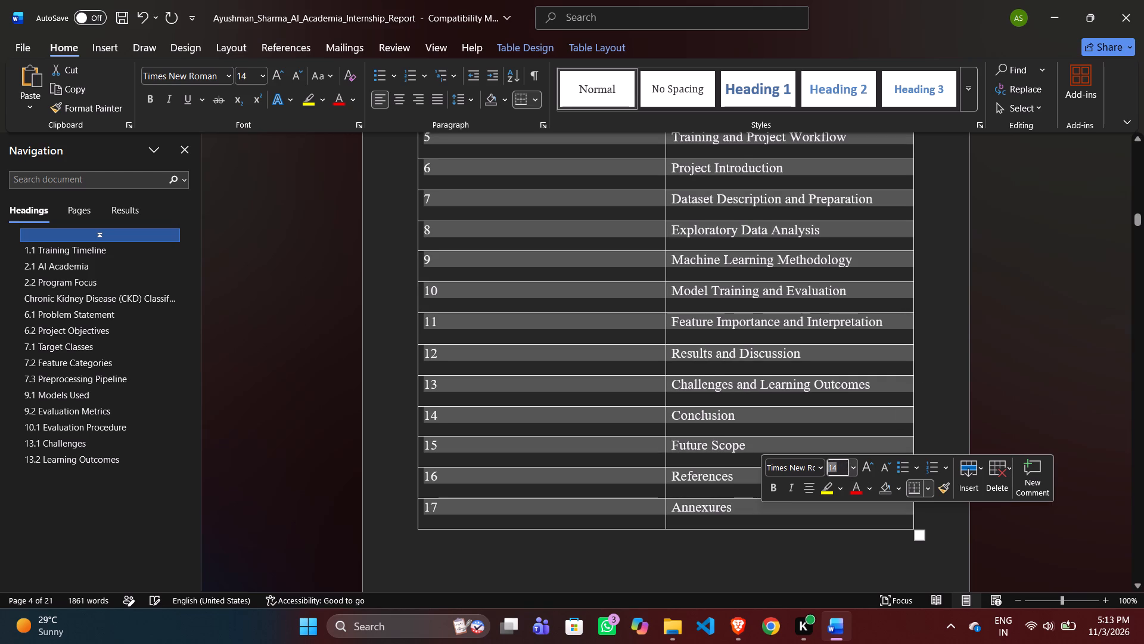
# Check the layout of the resized Table of Contents and the neighbouring Acknowledgement and Chapter 1 pages.
pyautogui.click(950, 332)
pyautogui.scroll(1, 950, 332)
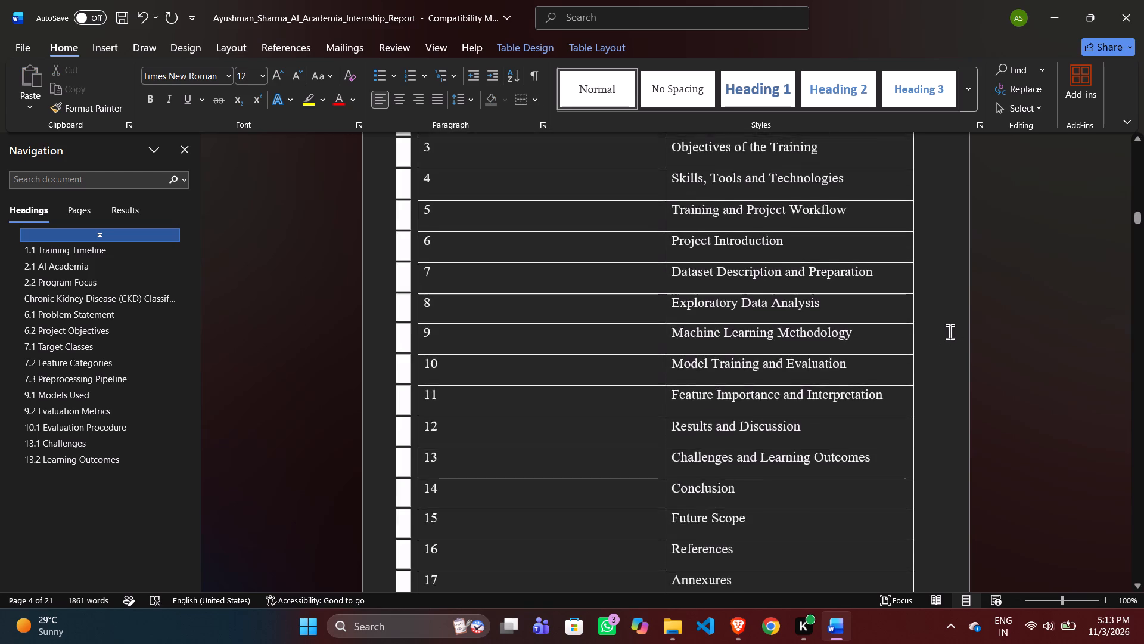
pyautogui.scroll(2, 950, 332)
pyautogui.scroll(-4, 950, 332)
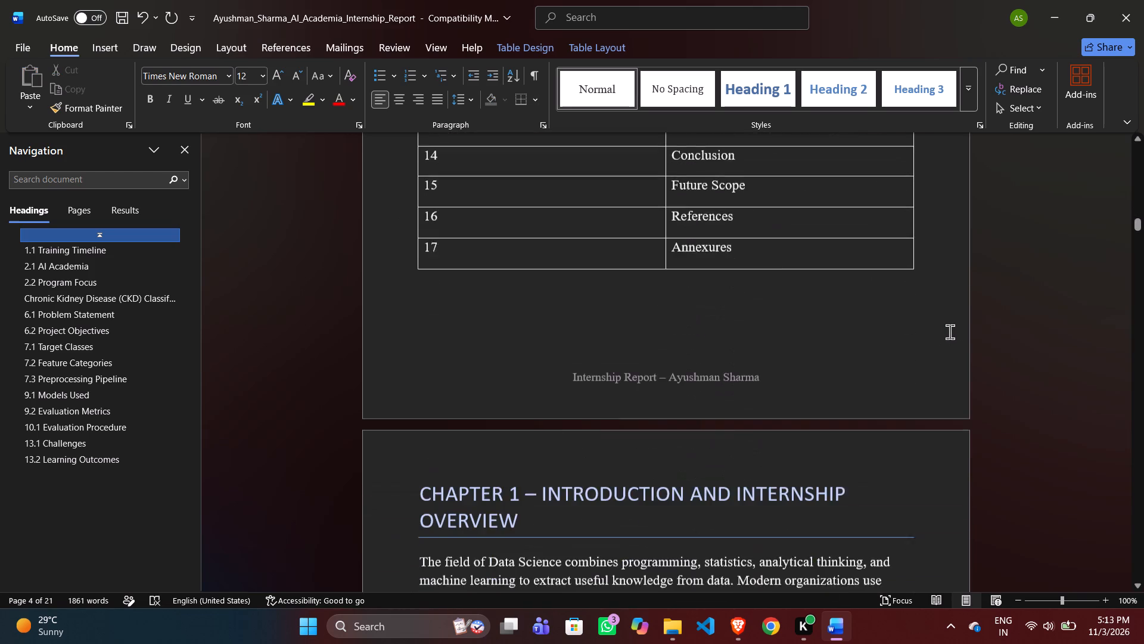
pyautogui.scroll(-3, 950, 332)
pyautogui.scroll(4, 950, 332)
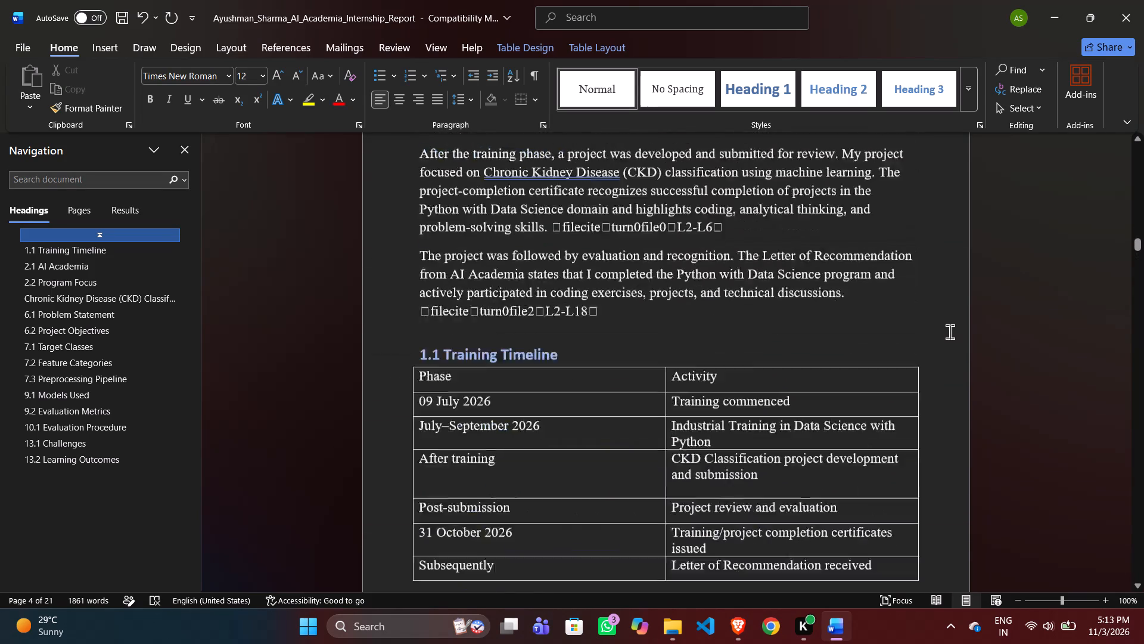
pyautogui.scroll(2, 950, 332)
pyautogui.scroll(-3, 950, 332)
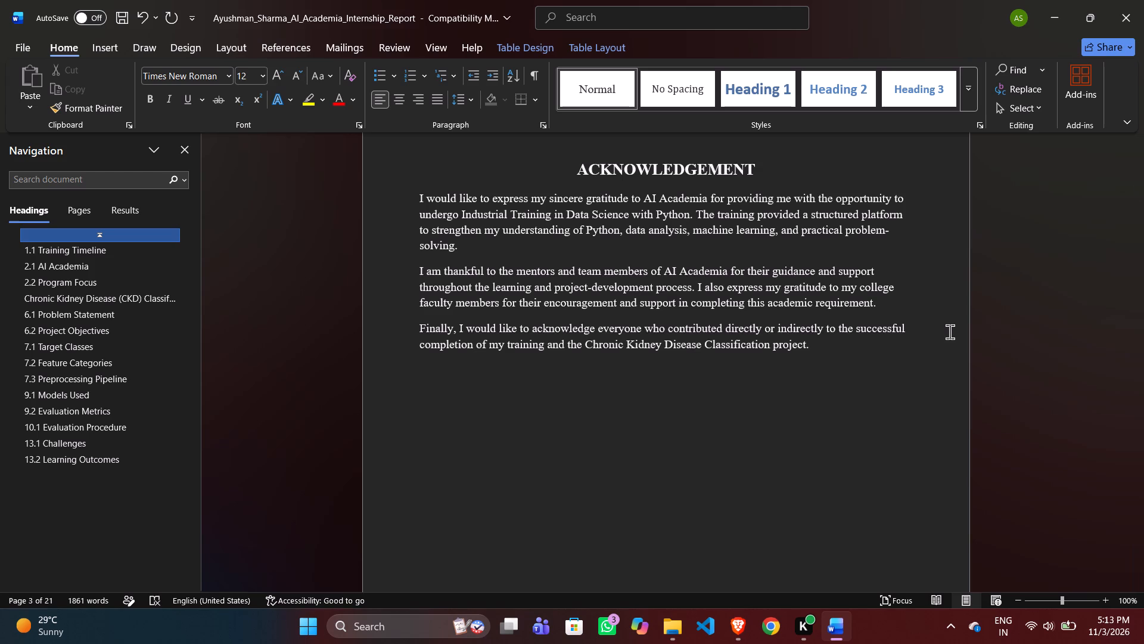
# Save the internship report.
pyautogui.hotkey('ctrl', 's')
# Place the text cursor on the blank Date line of the Student Declaration page.
pyautogui.scroll(4, 950, 332)
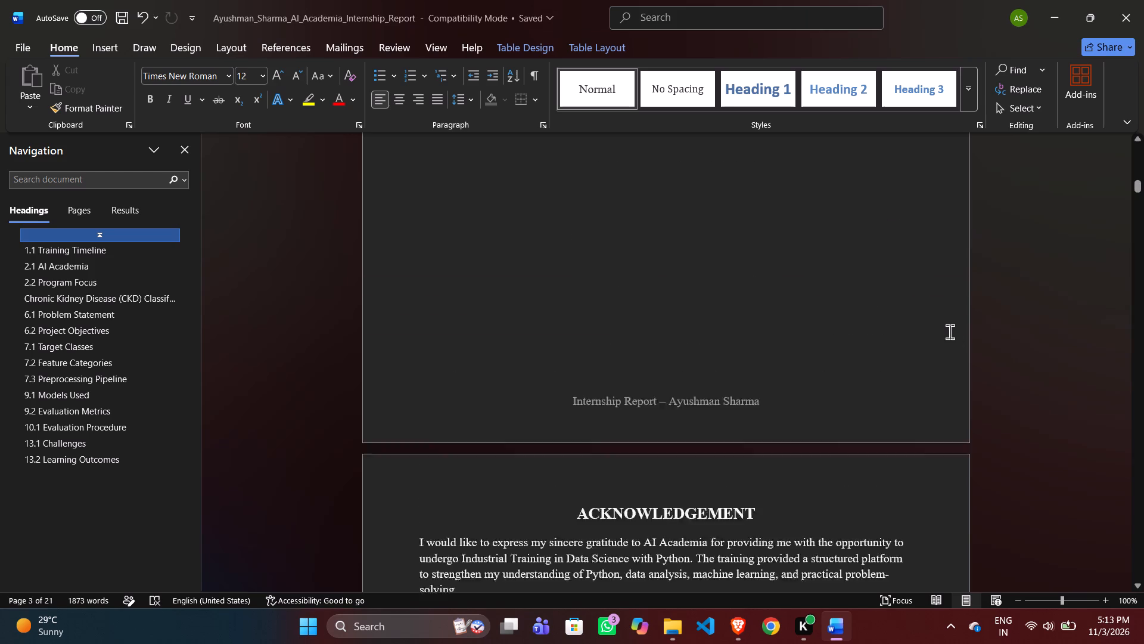
pyautogui.scroll(2, 950, 332)
pyautogui.scroll(-1, 950, 332)
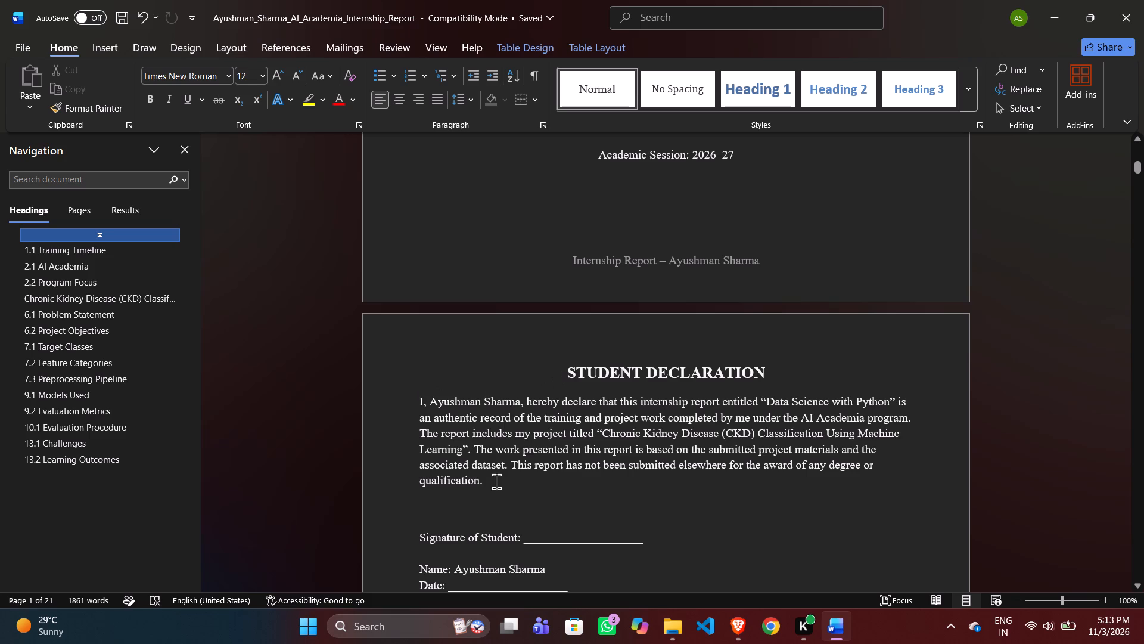
pyautogui.scroll(-2, 496, 481)
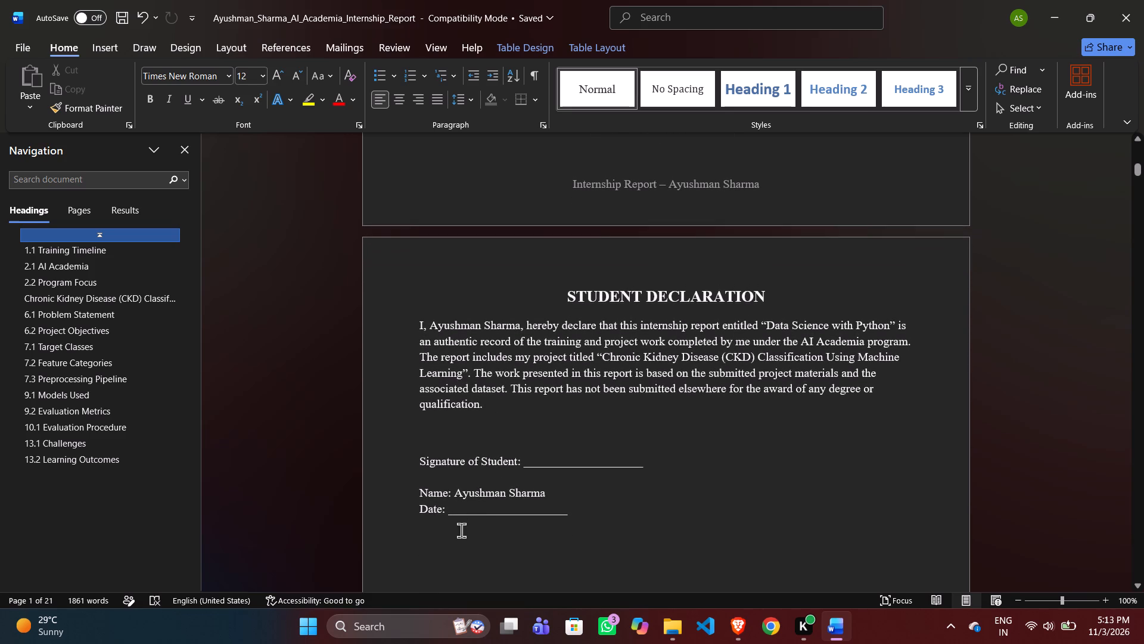
pyautogui.click(470, 513)
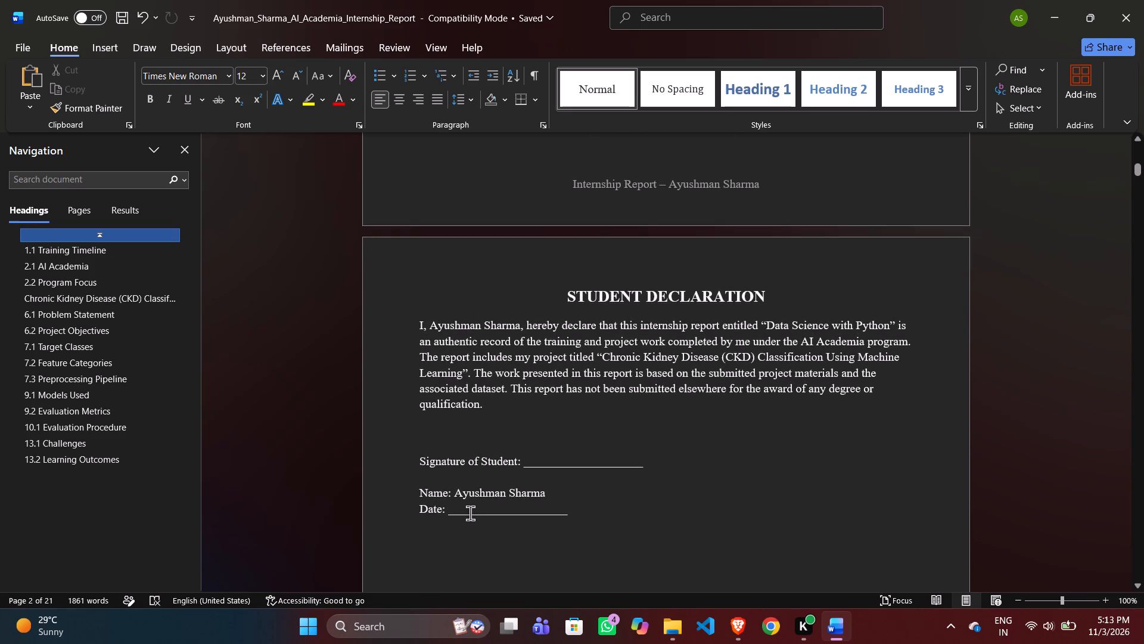
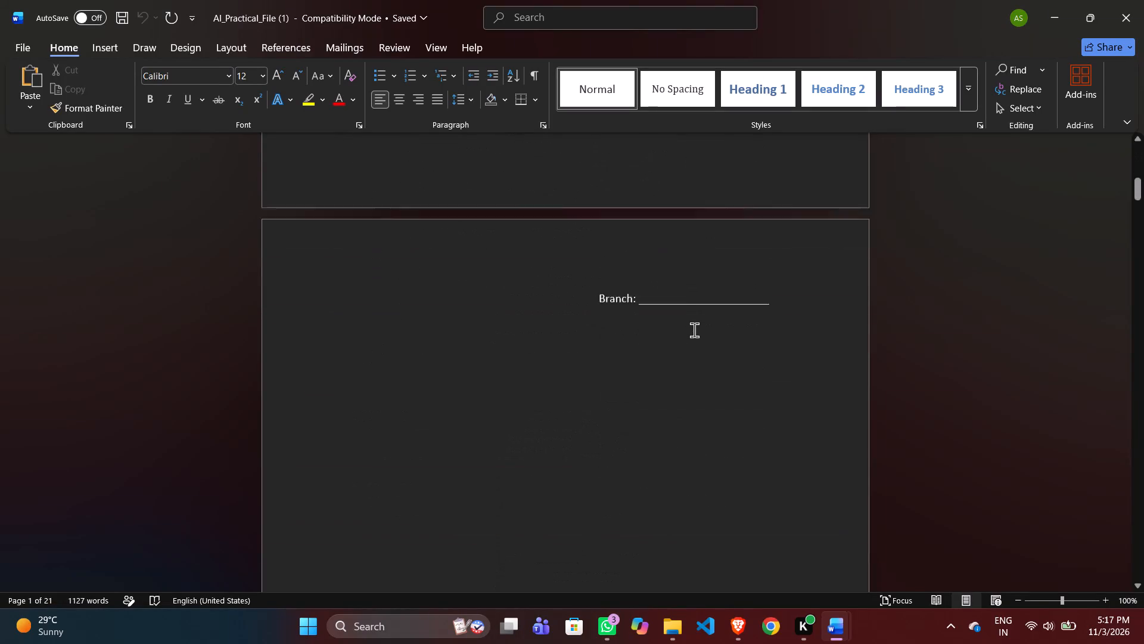
# Skim the AI_Practical_File (1) document, close it and return to the AI Academia internship report.
pyautogui.hscroll(2, 694, 330)
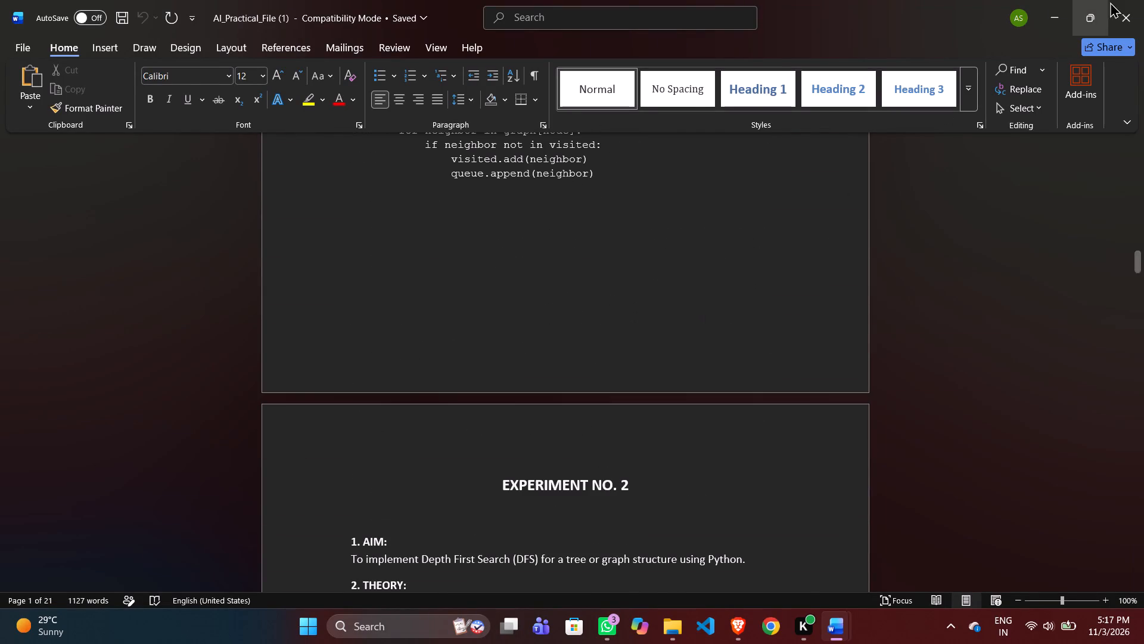
pyautogui.click(1127, 0)
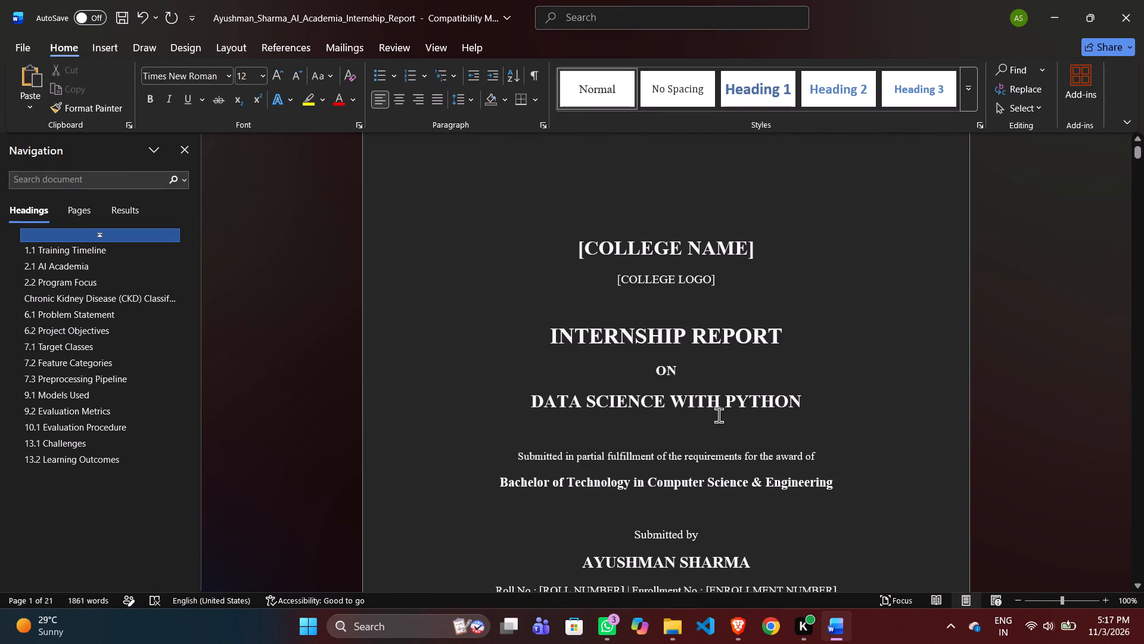
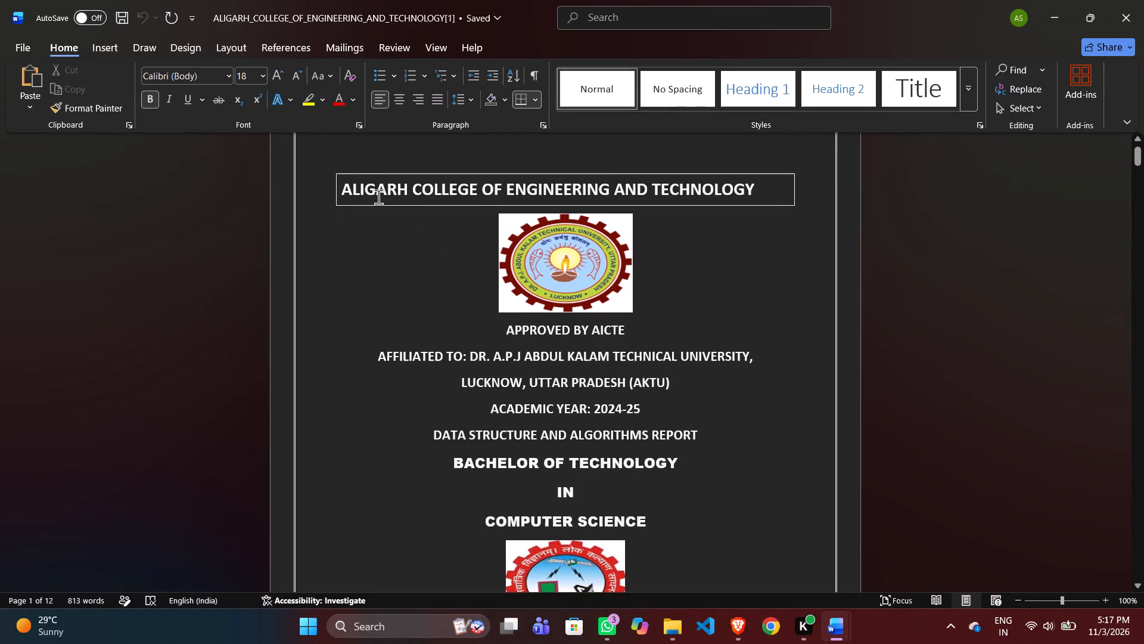
# Examine the boxed college-name heading and university logo on the cover page of the Aligarh College of Engineering and Technology report.
pyautogui.moveTo(336, 179); pyautogui.dragTo(702, 200)
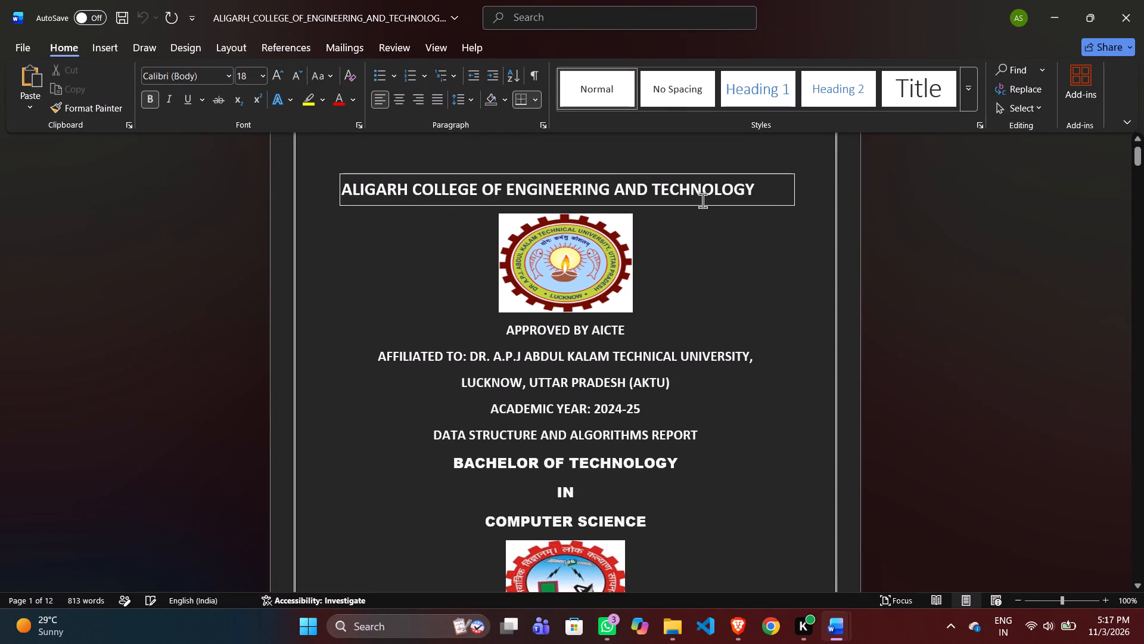
pyautogui.moveTo(775, 187); pyautogui.dragTo(366, 177)
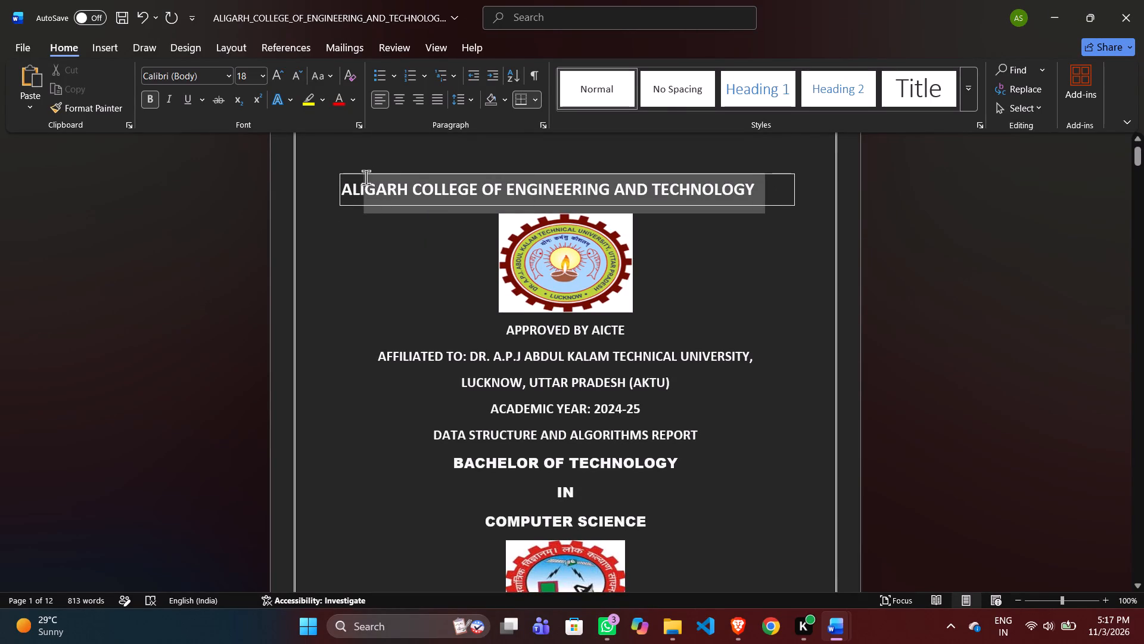
pyautogui.moveTo(366, 177); pyautogui.dragTo(328, 160)
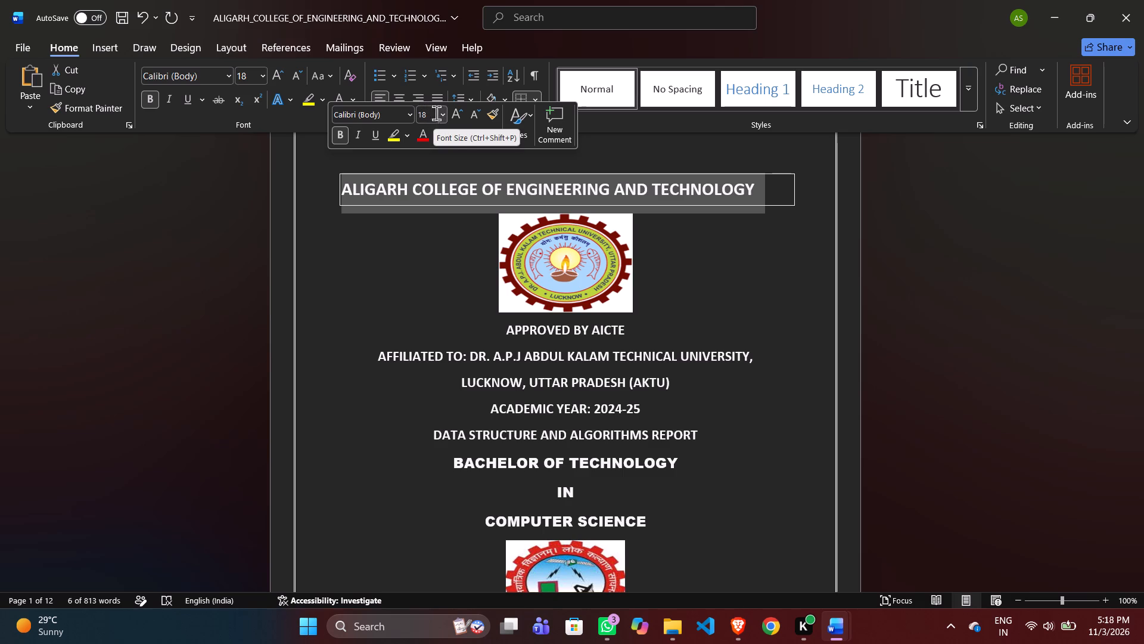
pyautogui.click(697, 158)
pyautogui.moveTo(782, 188); pyautogui.dragTo(421, 183)
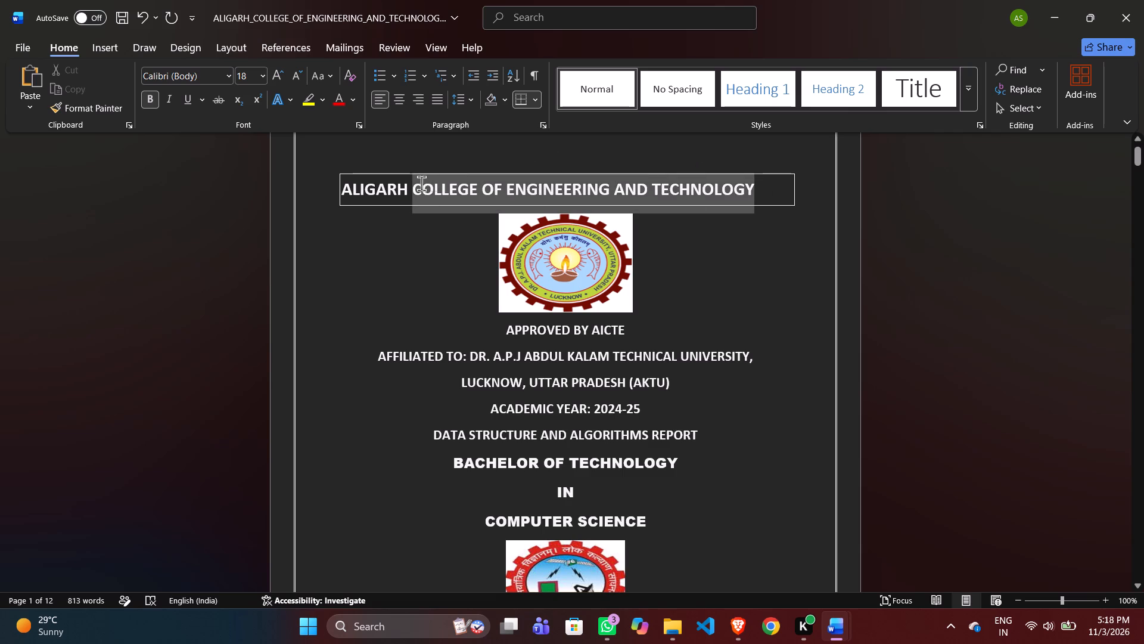
pyautogui.moveTo(421, 183); pyautogui.dragTo(334, 157)
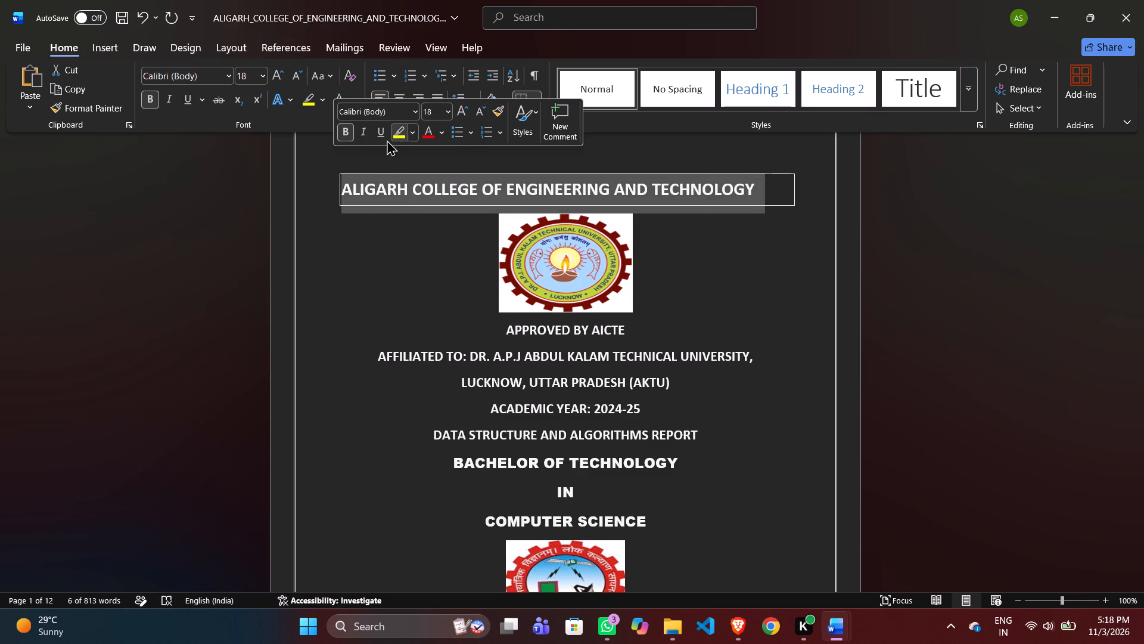
pyautogui.click(600, 174)
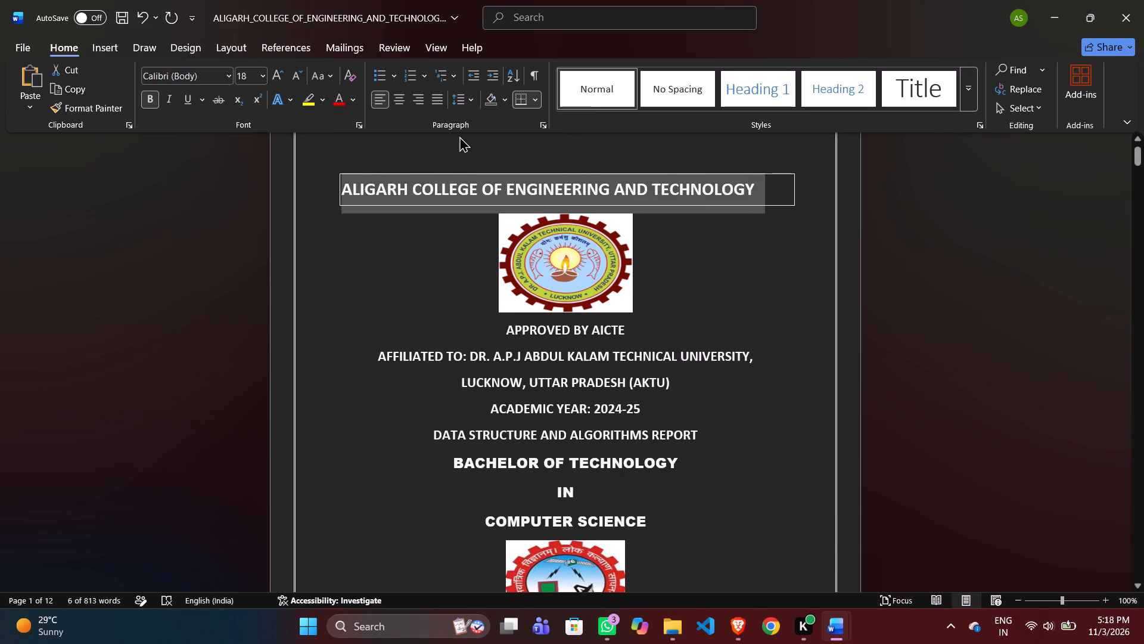
pyautogui.click(459, 136)
pyautogui.hscroll(1, 440, 304)
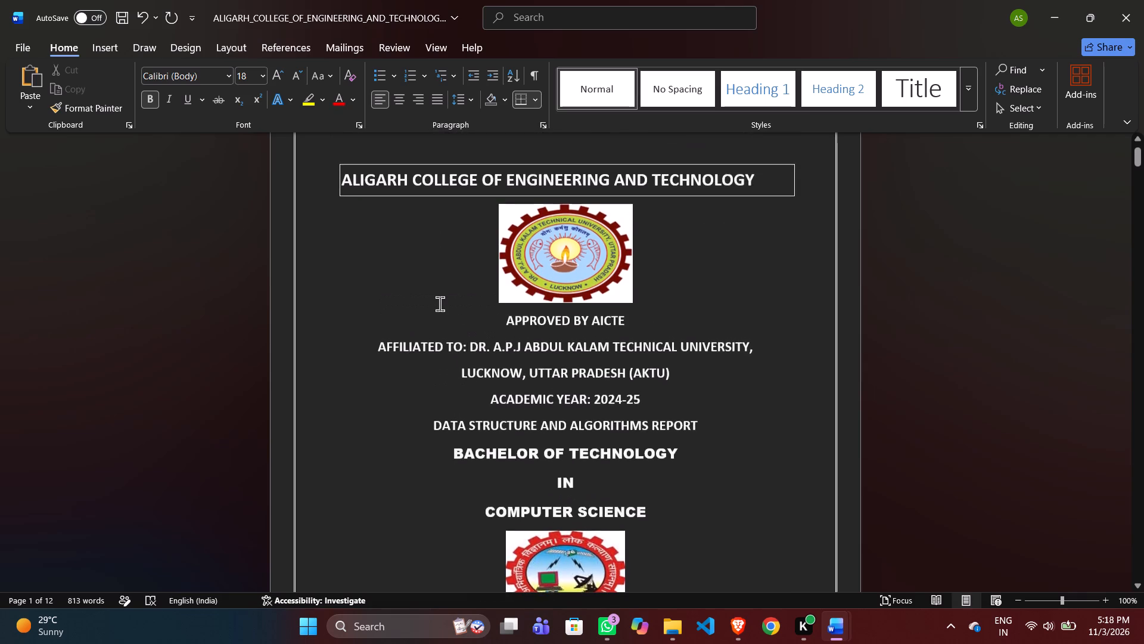
pyautogui.hscroll(1, 440, 304)
pyautogui.scroll(1, 380, 196)
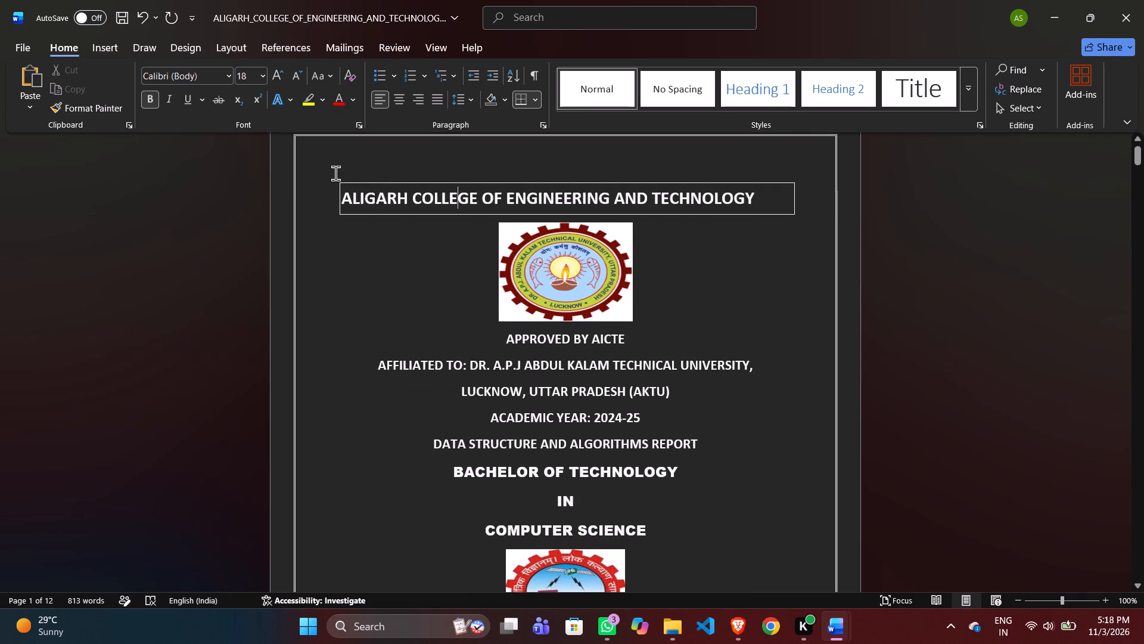
pyautogui.moveTo(336, 173); pyautogui.dragTo(550, 198)
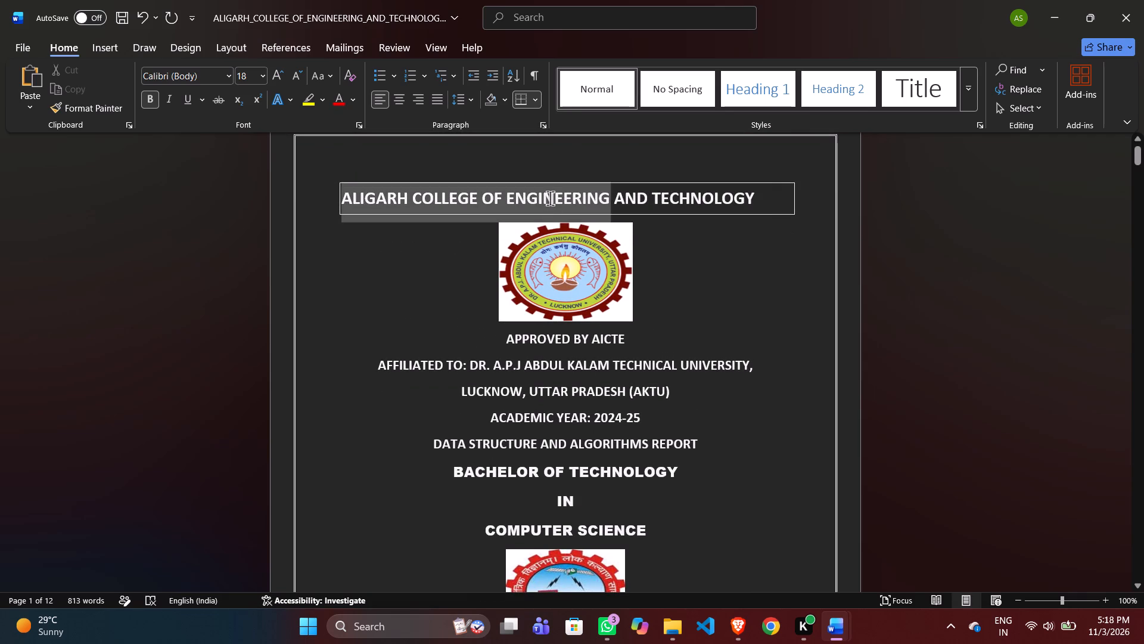
pyautogui.moveTo(550, 198); pyautogui.dragTo(690, 193)
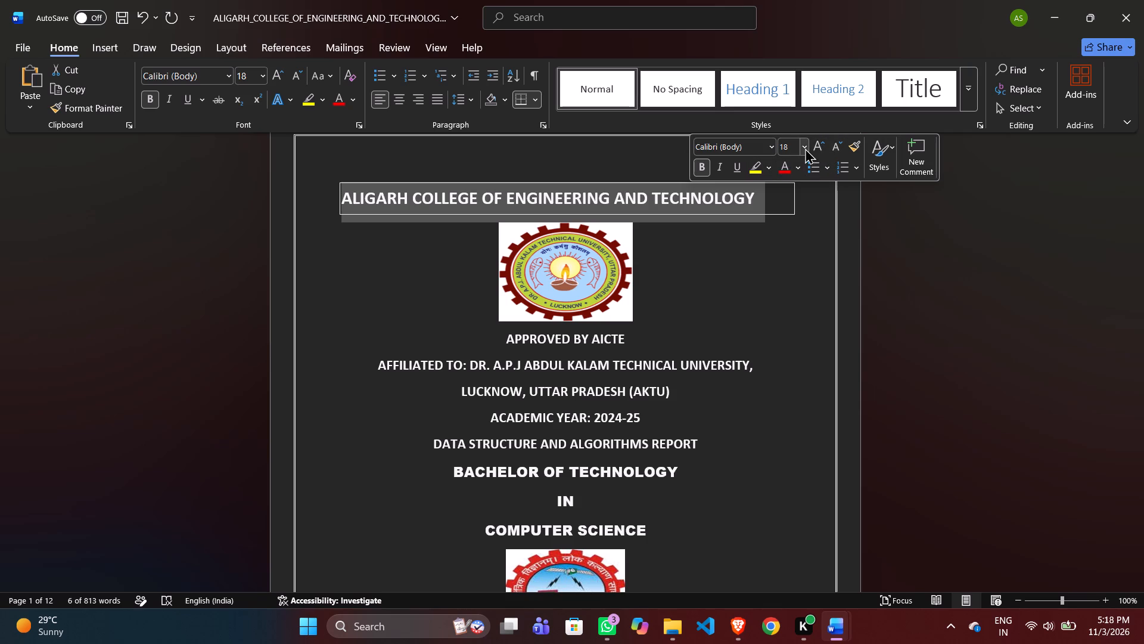
pyautogui.rightClick(713, 210)
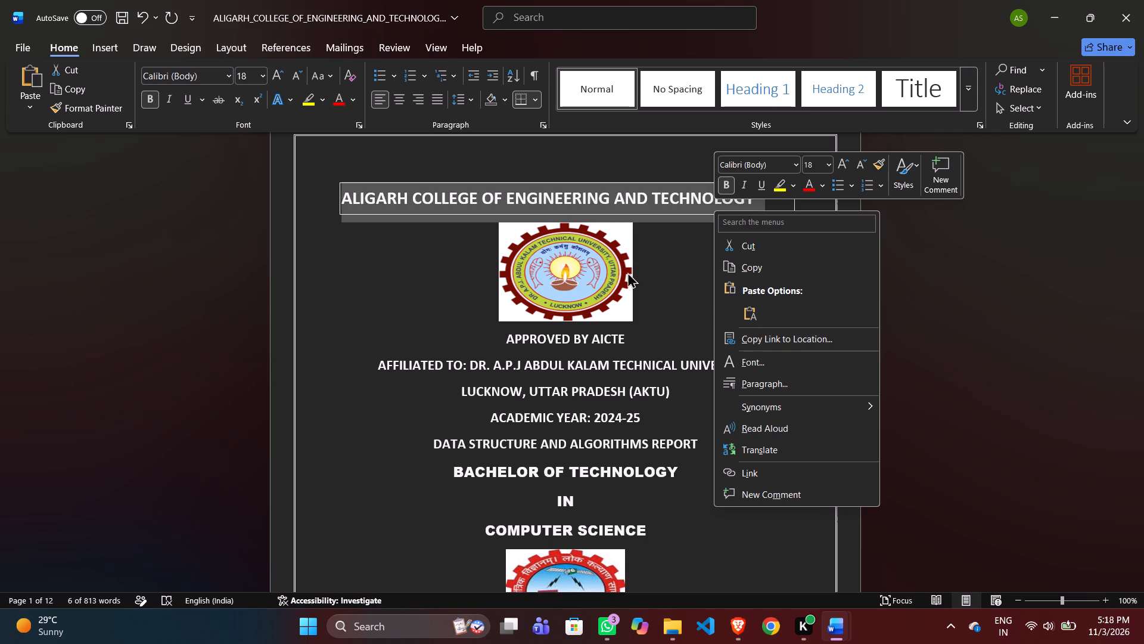
pyautogui.click(660, 258)
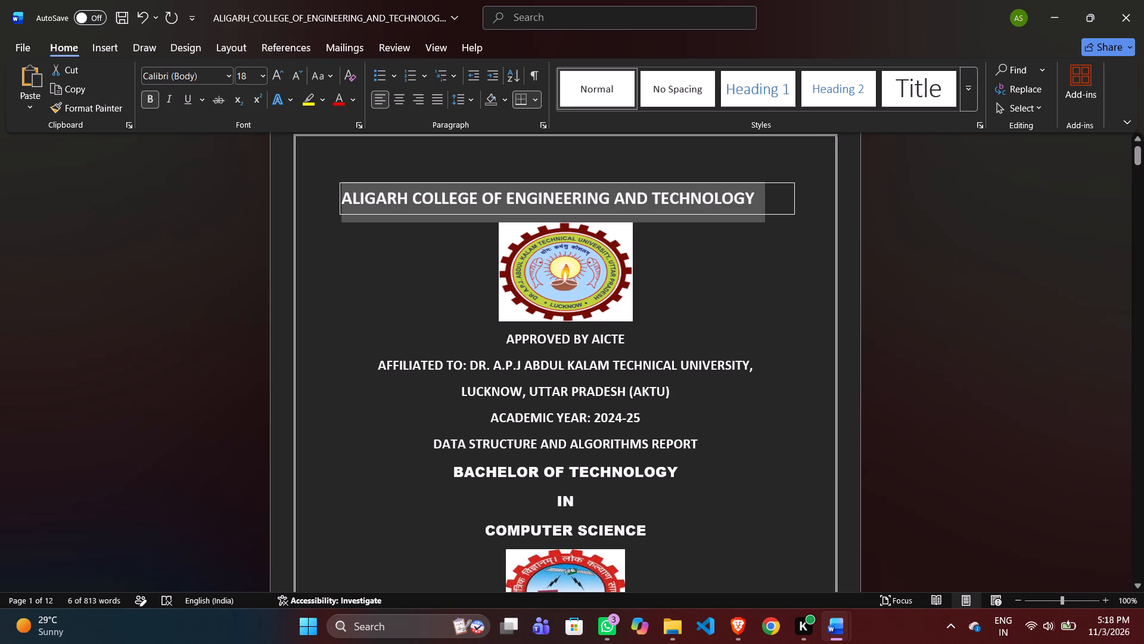
pyautogui.click(612, 299)
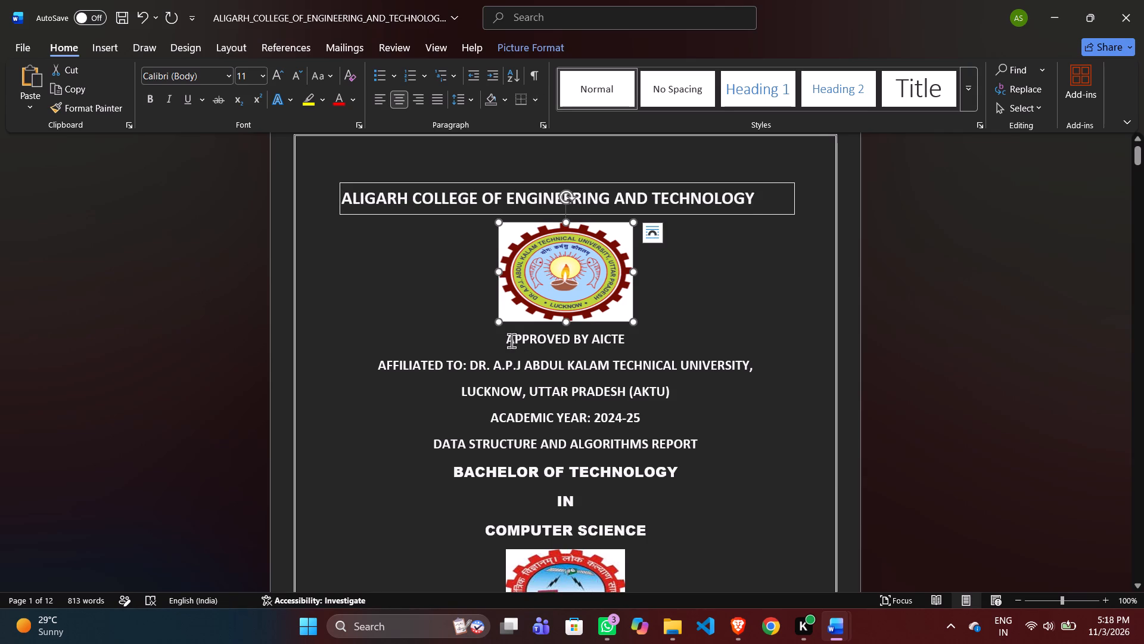
# Arrange the two reports side by side, with the AI Academia internship report on the left and the Aligarh college report on the right.
pyautogui.click(835, 628)
pyautogui.click(835, 628)
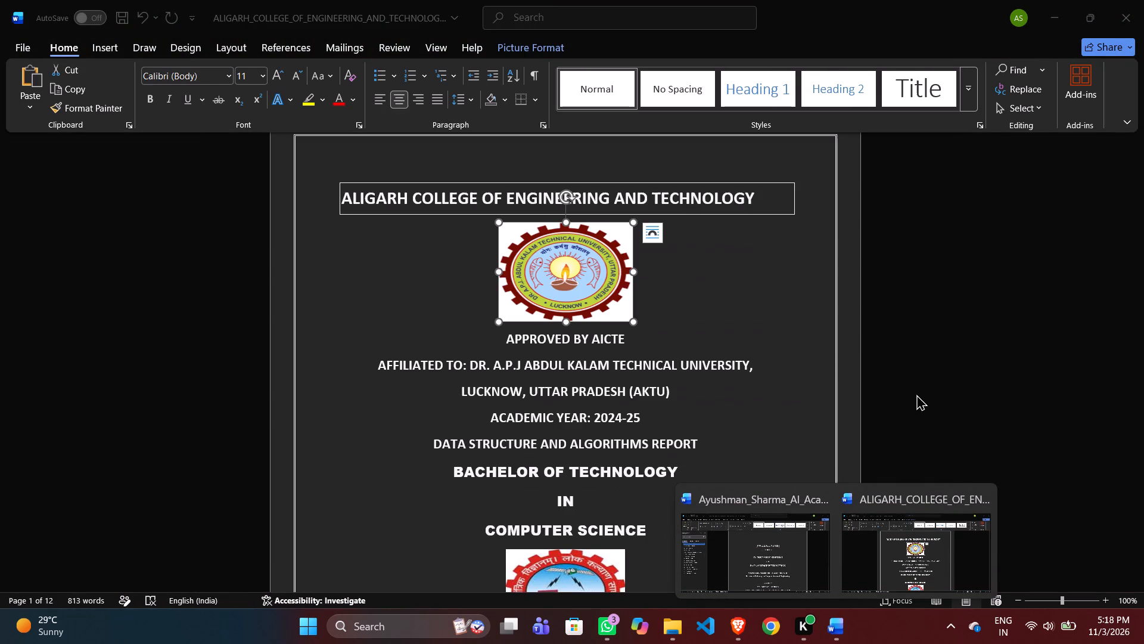
pyautogui.press('super+Left')
pyautogui.click(849, 364)
pyautogui.press('super+Right')
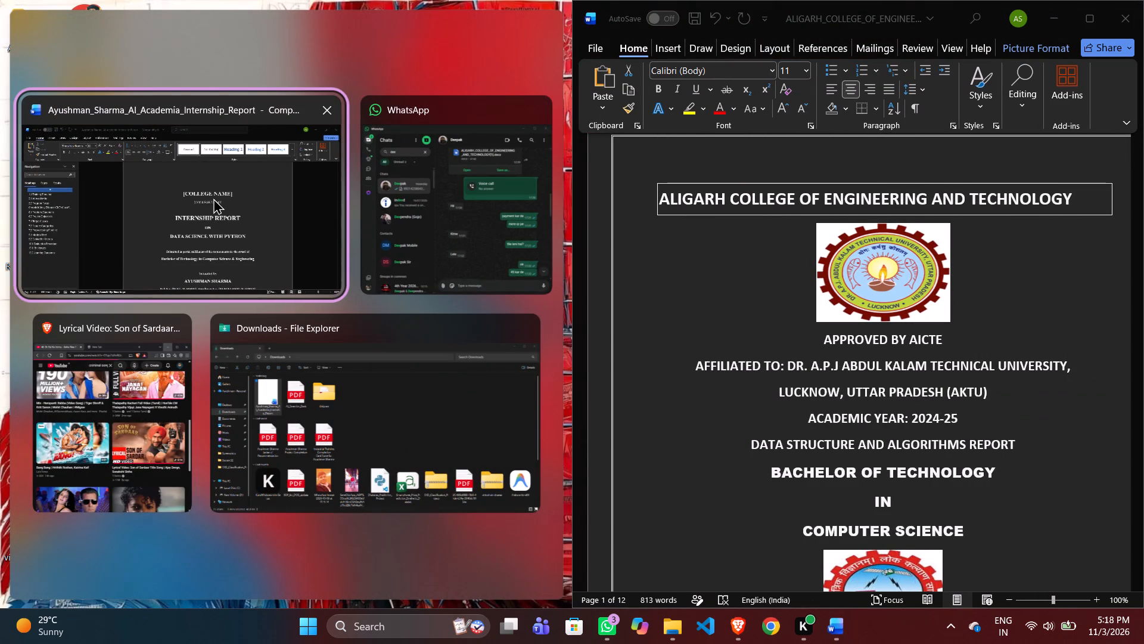
pyautogui.click(213, 198)
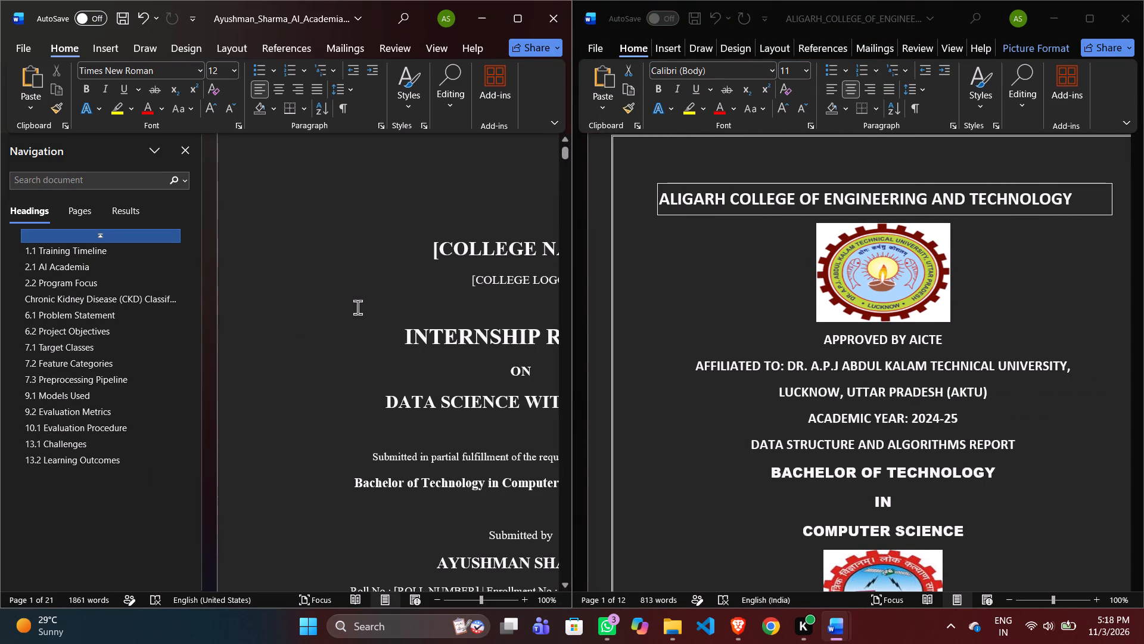
# Hide the heading navigation in the internship report and zoom to 77% so its cover page fits the half-width window.
pyautogui.hscroll(1, 357, 307)
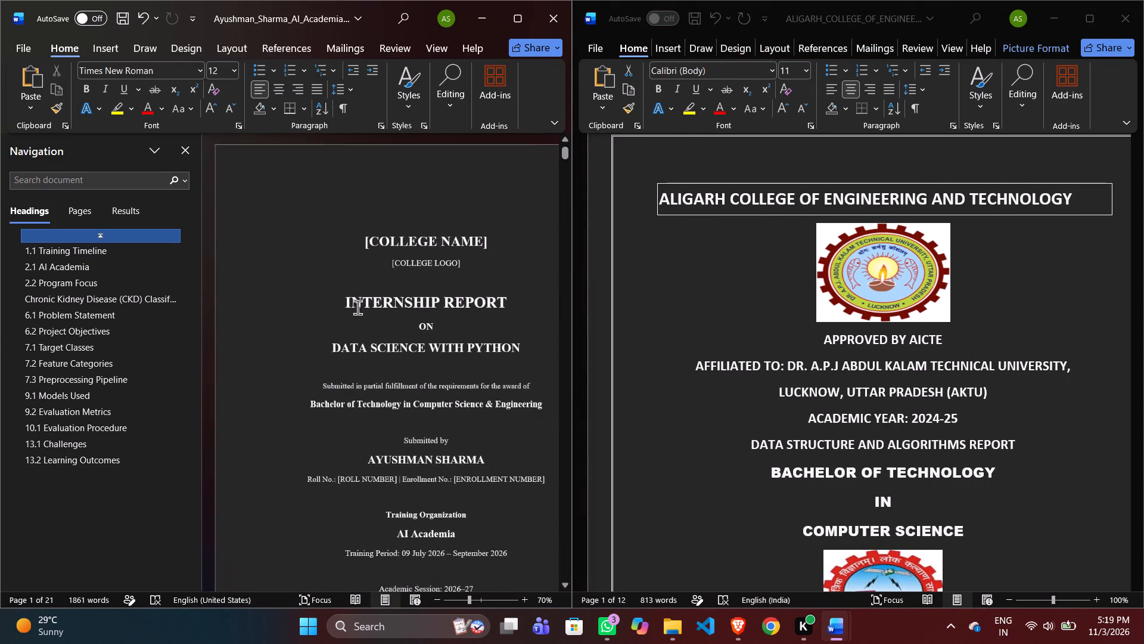
pyautogui.click(186, 151)
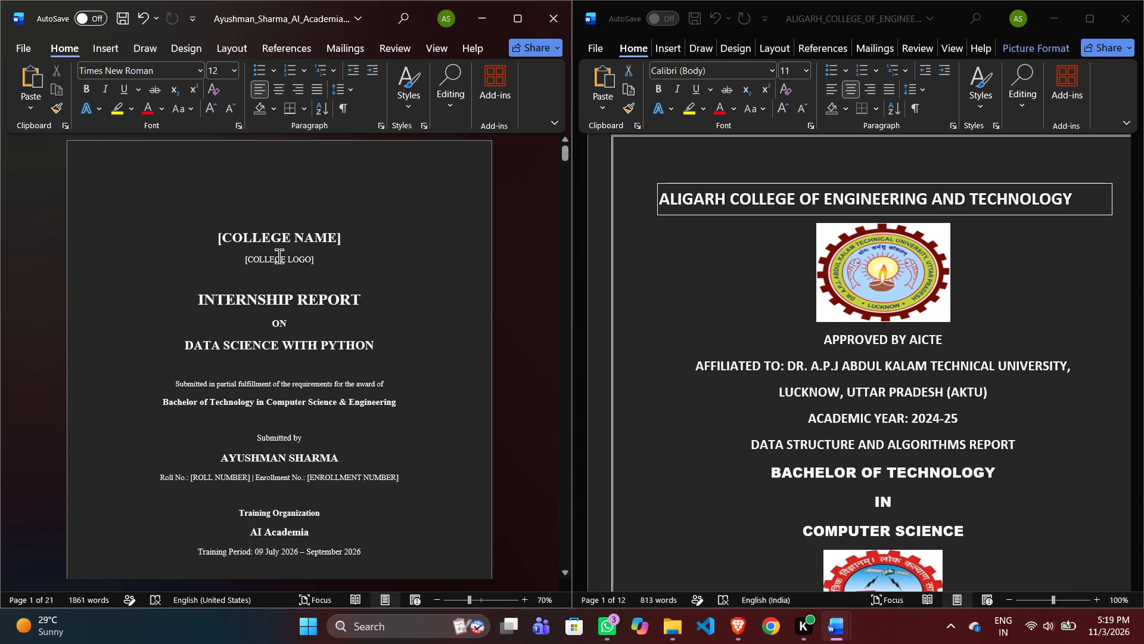
pyautogui.hscroll(-1, 278, 256)
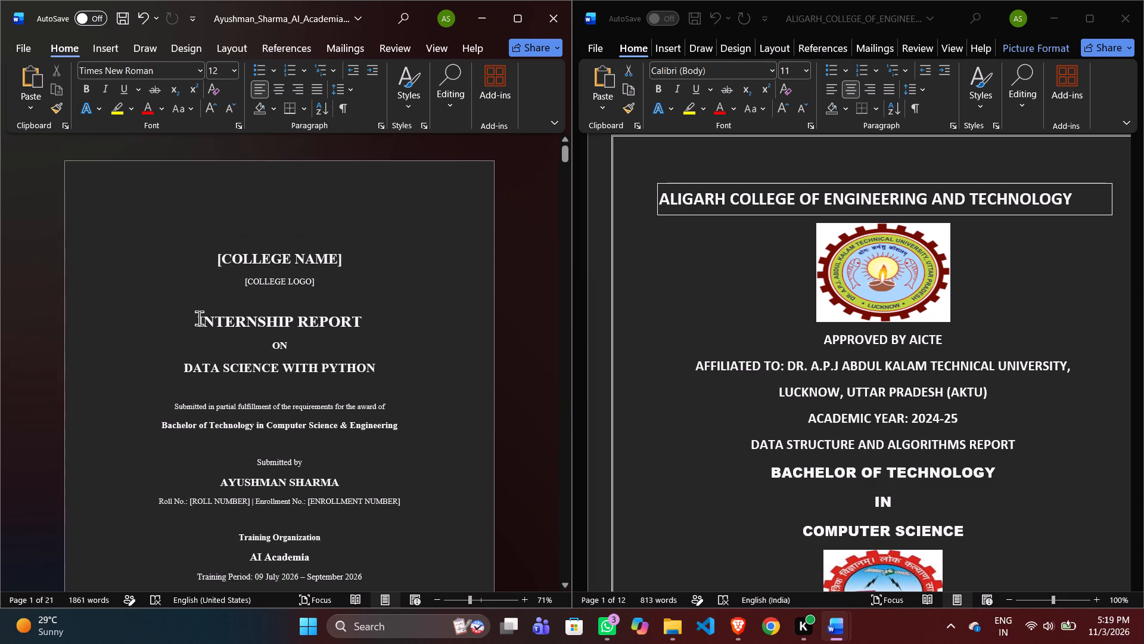
pyautogui.hscroll(-1, 199, 318)
pyautogui.hscroll(-1, 271, 255)
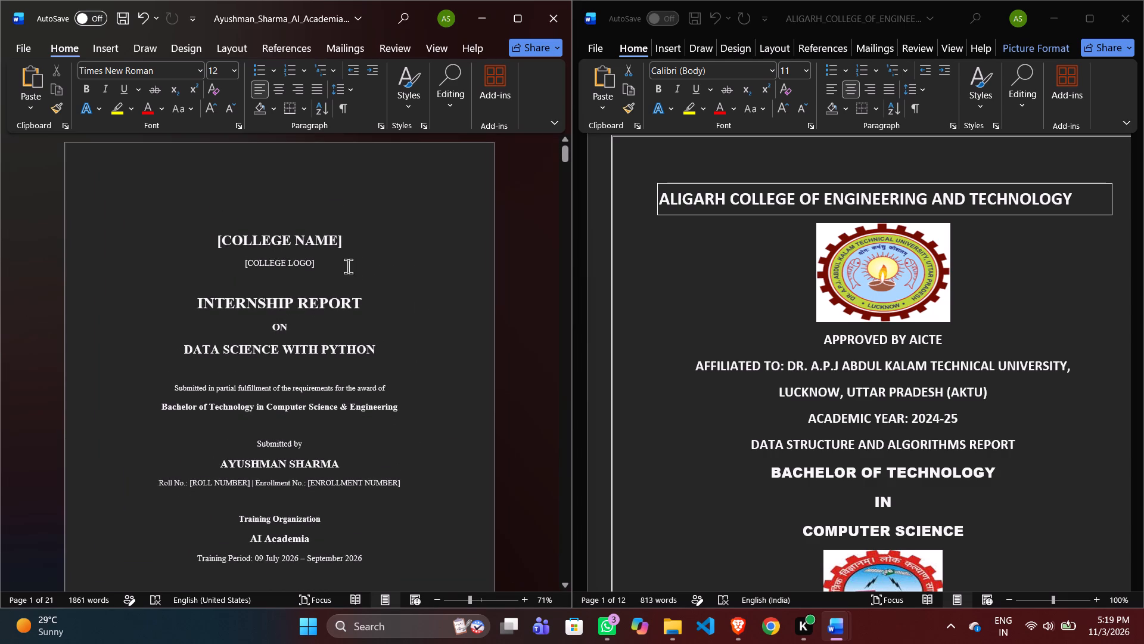
pyautogui.scroll(-1, 353, 274)
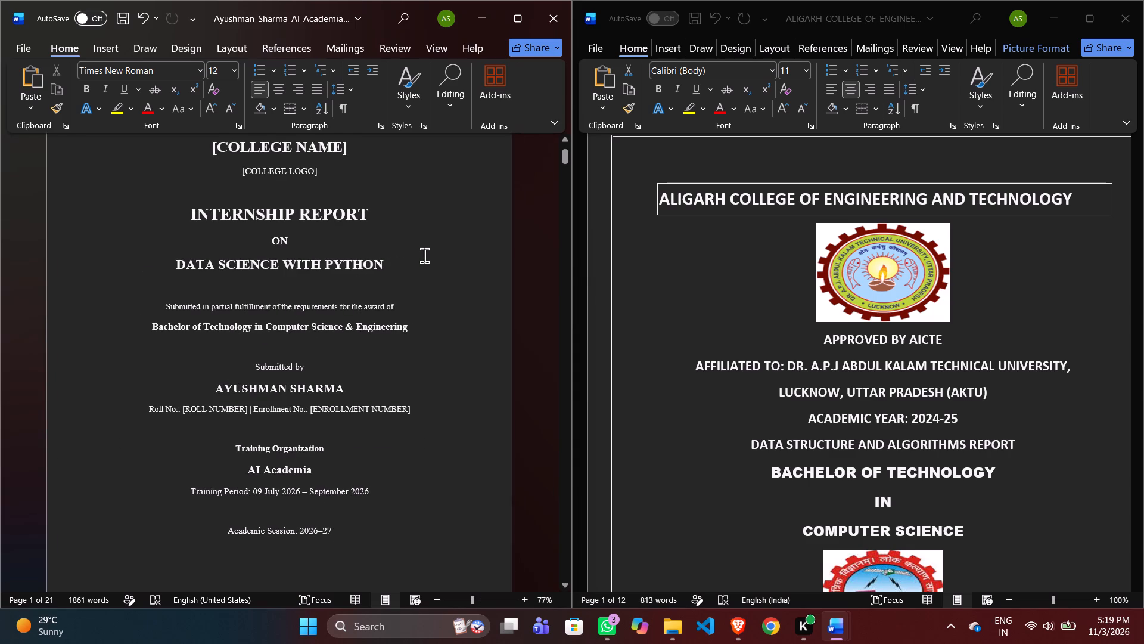
pyautogui.scroll(1, 424, 255)
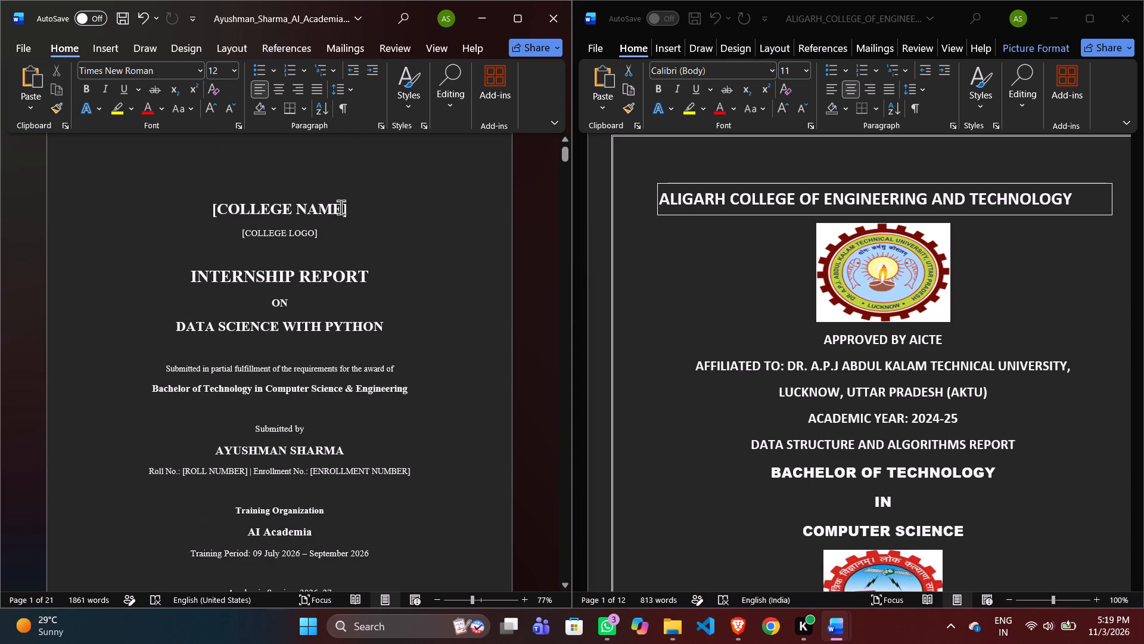
pyautogui.scroll(2, 365, 212)
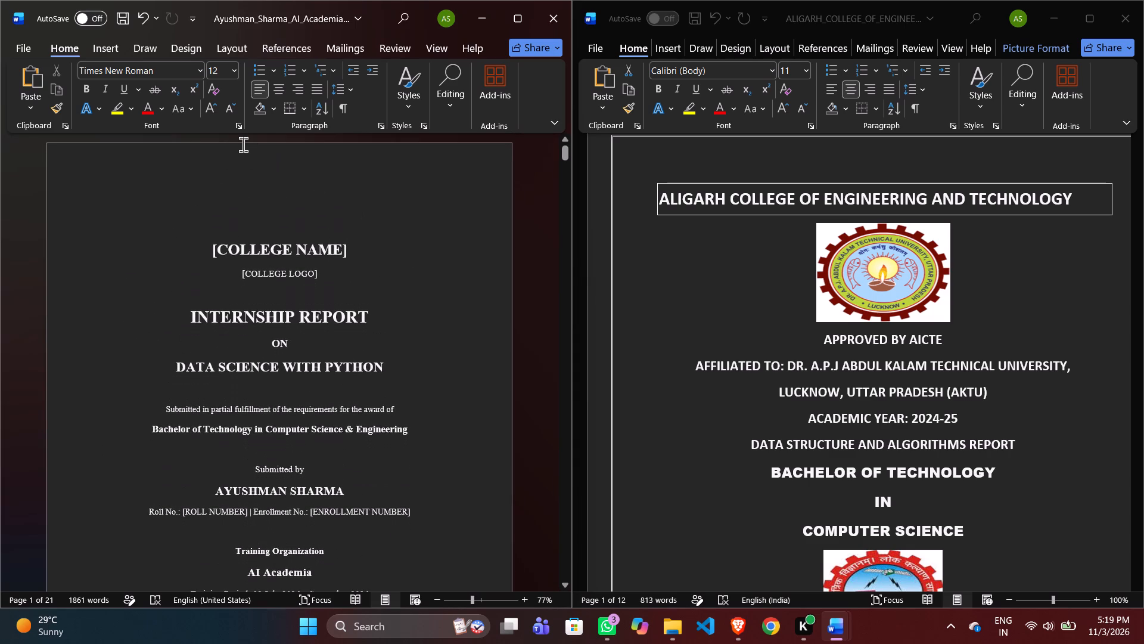
# Apply the Narrow margin preset, 0.5" on all sides, from the internship report's cover page.
pyautogui.click(104, 50)
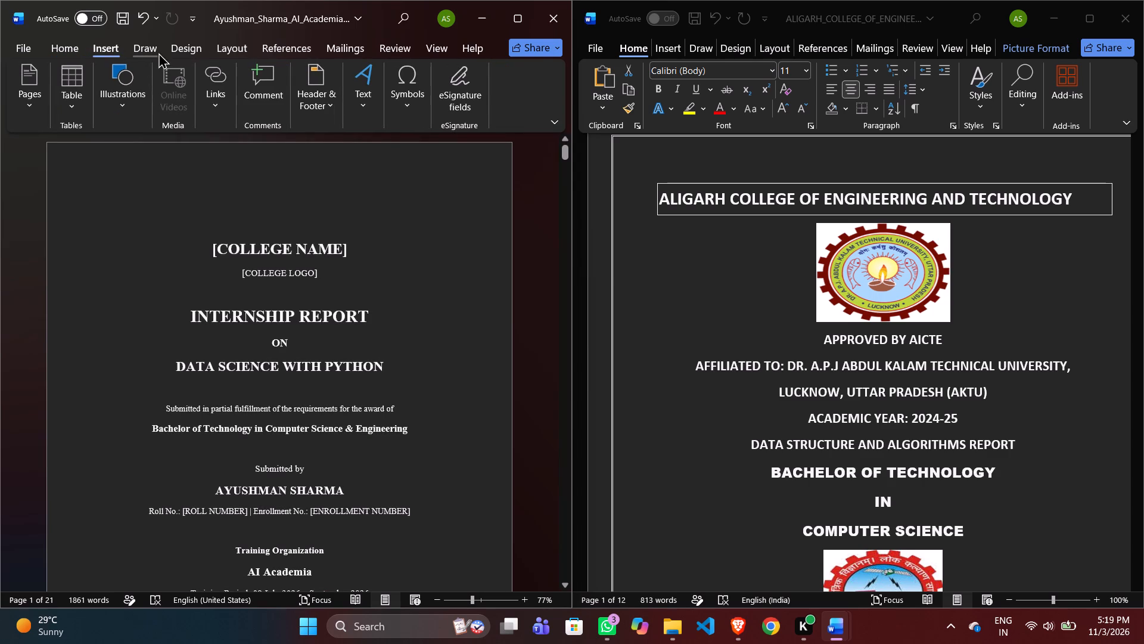
pyautogui.click(142, 44)
pyautogui.click(110, 39)
pyautogui.click(226, 49)
pyautogui.click(33, 101)
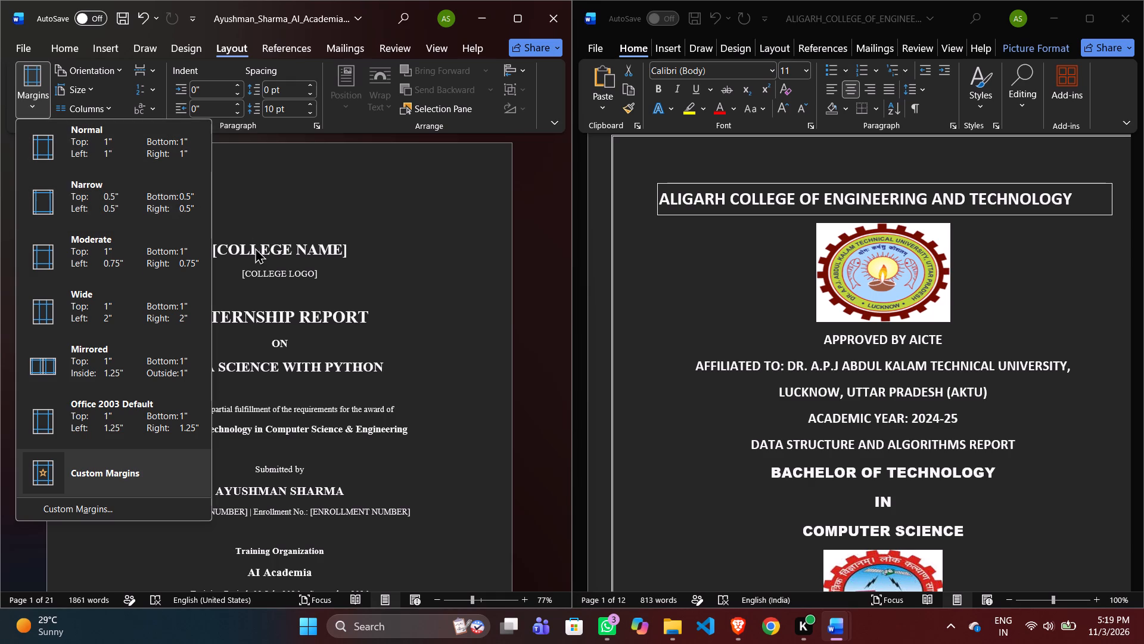
pyautogui.click(181, 209)
# Review the internship report's pages from the cover through to Chapter 17 to check the layout with the narrow margins.
pyautogui.scroll(-4, 292, 343)
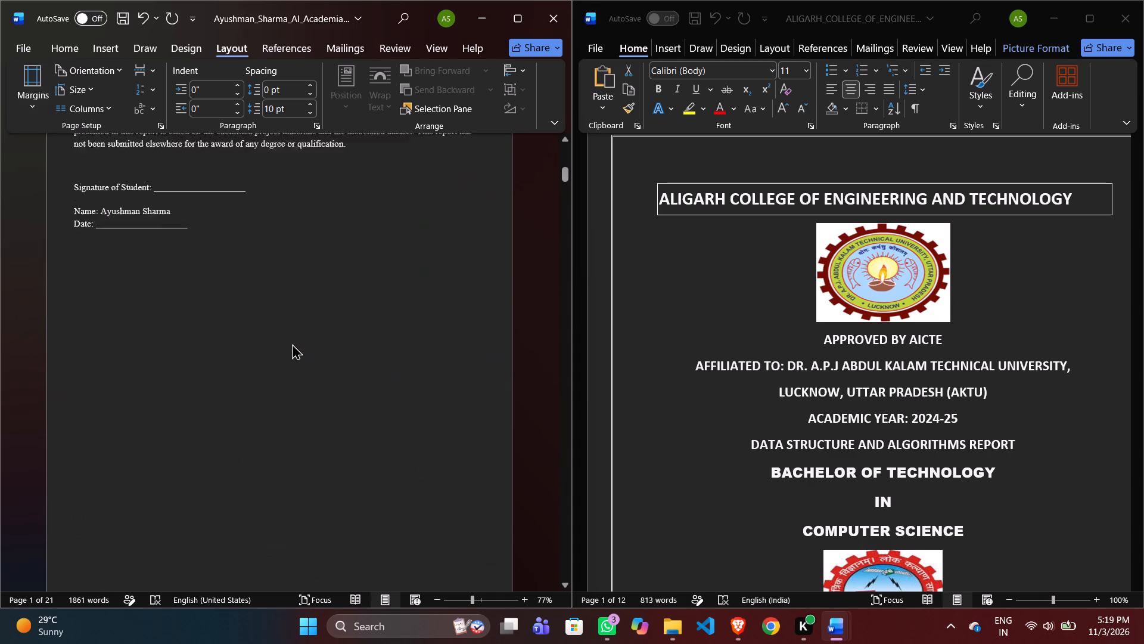
pyautogui.scroll(-1, 292, 343)
pyautogui.hscroll(1, 292, 343)
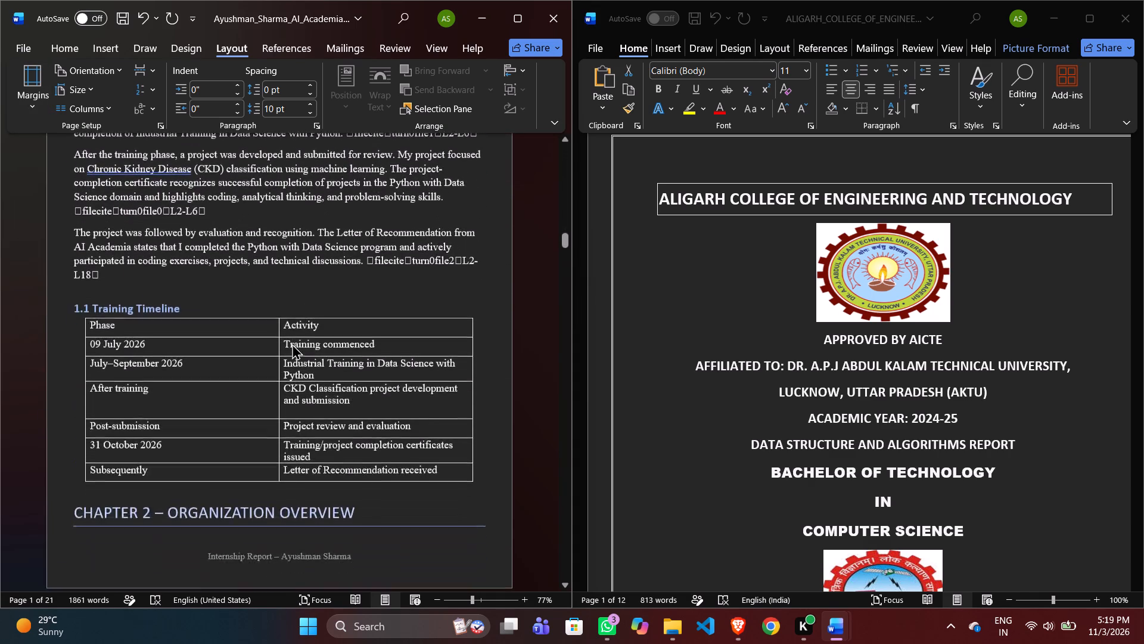
pyautogui.scroll(-4, 292, 343)
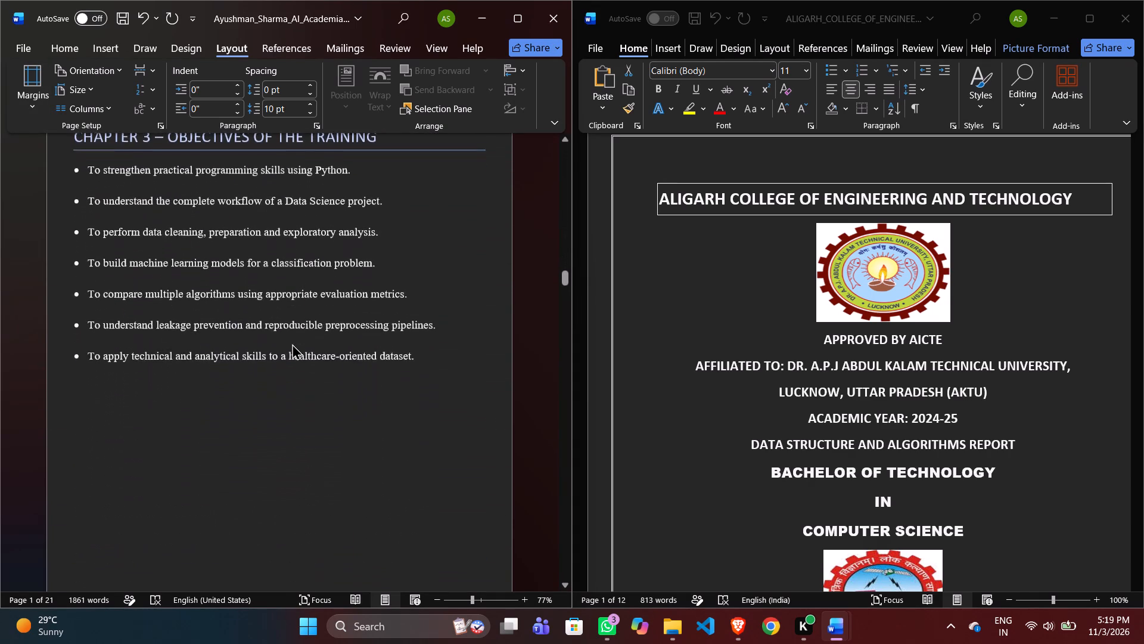
pyautogui.scroll(-4, 292, 343)
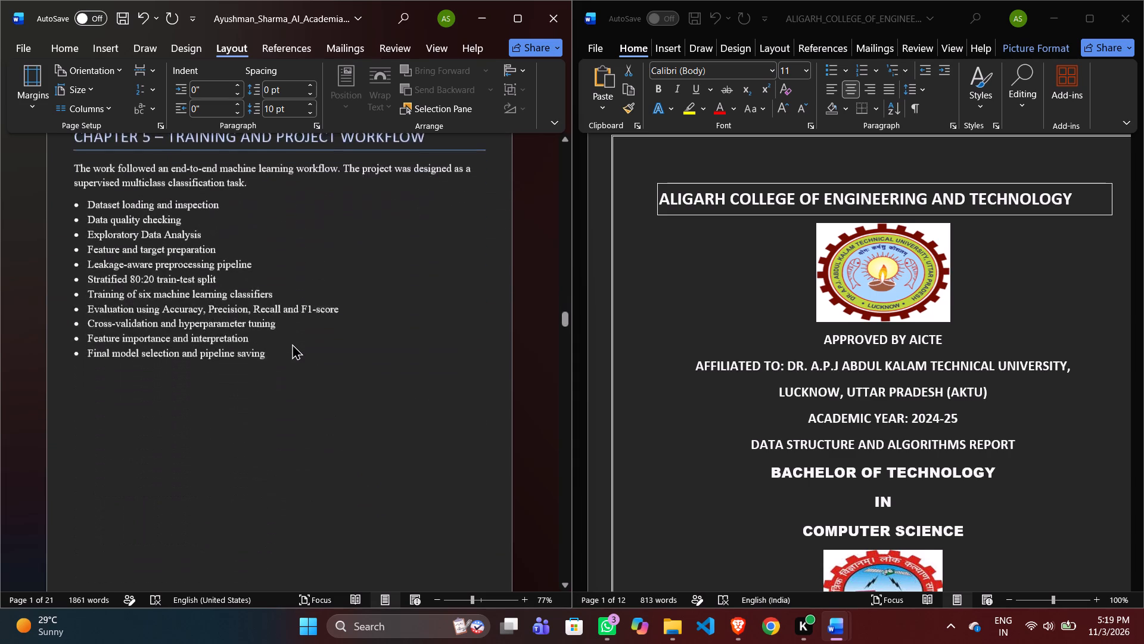
pyautogui.scroll(-4, 292, 343)
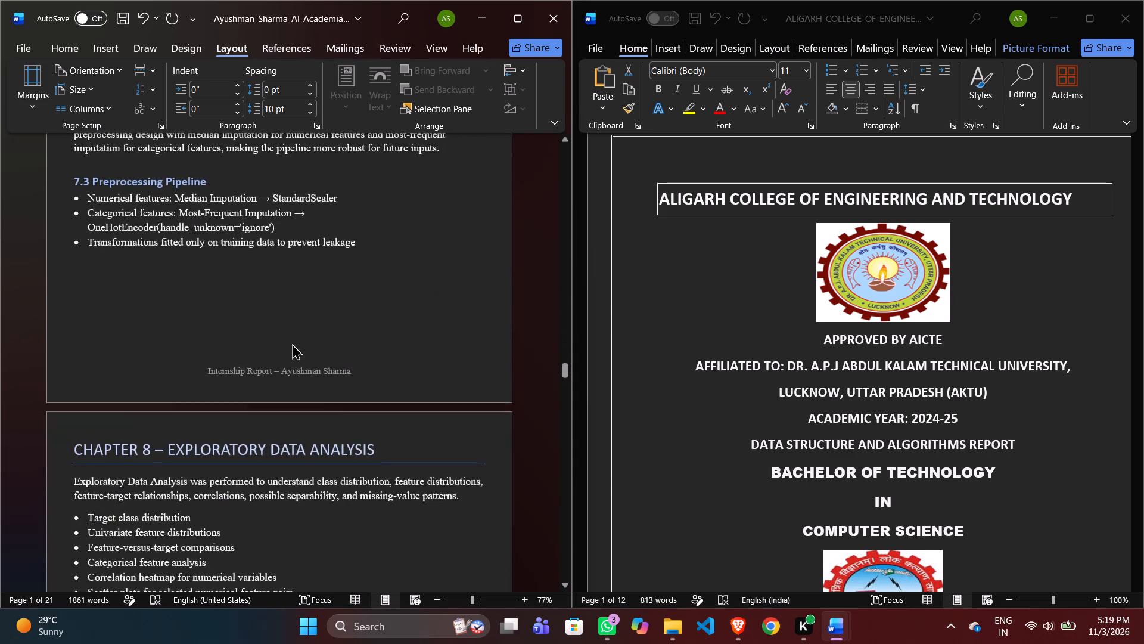
pyautogui.scroll(-1, 292, 343)
pyautogui.moveTo(222, 398); pyautogui.dragTo(306, 423)
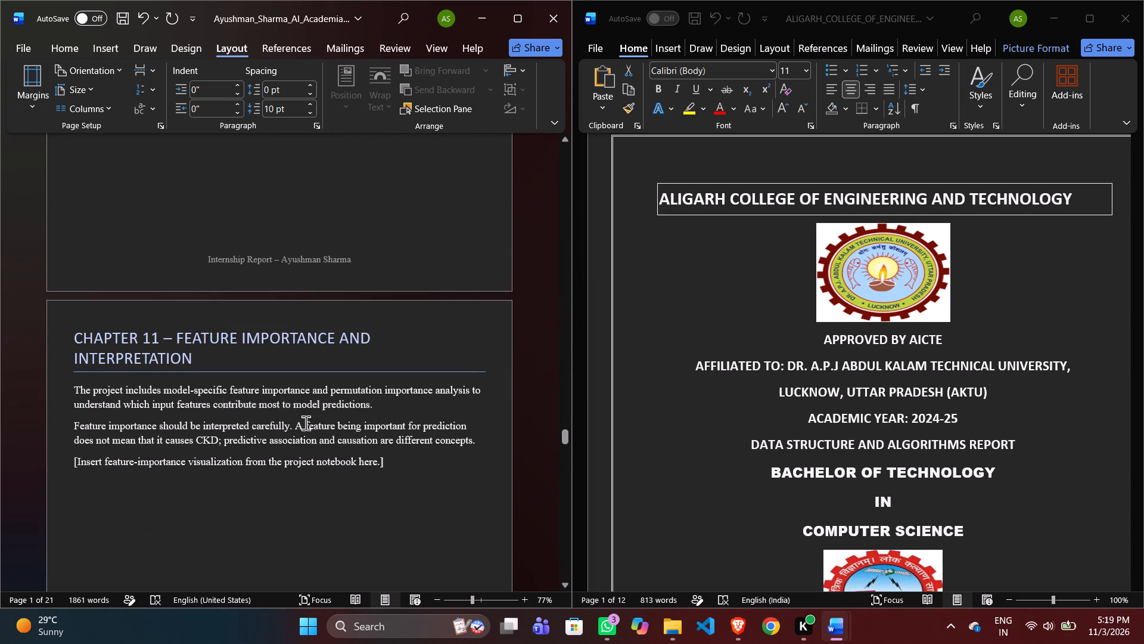
pyautogui.moveTo(306, 423); pyautogui.dragTo(348, 451)
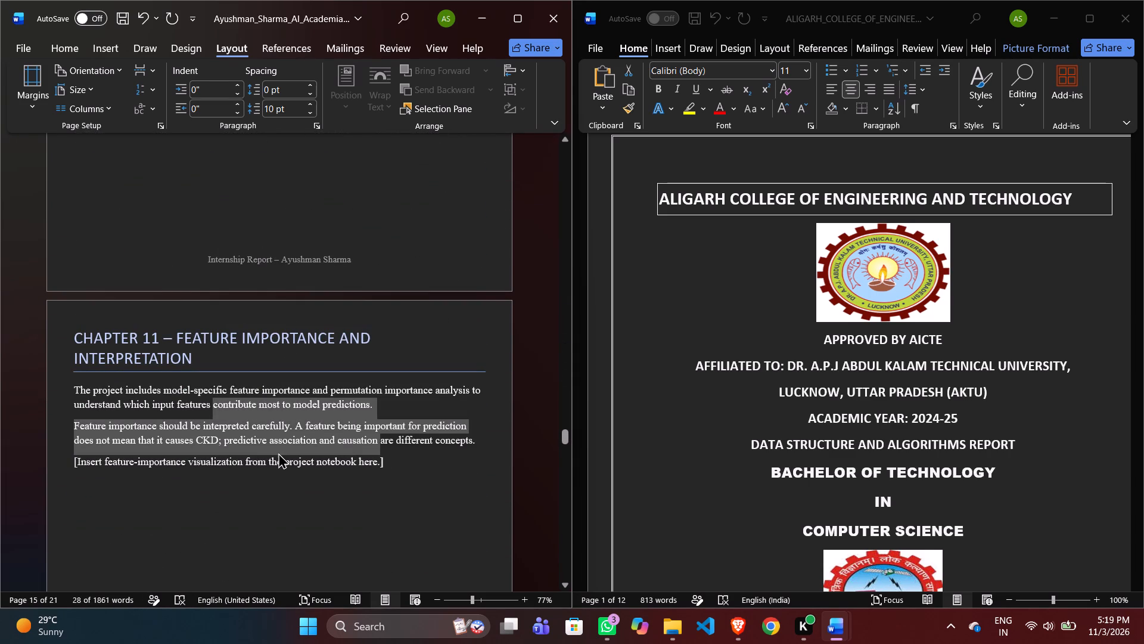
pyautogui.click(287, 504)
pyautogui.scroll(-3, 287, 504)
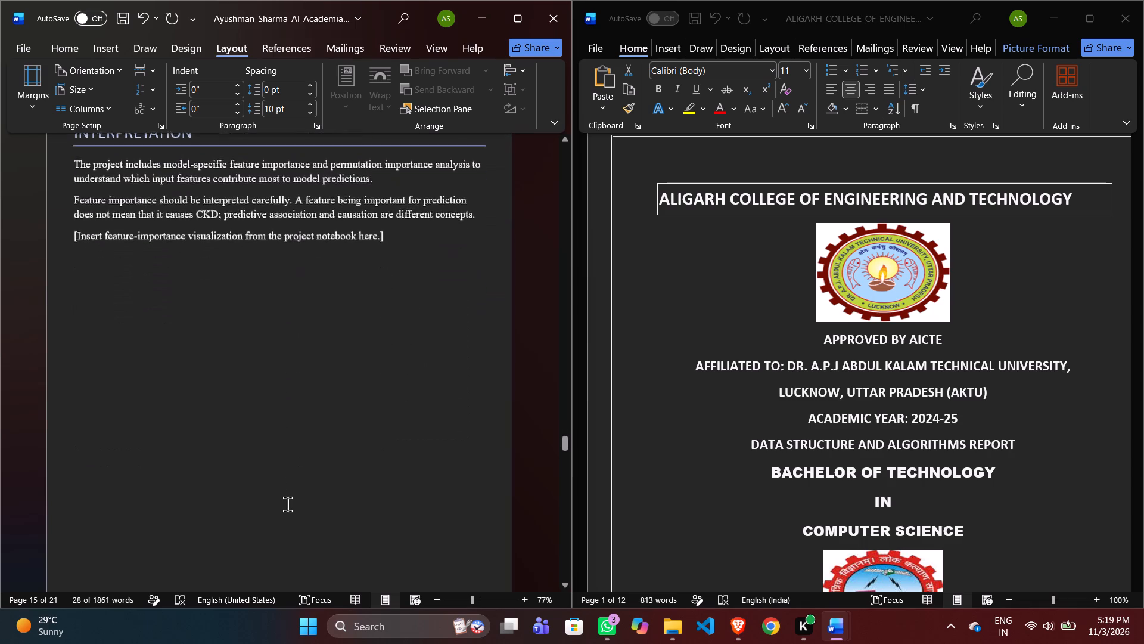
pyautogui.scroll(-4, 287, 504)
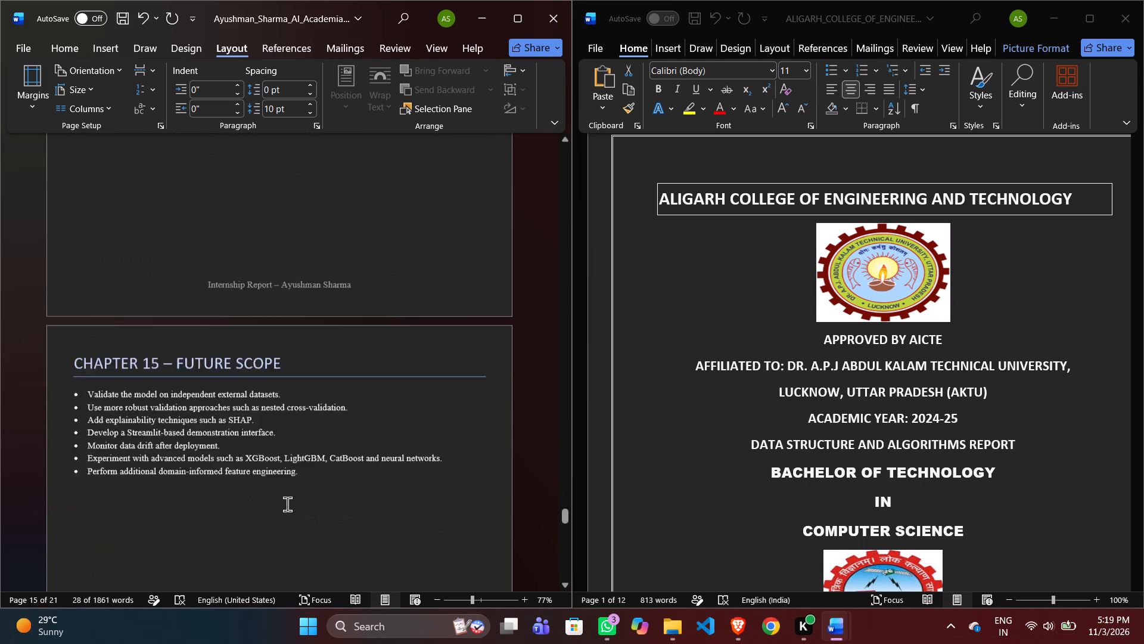
pyautogui.scroll(-2, 287, 504)
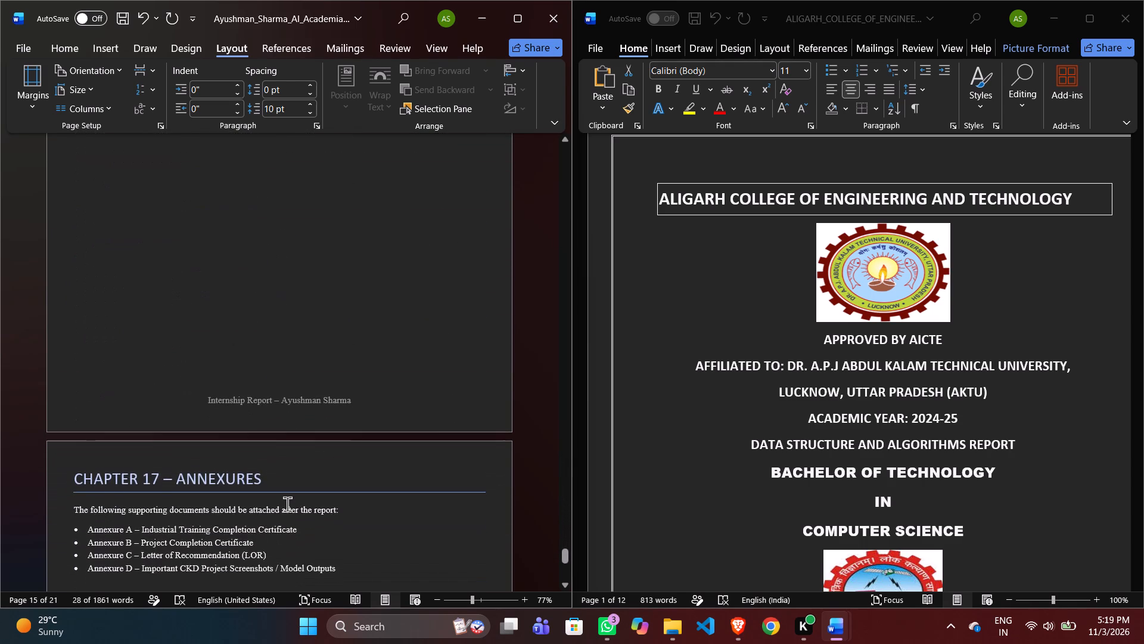
pyautogui.scroll(3, 287, 504)
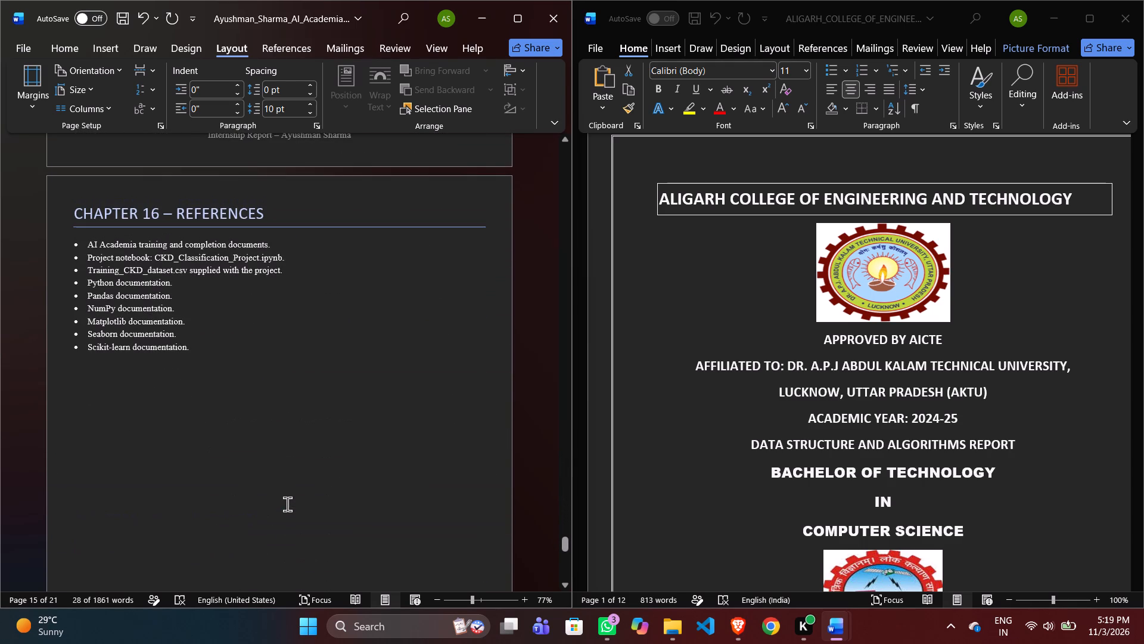
# Undo the Narrow margin change in the internship report.
pyautogui.hotkey('ctrl', 'z')
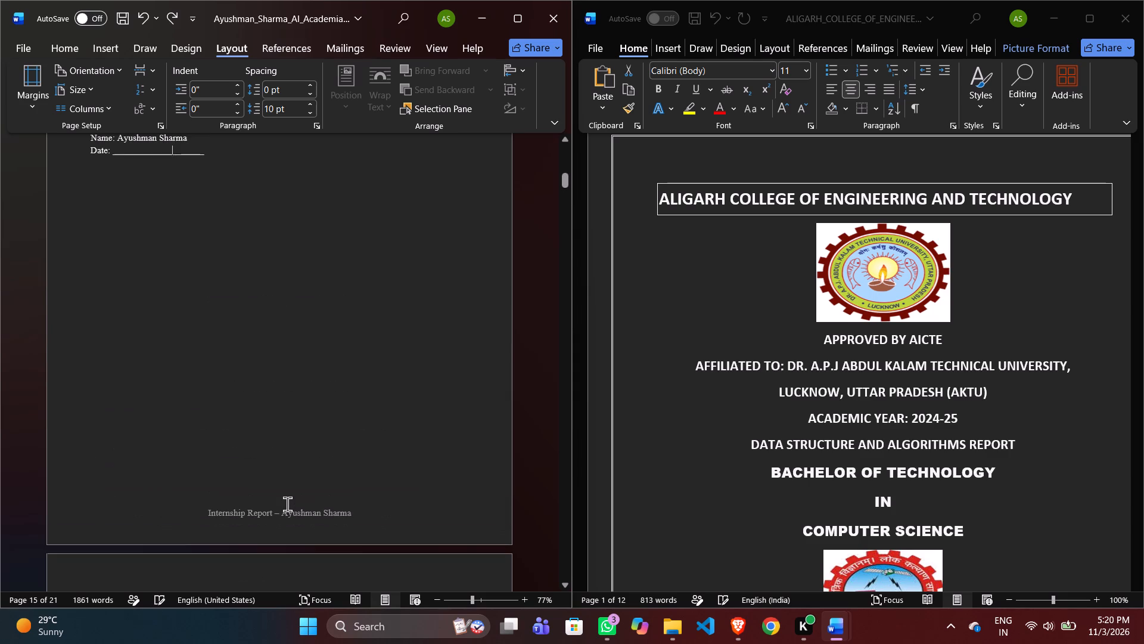
# Review the internship report from the declaration page to Chapter 15, comparing text size and layout across the chapters.
pyautogui.scroll(-4, 287, 504)
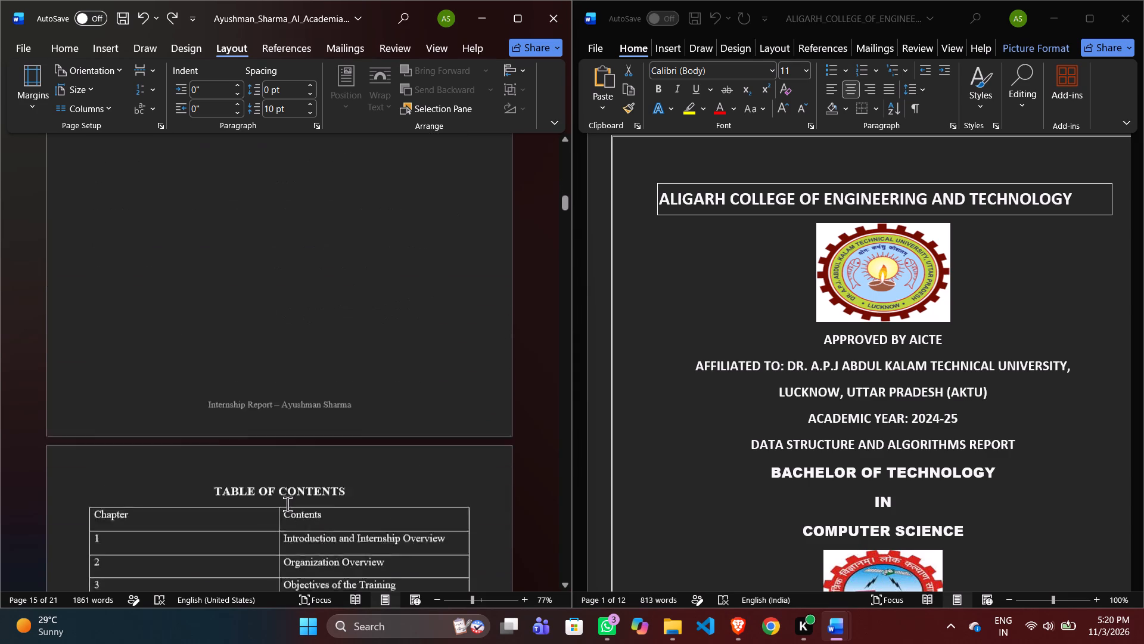
pyautogui.scroll(-5, 287, 504)
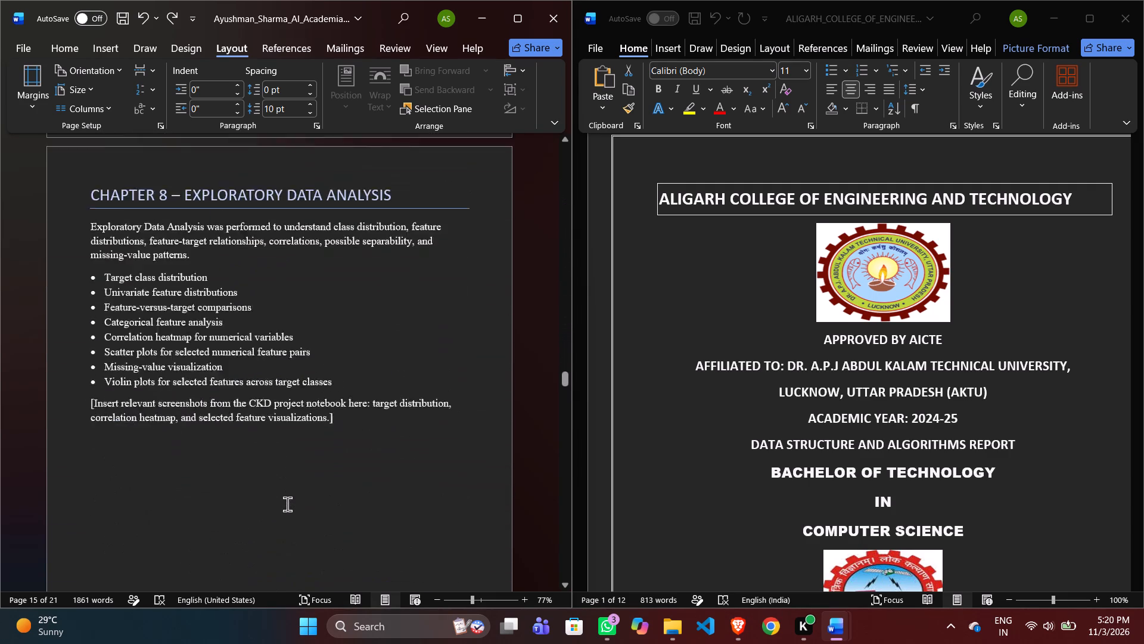
pyautogui.scroll(-4, 287, 504)
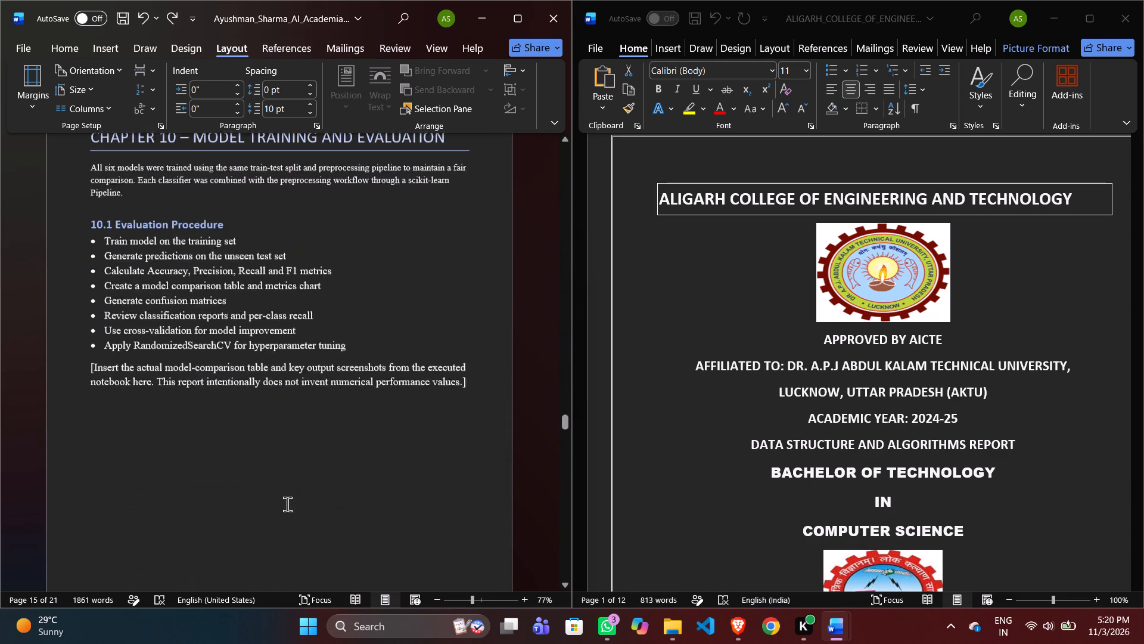
pyautogui.scroll(-6, 287, 504)
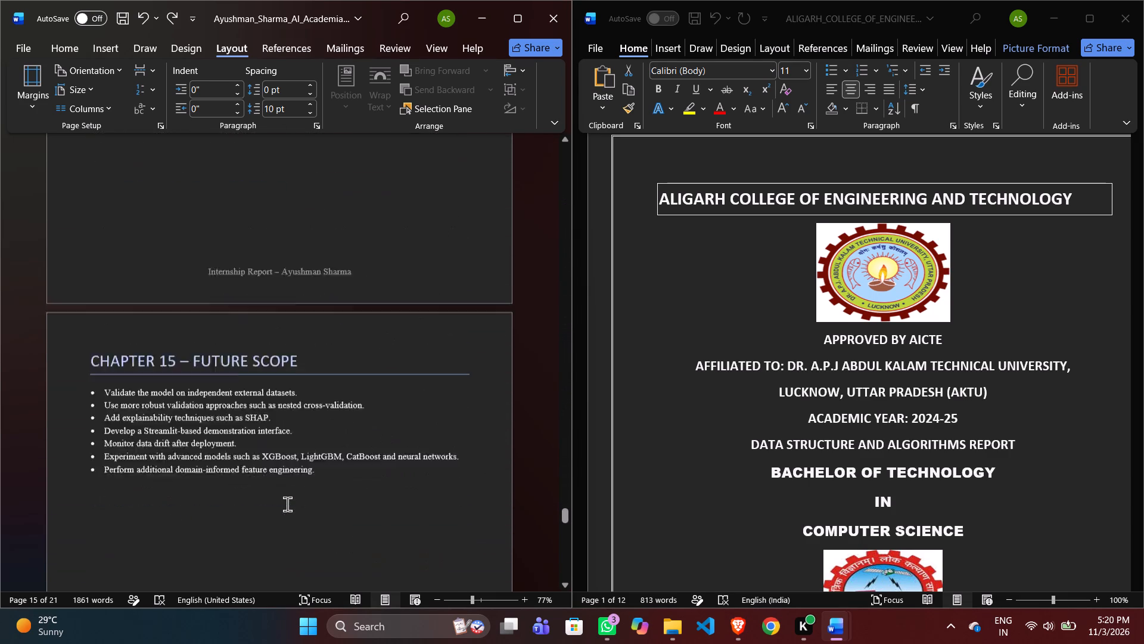
pyautogui.scroll(1, 287, 504)
pyautogui.scroll(-3, 287, 504)
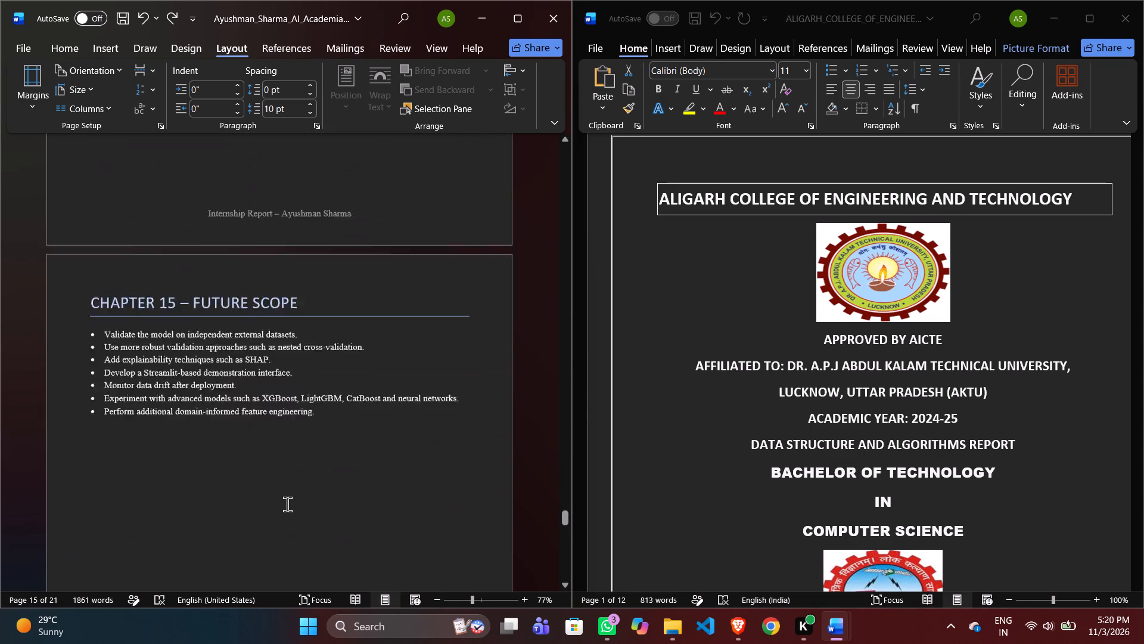
pyautogui.scroll(2, 287, 504)
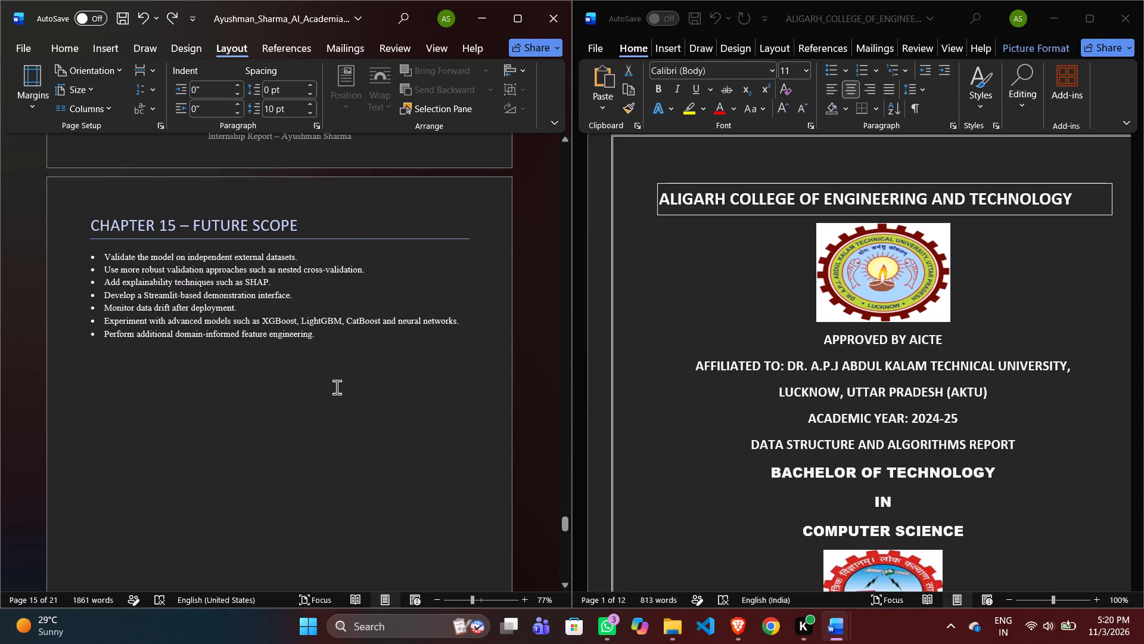
# Set the font size of the whole bulleted list under Chapter 15 – Future Scope to 15.
pyautogui.moveTo(334, 342); pyautogui.dragTo(96, 256)
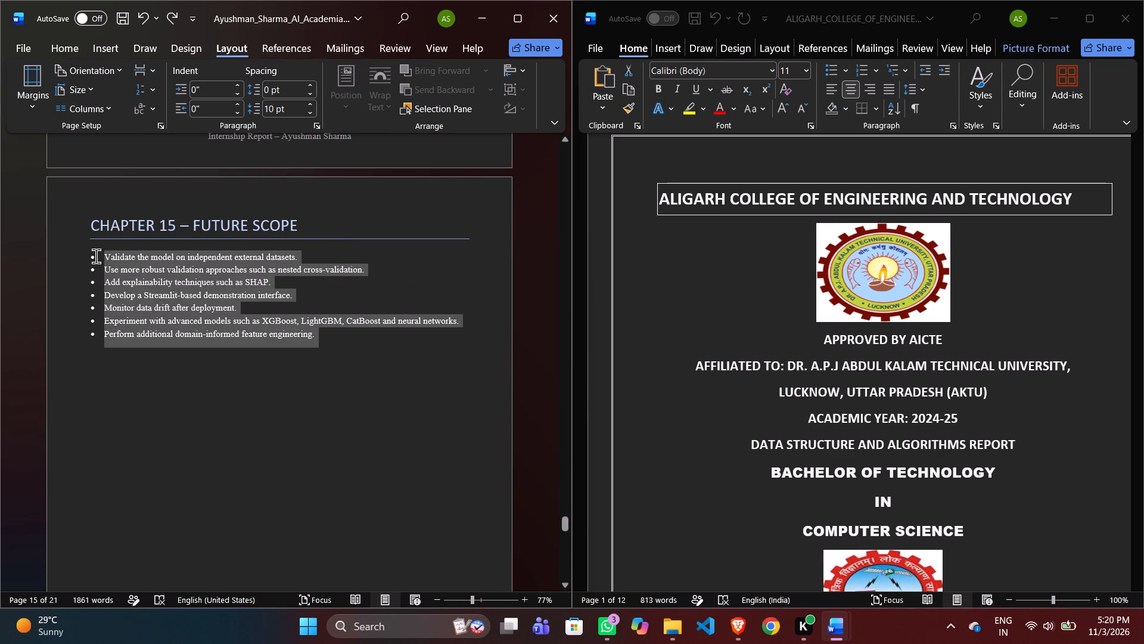
pyautogui.moveTo(96, 256); pyautogui.dragTo(96, 257)
pyautogui.doubleClick(201, 208)
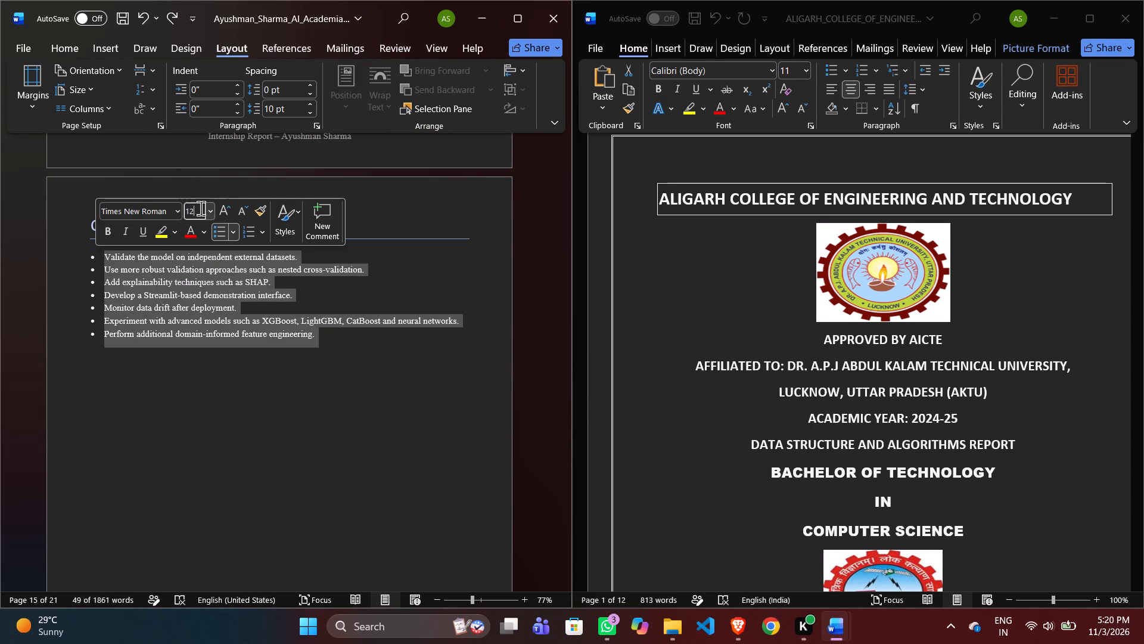
pyautogui.press('BackSpace')
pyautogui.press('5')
pyautogui.press('Return')
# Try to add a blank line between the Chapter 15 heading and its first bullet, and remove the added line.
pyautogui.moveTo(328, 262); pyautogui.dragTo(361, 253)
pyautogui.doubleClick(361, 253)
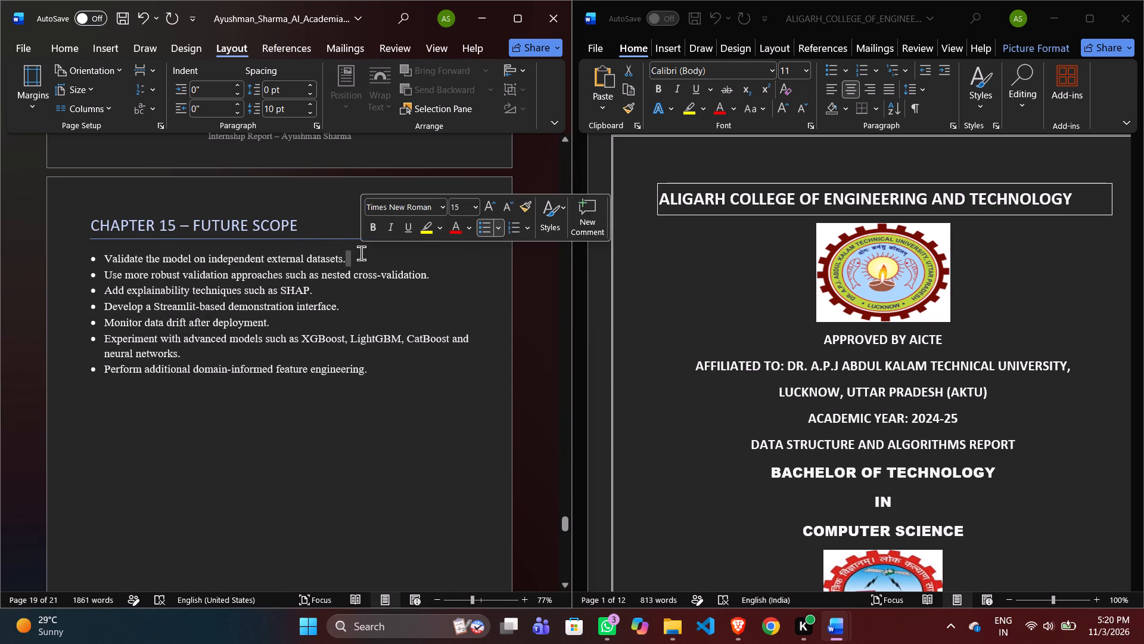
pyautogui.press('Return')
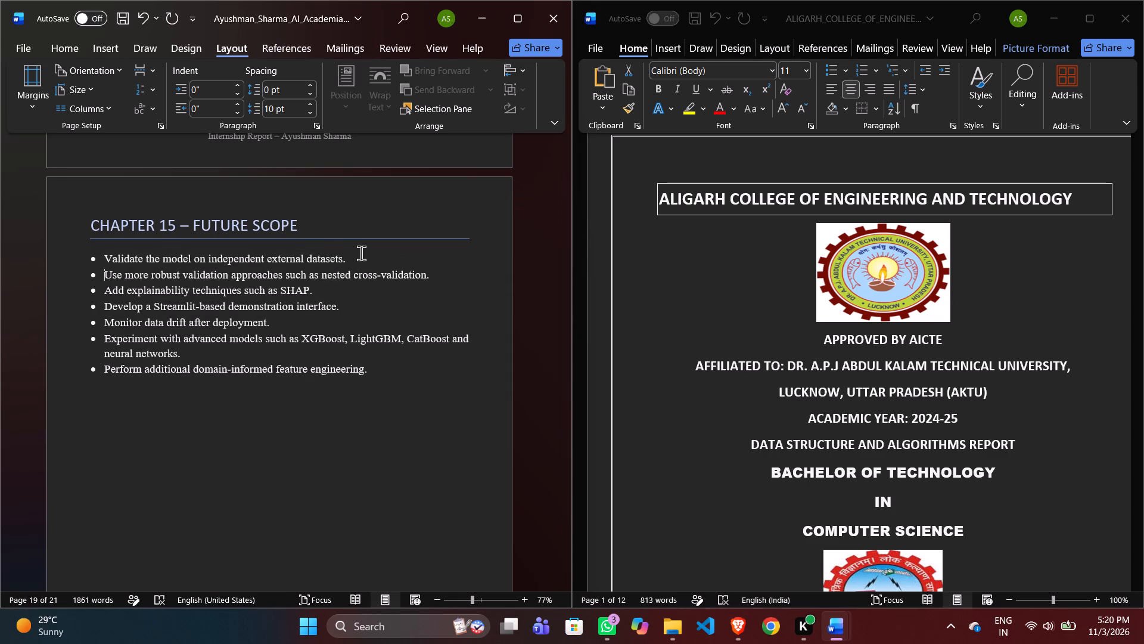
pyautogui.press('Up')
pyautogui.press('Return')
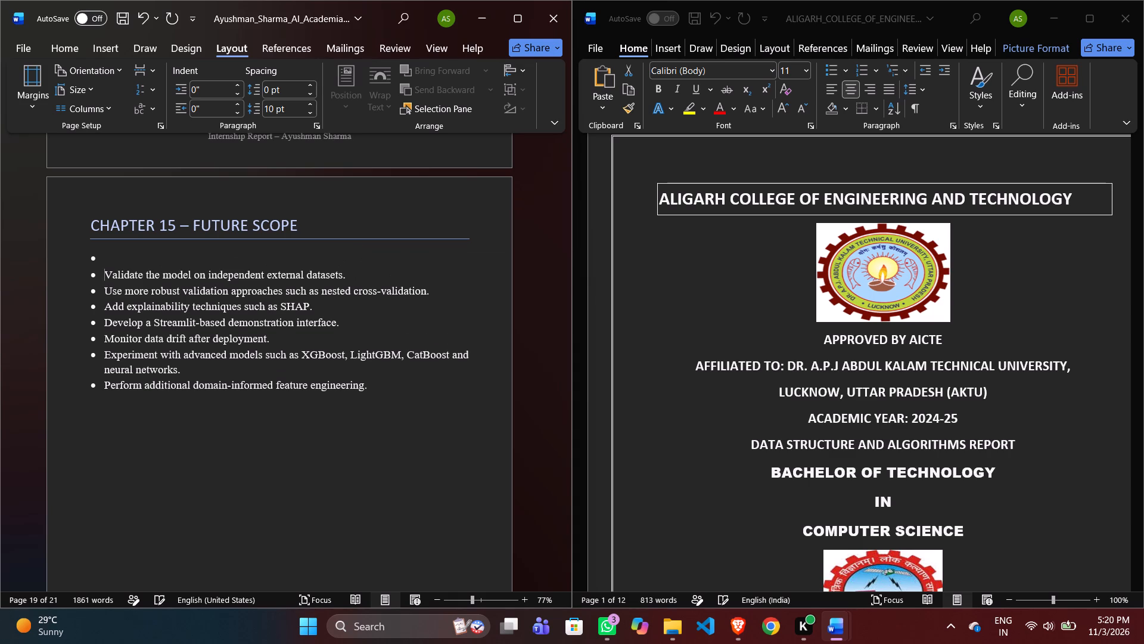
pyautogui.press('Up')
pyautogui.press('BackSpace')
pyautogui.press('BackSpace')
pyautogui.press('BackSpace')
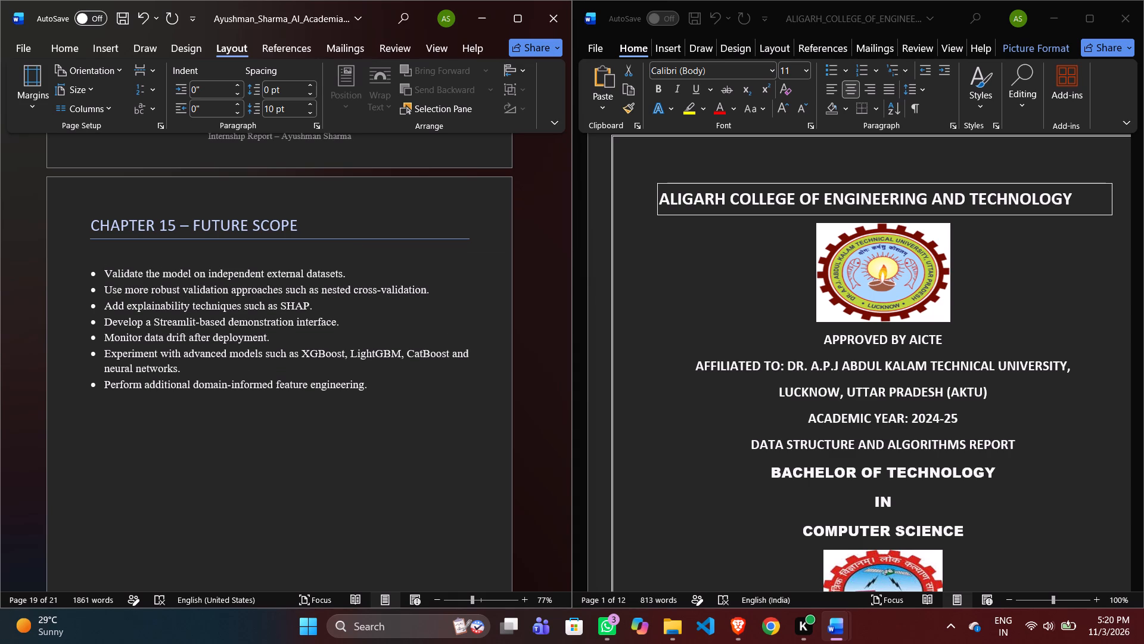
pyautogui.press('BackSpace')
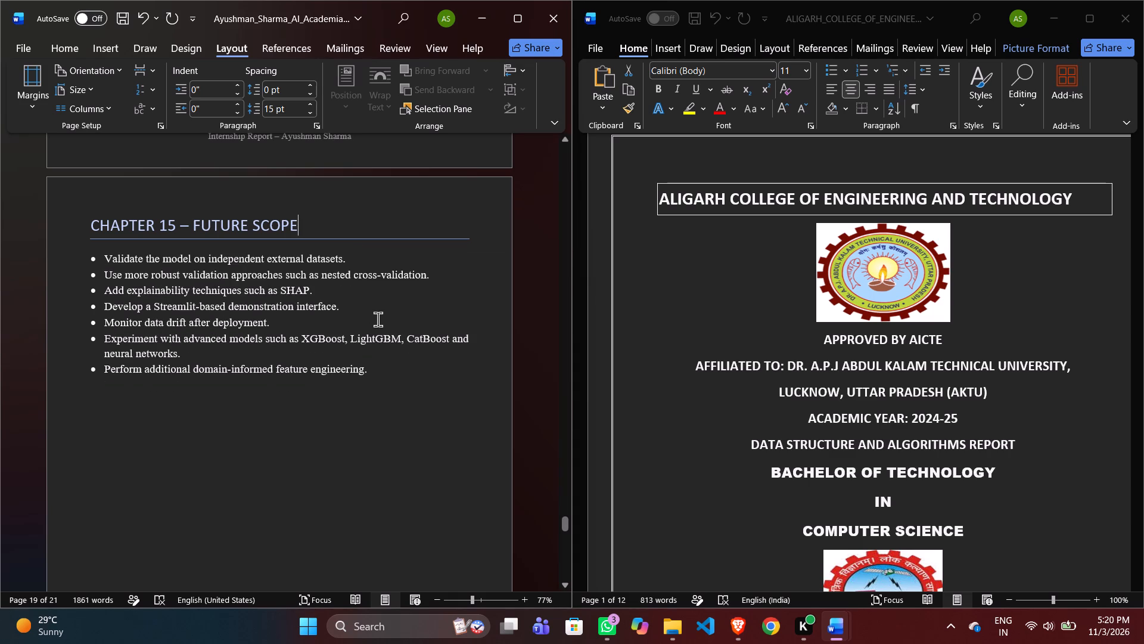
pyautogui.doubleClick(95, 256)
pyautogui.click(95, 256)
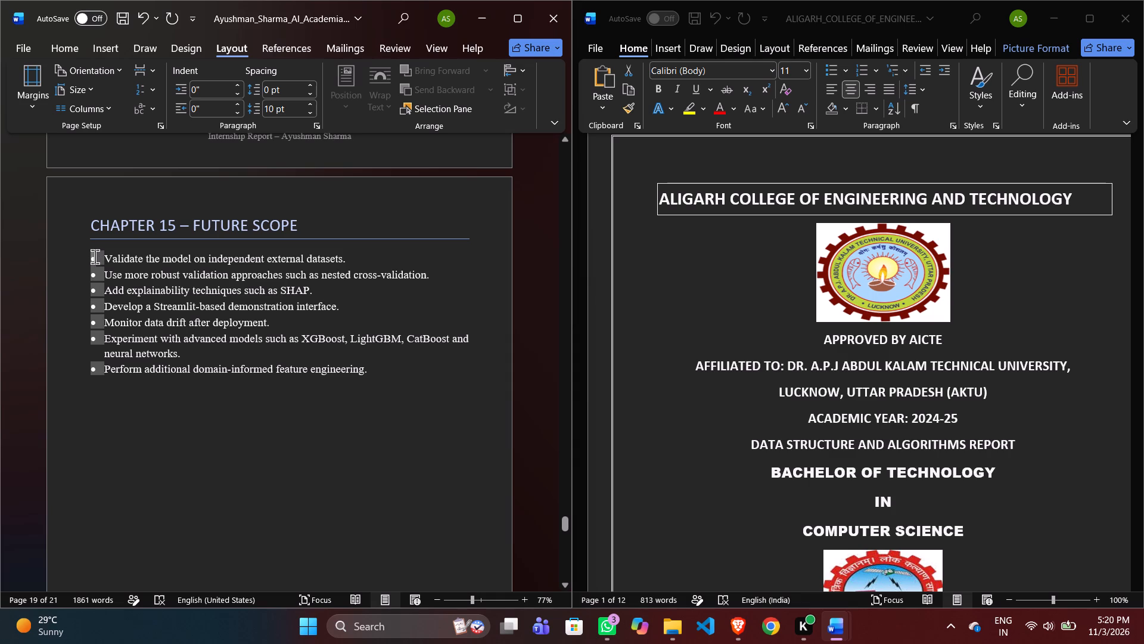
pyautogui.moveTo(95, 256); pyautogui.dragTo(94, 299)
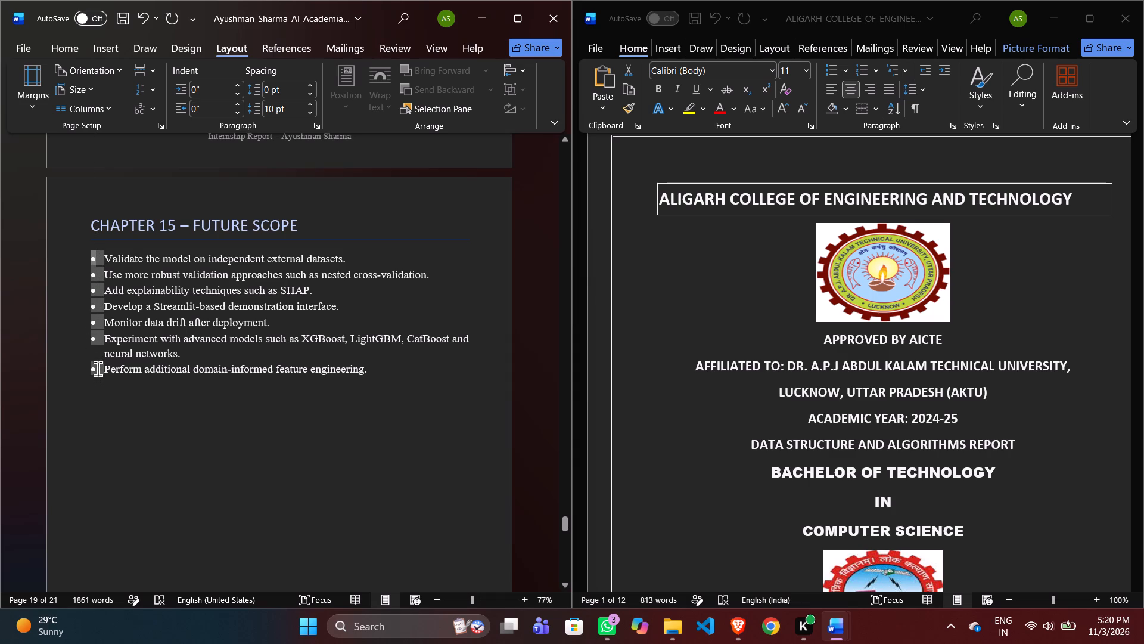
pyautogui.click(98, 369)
# Add an unbulleted blank line after each of the data drift, Streamlit interface and SHAP bullets in Chapter 15 – Future Scope.
pyautogui.click(267, 320)
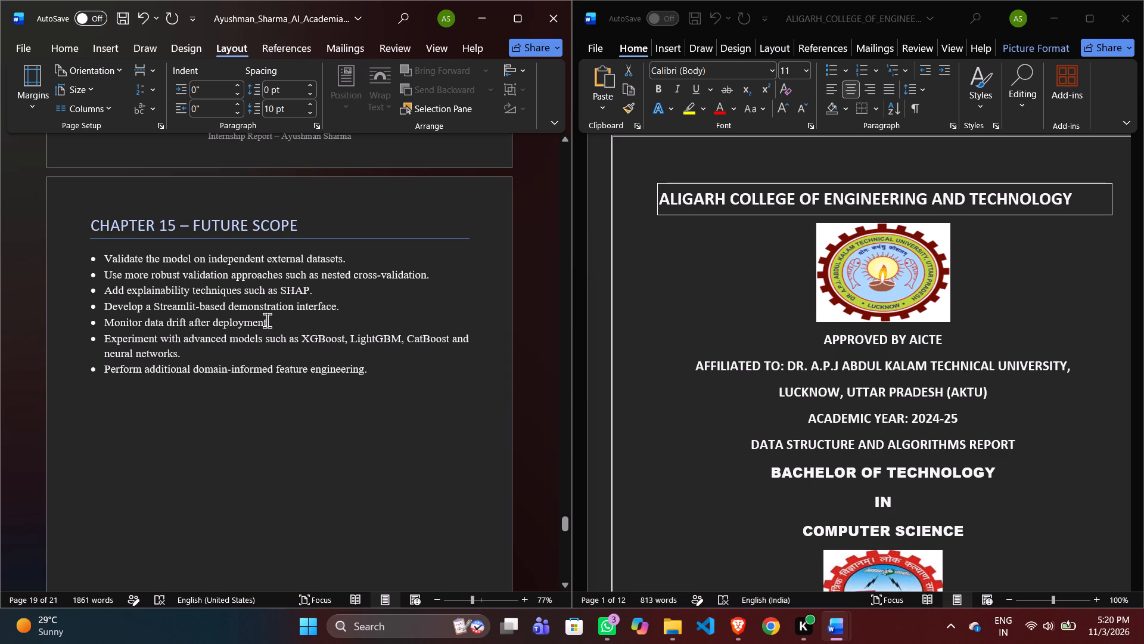
pyautogui.click(279, 320)
pyautogui.press('Return')
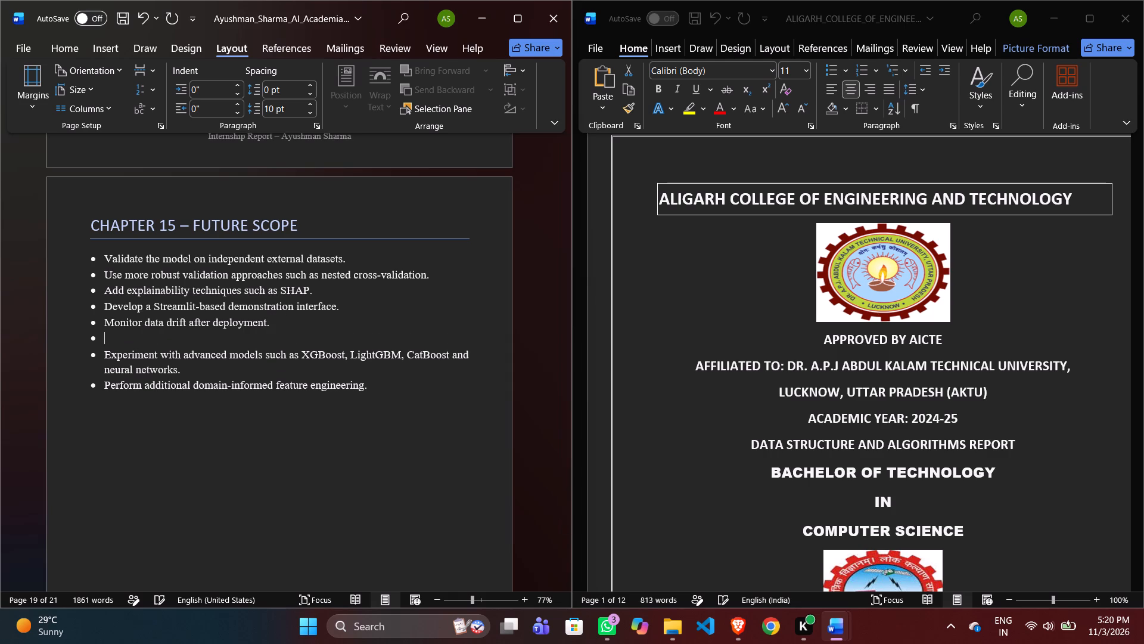
pyautogui.press('BackSpace')
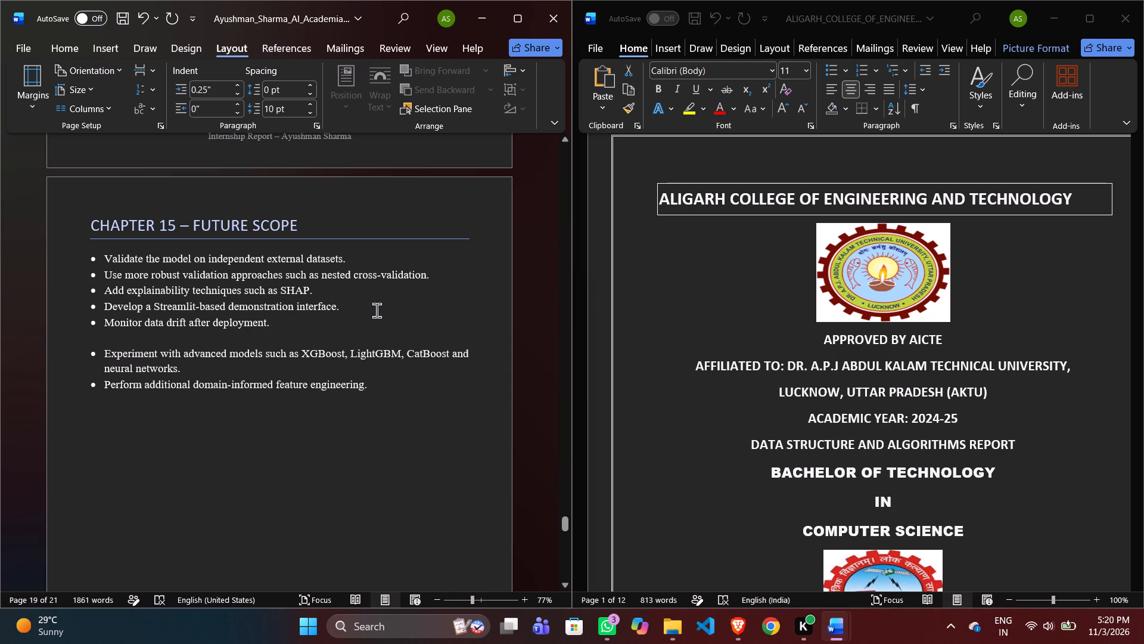
pyautogui.click(377, 310)
pyautogui.press('Return')
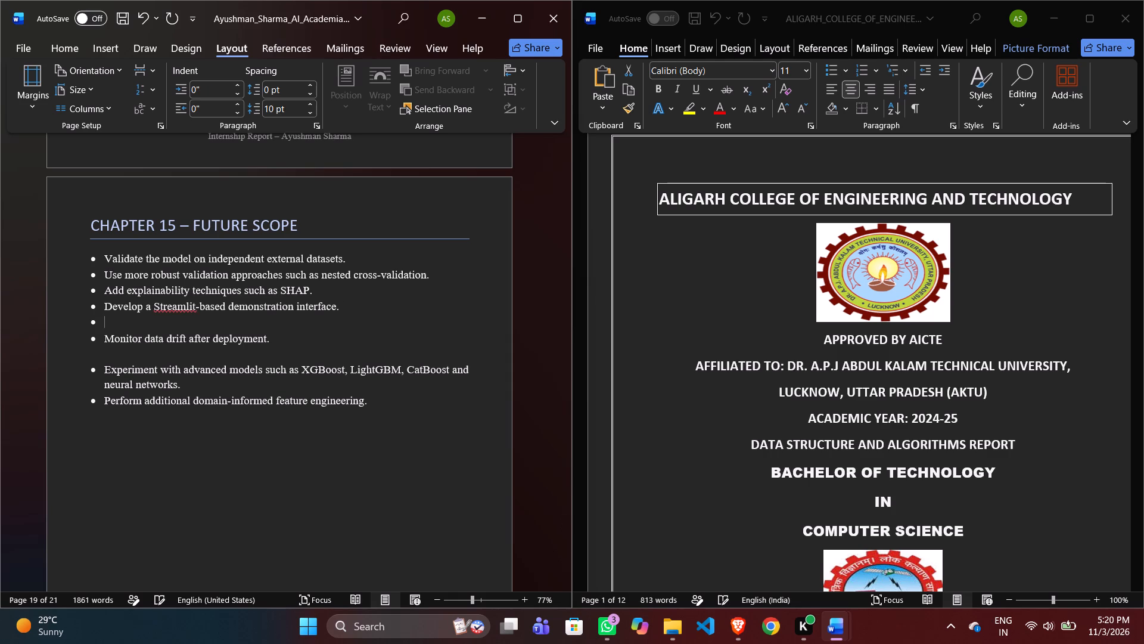
pyautogui.press('BackSpace')
pyautogui.click(380, 290)
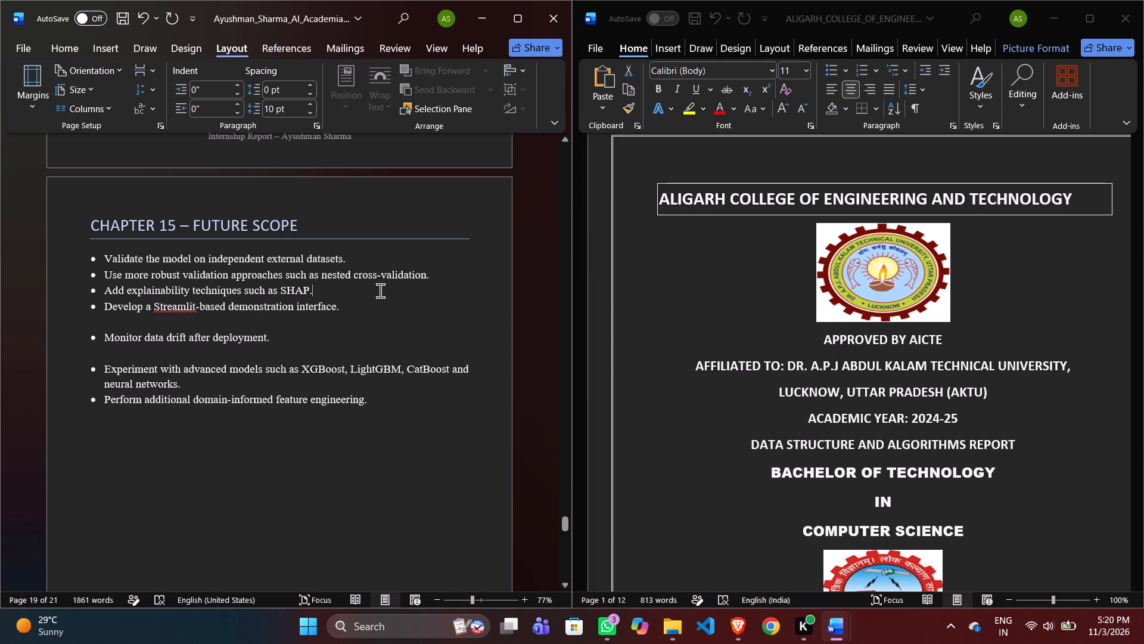
pyautogui.press('Return')
pyautogui.press('BackSpace')
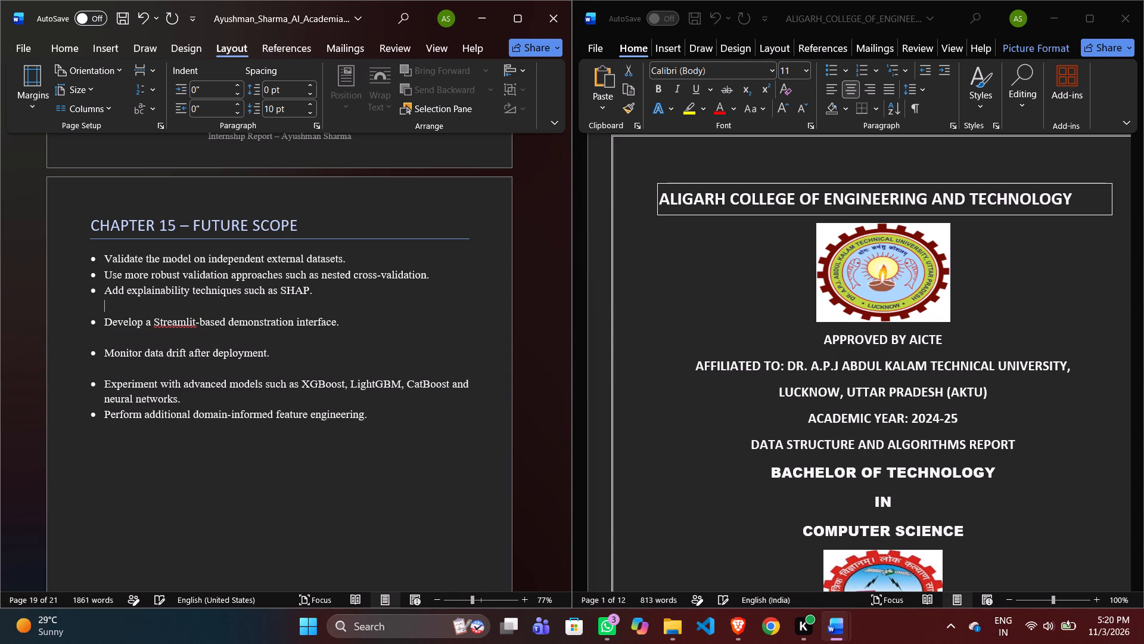
# Add an unbulleted blank line after the nested cross-validation bullet in Chapter 15.
pyautogui.press('Up')
pyautogui.press('Up')
pyautogui.press('Right')
pyautogui.press('Right')
pyautogui.press('Right')
pyautogui.press('Right')
pyautogui.press('Right')
pyautogui.press('Right')
pyautogui.press('Right')
pyautogui.press('Right')
pyautogui.press('Right')
pyautogui.press('Right')
pyautogui.press('Right')
pyautogui.press('Right')
pyautogui.press('Right')
pyautogui.press('Right')
pyautogui.press('Right')
pyautogui.press('Right')
pyautogui.press('Right')
pyautogui.press('Right')
pyautogui.press('Right')
pyautogui.press('Right')
pyautogui.press('Right')
pyautogui.press('Right')
pyautogui.press('Right')
pyautogui.press('Right')
pyautogui.press('Right')
pyautogui.press('Right')
pyautogui.press('Right')
pyautogui.press('Return')
pyautogui.press('BackSpace')
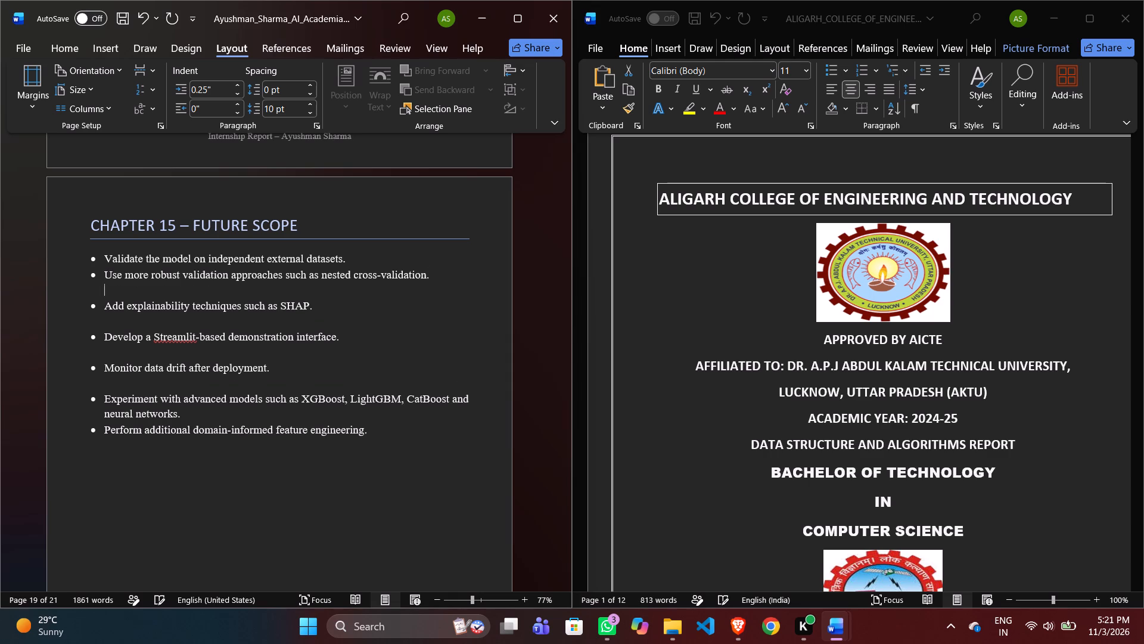
# Add an unbulleted blank line after the first Chapter 15 bullet, about validating the model on independent external datasets.
pyautogui.press('Up')
pyautogui.press('Up')
pyautogui.press('Right')
pyautogui.press('Right')
pyautogui.press('Right')
pyautogui.press('Right')
pyautogui.press('Right')
pyautogui.press('Right')
pyautogui.press('Right')
pyautogui.press('Right')
pyautogui.press('Right')
pyautogui.press('Right')
pyautogui.press('Right')
pyautogui.press('Right')
pyautogui.press('Right')
pyautogui.press('Right')
pyautogui.press('Right')
pyautogui.press('Right')
pyautogui.press('Right')
pyautogui.press('Right')
pyautogui.press('Right')
pyautogui.press('Right')
pyautogui.press('Right')
pyautogui.press('Right')
pyautogui.press('Right')
pyautogui.press('Right')
pyautogui.press('Right')
pyautogui.press('Return')
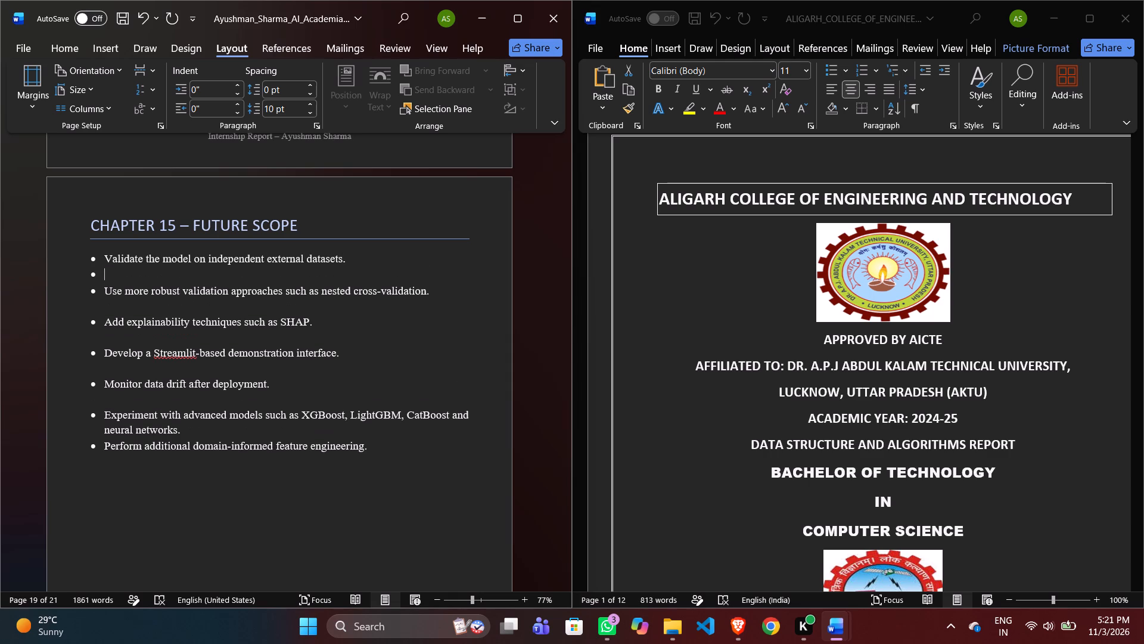
pyautogui.press('BackSpace')
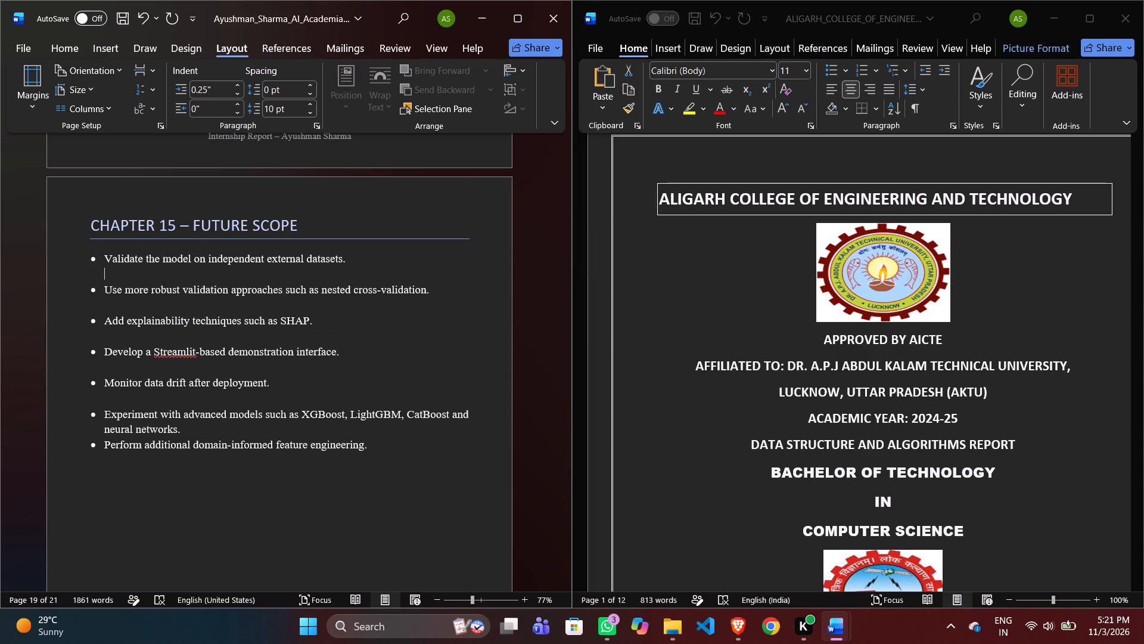
# Add an unbulleted blank line between the advanced models bullet and the final feature engineering bullet in Chapter 15.
pyautogui.press('Up')
pyautogui.press('Up')
pyautogui.press('Up')
pyautogui.press('Down')
pyautogui.press('Down')
pyautogui.press('Down')
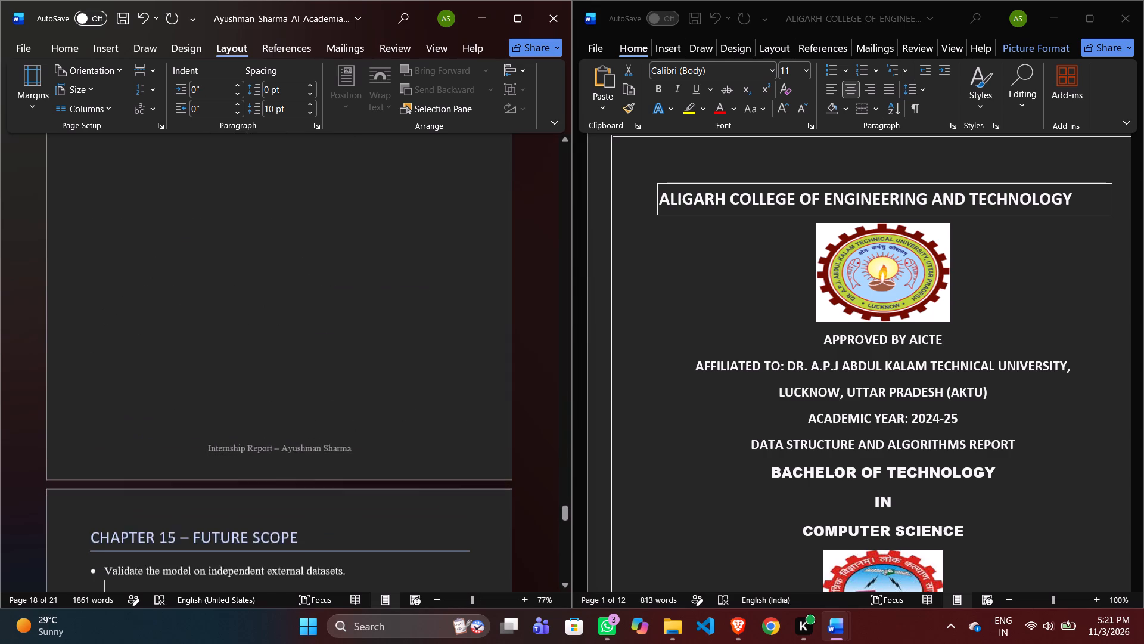
pyautogui.press('Down')
pyautogui.press('Down')
pyautogui.press('Down')
pyautogui.press('Down')
pyautogui.press('Down')
pyautogui.press('Down')
pyautogui.press('Down')
pyautogui.press('Down')
pyautogui.press('Down')
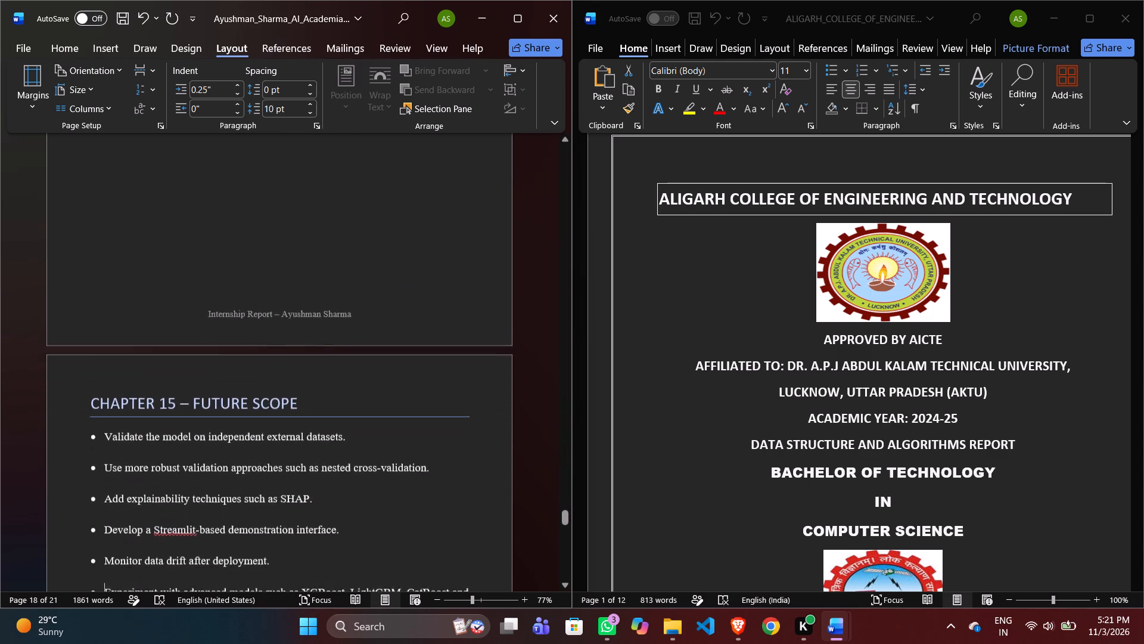
pyautogui.press('Down')
pyautogui.press('Down')
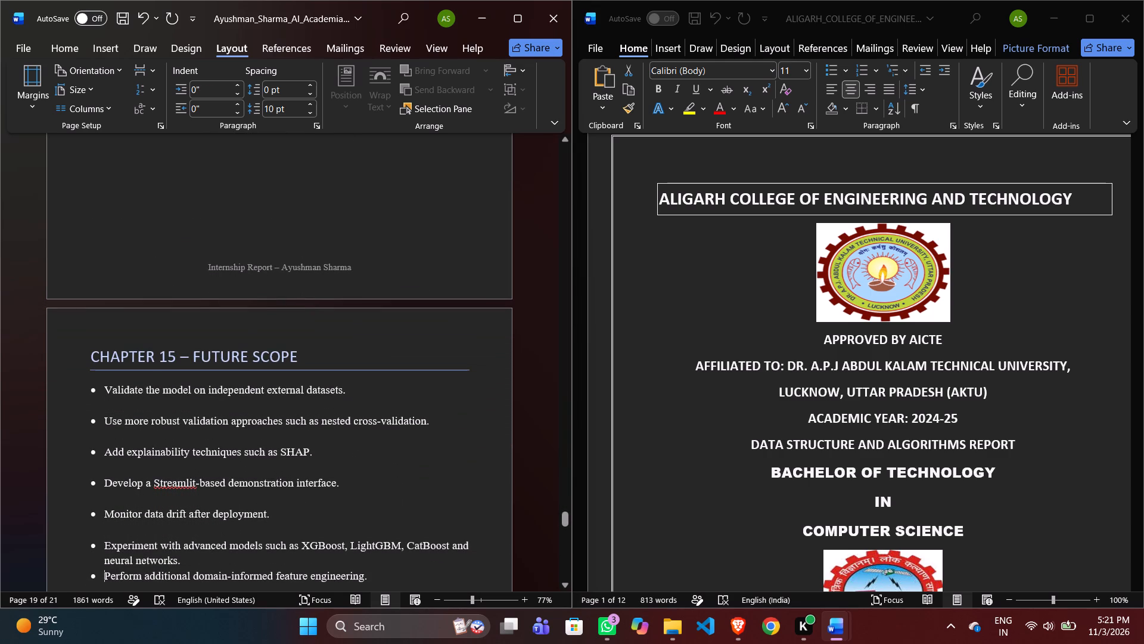
pyautogui.press('Return')
pyautogui.press('Up')
pyautogui.press('BackSpace')
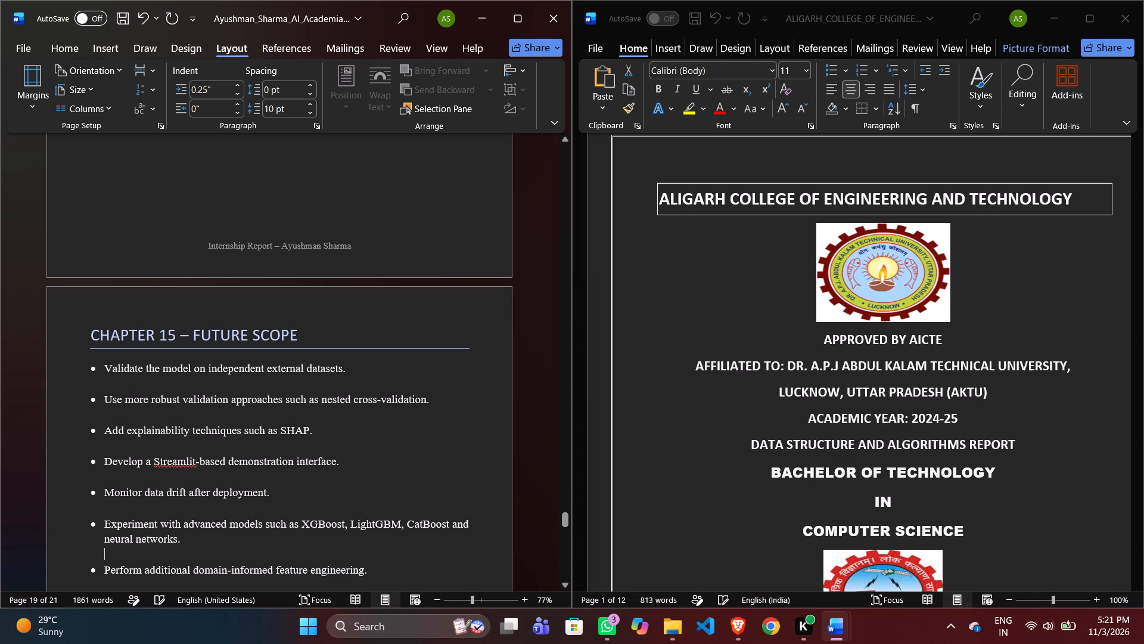
# Save the internship report.
pyautogui.press('Up')
pyautogui.press('Up')
pyautogui.press('Up')
pyautogui.press('Up')
pyautogui.press('Up')
pyautogui.press('Up')
pyautogui.press('Up')
pyautogui.press('Up')
pyautogui.press('Up')
pyautogui.press('Up')
pyautogui.press('Up')
pyautogui.press('Up')
pyautogui.press('Up')
pyautogui.press('Up')
pyautogui.press('Up')
pyautogui.press('Up')
pyautogui.press('Up')
pyautogui.press('Up')
pyautogui.press('Up')
pyautogui.press('Up')
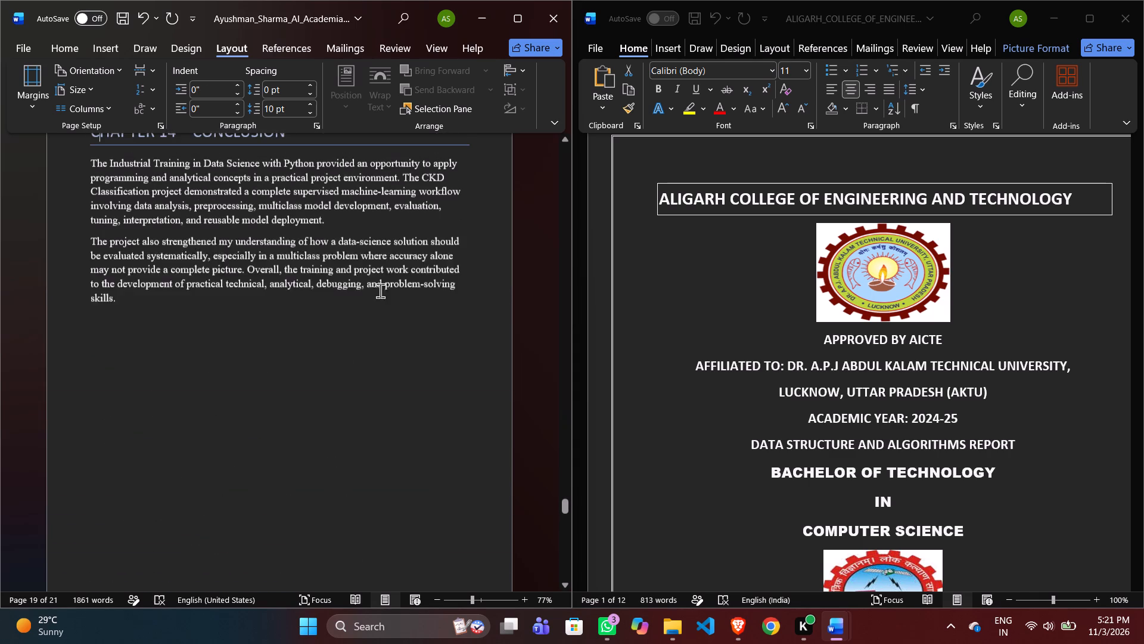
pyautogui.hotkey('ctrl', 's')
# Look back through the report from the Chapter 14 conclusion to the model-comparison section before Chapter 11, examining the layout and bulleted lists.
pyautogui.press('Up')
pyautogui.press('Down')
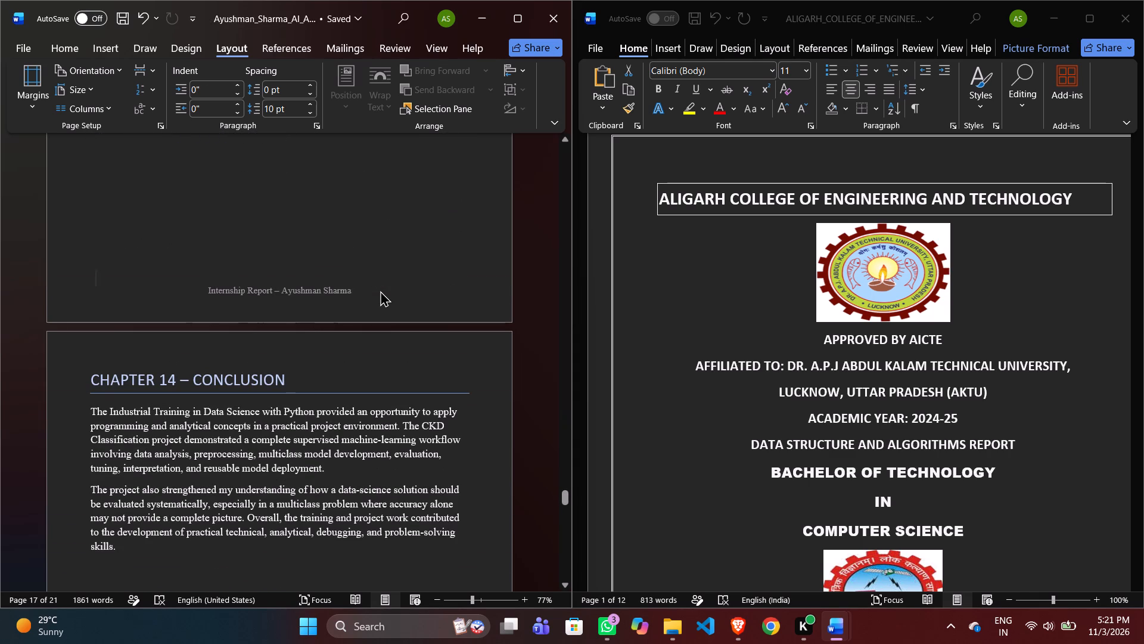
pyautogui.press('Down')
pyautogui.press('Up')
pyautogui.press('Up')
pyautogui.press('Up')
pyautogui.press('Up')
pyautogui.press('Up')
pyautogui.press('Up')
pyautogui.press('Up')
pyautogui.press('Up')
pyautogui.press('Up')
pyautogui.press('Up')
pyautogui.press('Up')
pyautogui.press('Up')
pyautogui.press('Up')
pyautogui.press('Up')
pyautogui.press('Up')
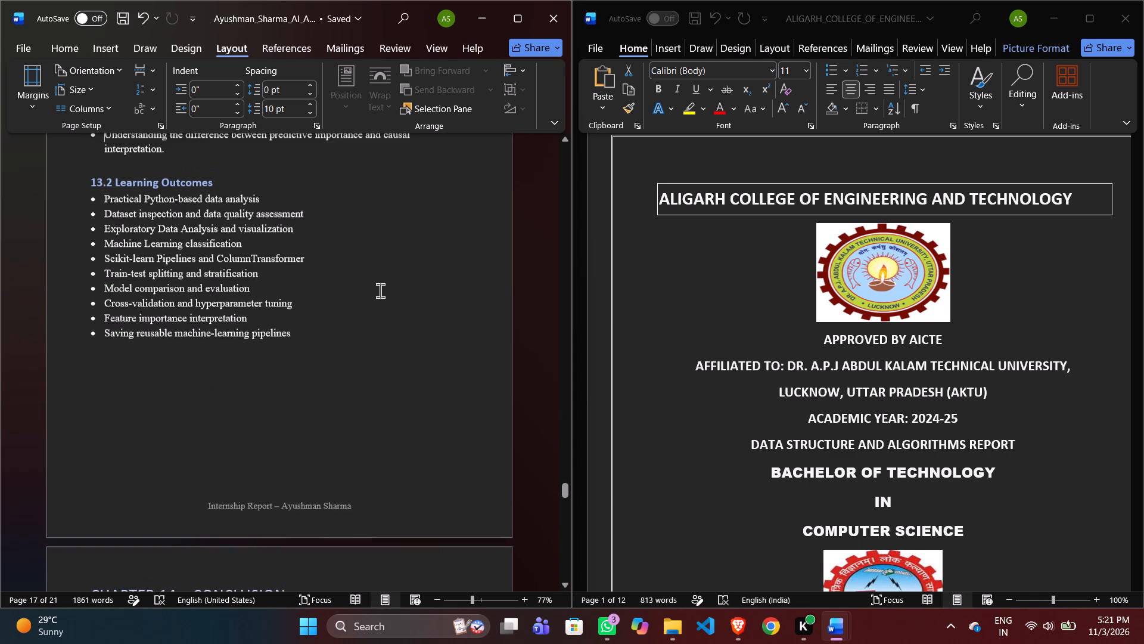
pyautogui.press('Up')
pyautogui.press('Up')
pyautogui.press('Up')
pyautogui.press('Up')
pyautogui.press('Up')
pyautogui.press('Up')
pyautogui.press('Up')
pyautogui.press('Up')
pyautogui.press('Up')
pyautogui.press('Up')
pyautogui.press('Up')
pyautogui.press('Up')
pyautogui.press('Up')
pyautogui.press('Up')
pyautogui.press('Up')
pyautogui.press('Up')
pyautogui.press('Up')
pyautogui.press('Up')
pyautogui.press('Up')
pyautogui.press('Up')
pyautogui.press('Up')
pyautogui.press('Up')
pyautogui.press('Up')
pyautogui.press('Up')
pyautogui.press('Up')
pyautogui.press('Up')
pyautogui.press('Up')
pyautogui.press('Up')
pyautogui.press('Up')
pyautogui.press('Up')
pyautogui.press('Up')
pyautogui.press('Up')
pyautogui.press('Up')
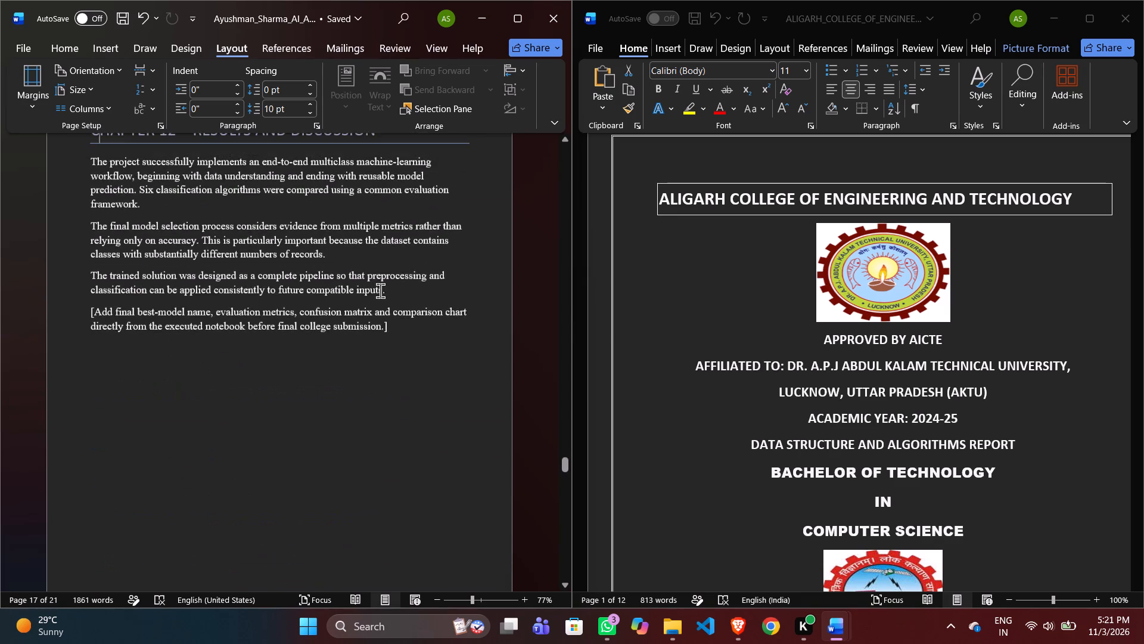
pyautogui.press('Up')
pyautogui.press('Up')
pyautogui.press('Up')
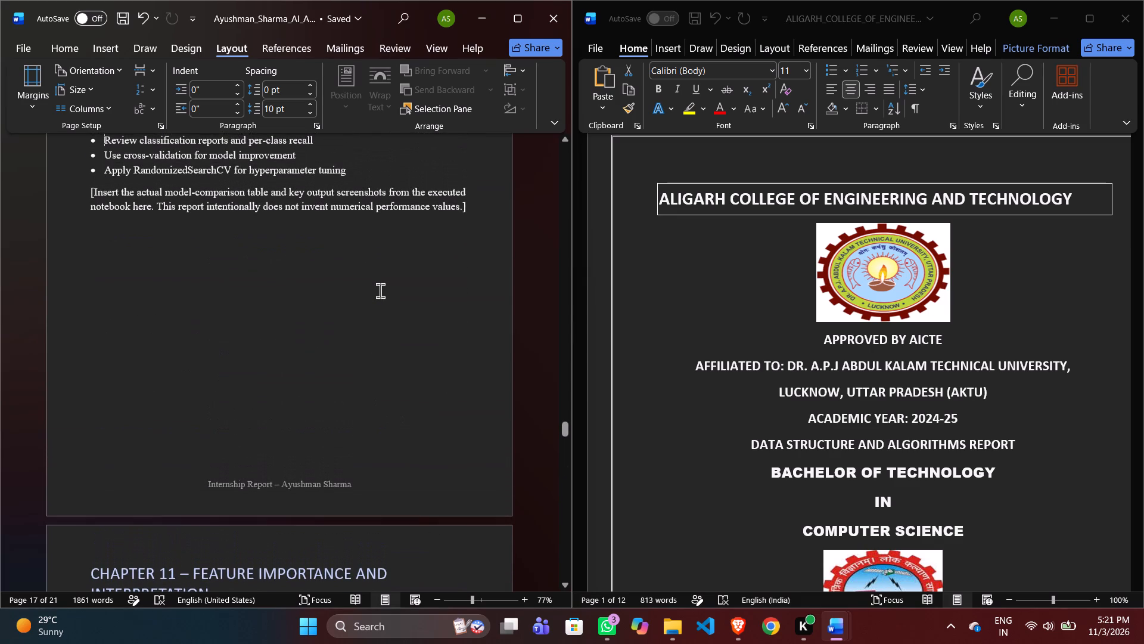
# Look forward through the report from Chapter 11 to the Chapter 17 annexures, examining the bulleted lists and page layout.
pyautogui.press('Down')
pyautogui.press('Down')
pyautogui.press('Down')
pyautogui.press('Down')
pyautogui.press('Down')
pyautogui.press('Down')
pyautogui.press('Down')
pyautogui.press('Down')
pyautogui.press('Down')
pyautogui.press('Down')
pyautogui.press('Down')
pyautogui.press('Down')
pyautogui.press('Down')
pyautogui.press('Down')
pyautogui.press('Down')
pyautogui.press('Down')
pyautogui.press('Down')
pyautogui.press('Down')
pyautogui.press('Down')
pyautogui.press('Down')
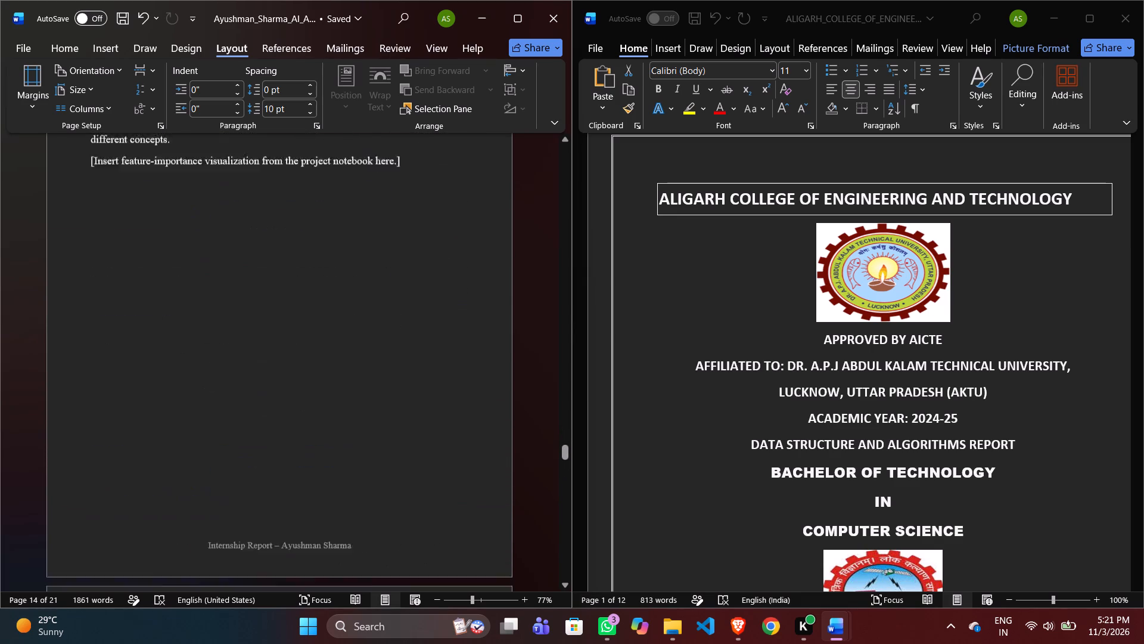
pyautogui.press('Down')
pyautogui.press('Down')
pyautogui.press('Down')
pyautogui.press('Down')
pyautogui.press('Down')
pyautogui.press('Down')
pyautogui.press('Down')
pyautogui.press('Down')
pyautogui.press('Down')
pyautogui.press('Down')
pyautogui.press('Down')
pyautogui.press('Down')
pyautogui.press('Down')
pyautogui.press('Down')
pyautogui.press('Down')
pyautogui.press('Down')
pyautogui.press('Down')
pyautogui.press('Down')
pyautogui.press('Down')
pyautogui.press('Down')
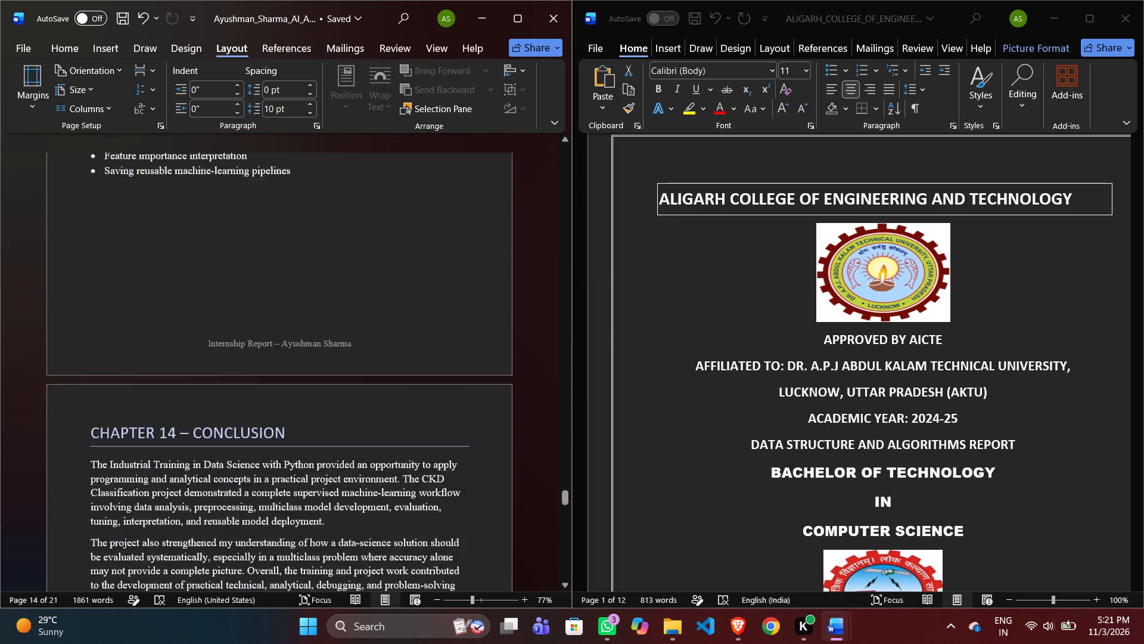
pyautogui.press('Down')
pyautogui.press('Down')
pyautogui.press('Down')
pyautogui.press('Down')
pyautogui.press('Down')
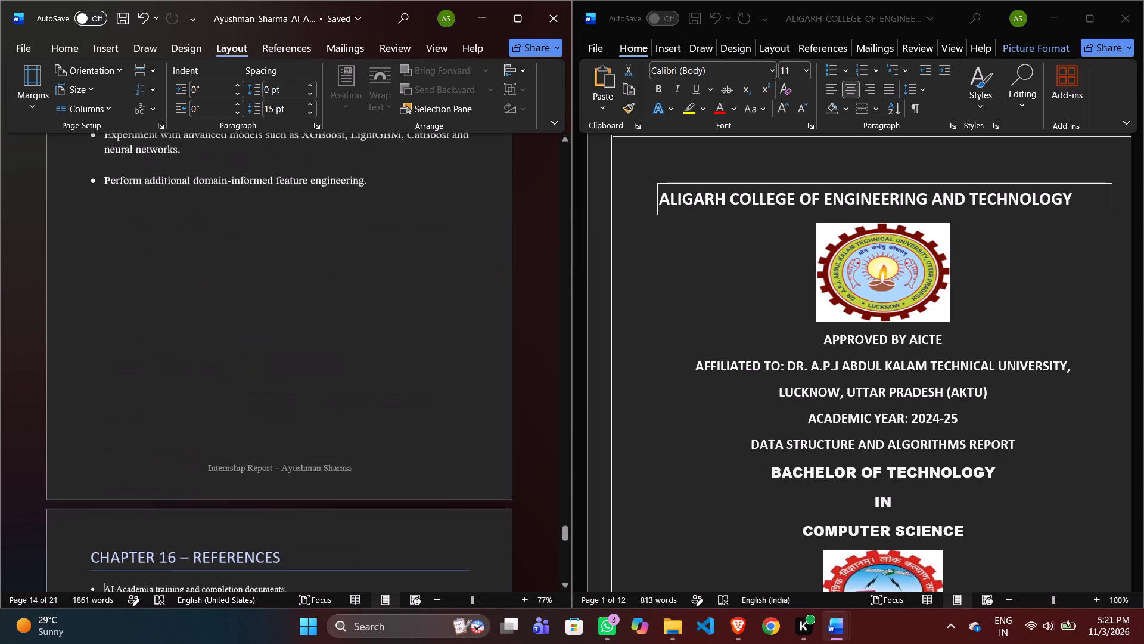
pyautogui.press('Down')
pyautogui.press('Down')
pyautogui.press('Down')
pyautogui.press('Down')
pyautogui.press('Down')
pyautogui.press('Down')
pyautogui.press('Down')
pyautogui.press('Down')
pyautogui.press('Down')
pyautogui.press('Down')
pyautogui.press('Down')
pyautogui.press('Down')
pyautogui.press('Down')
pyautogui.press('Down')
pyautogui.press('Down')
pyautogui.press('Down')
# Set Multiple line spacing of 1.75 on the Training_CKD_dataset.csv bullet in the Chapter 16 references list.
pyautogui.press('Up')
pyautogui.press('Up')
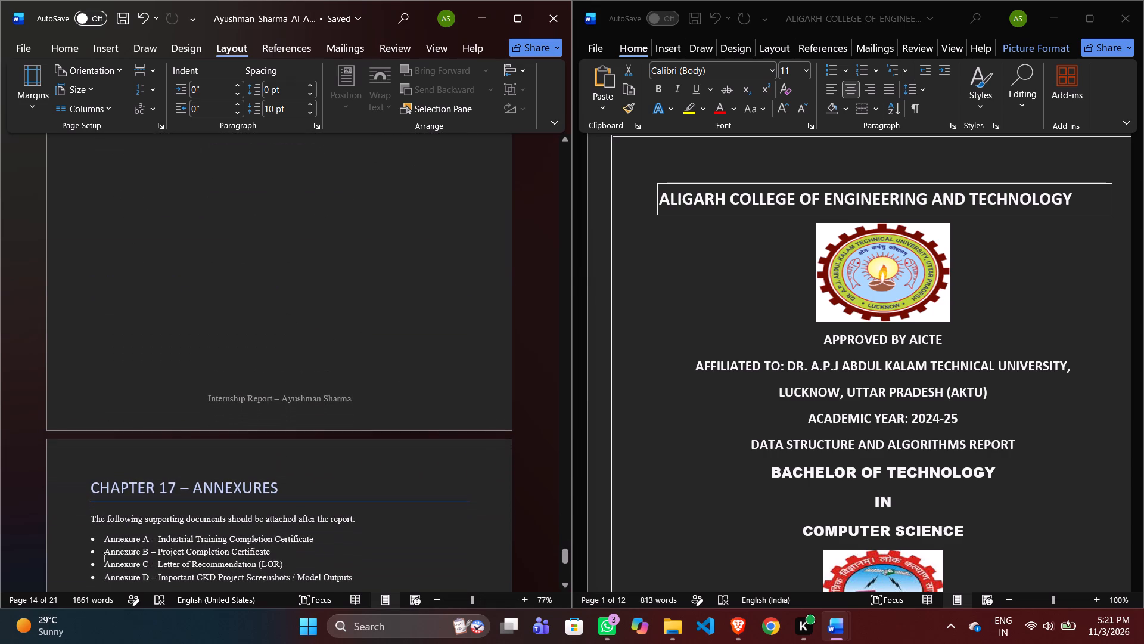
pyautogui.press('Up')
pyautogui.press('Up')
pyautogui.press('Up')
pyautogui.press('Up')
pyautogui.press('Up')
pyautogui.press('Up')
pyautogui.press('Up')
pyautogui.press('Up')
pyautogui.press('Up')
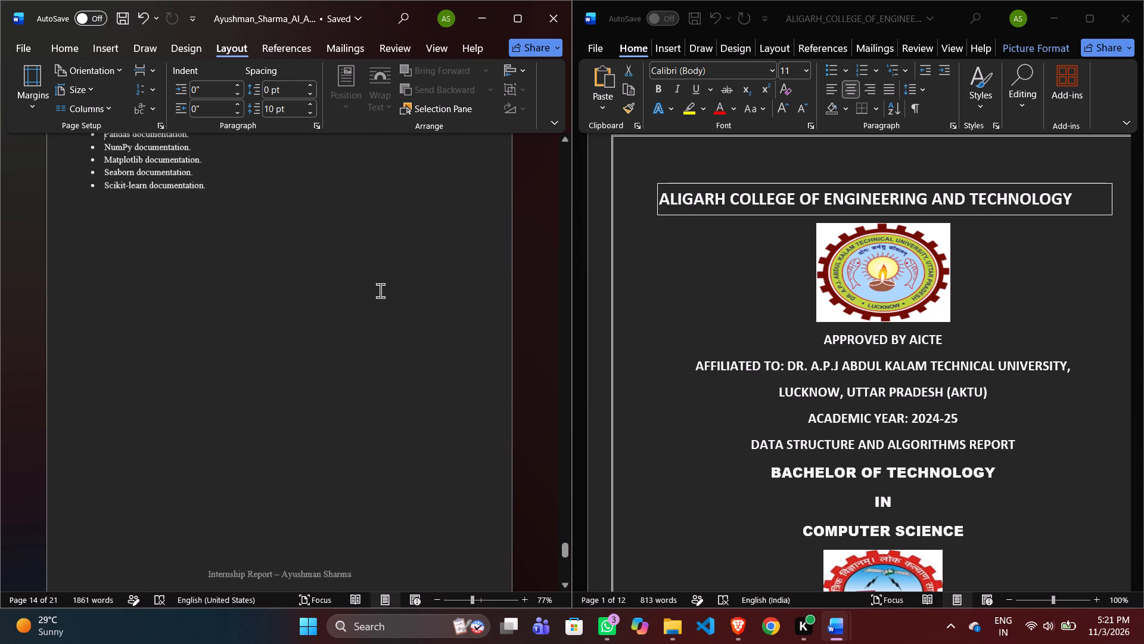
pyautogui.press('Up')
pyautogui.press('Up')
pyautogui.press('Up')
pyautogui.press('Up')
pyautogui.press('Up')
pyautogui.press('Up')
pyautogui.press('Down')
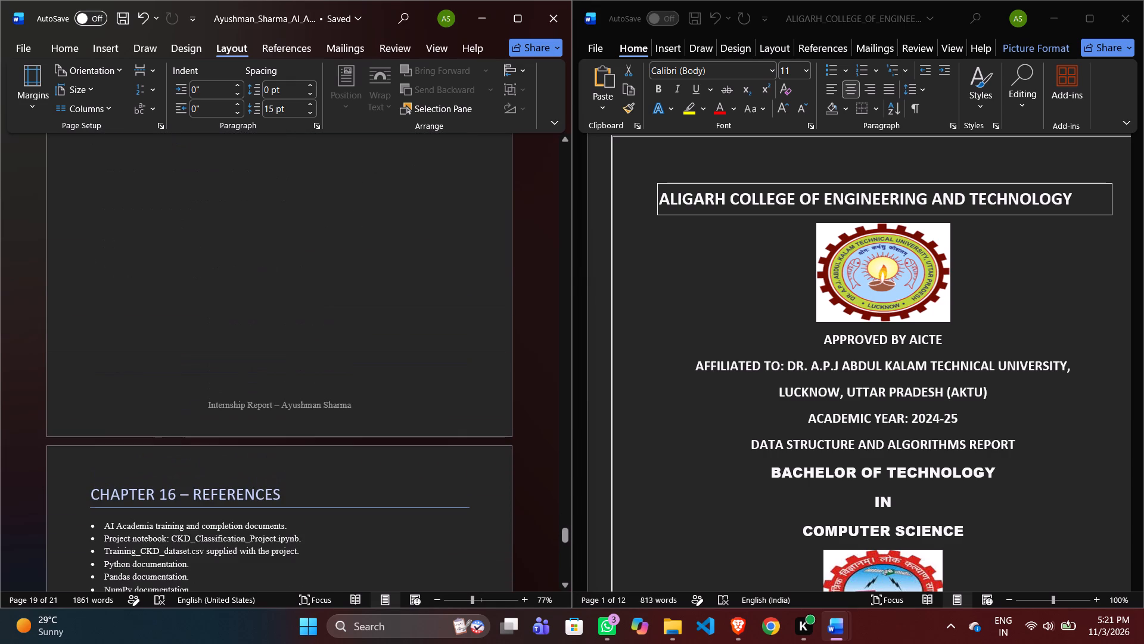
pyautogui.press('Down')
pyautogui.press('Down')
pyautogui.press('Up')
pyautogui.press('Up')
pyautogui.press('Down')
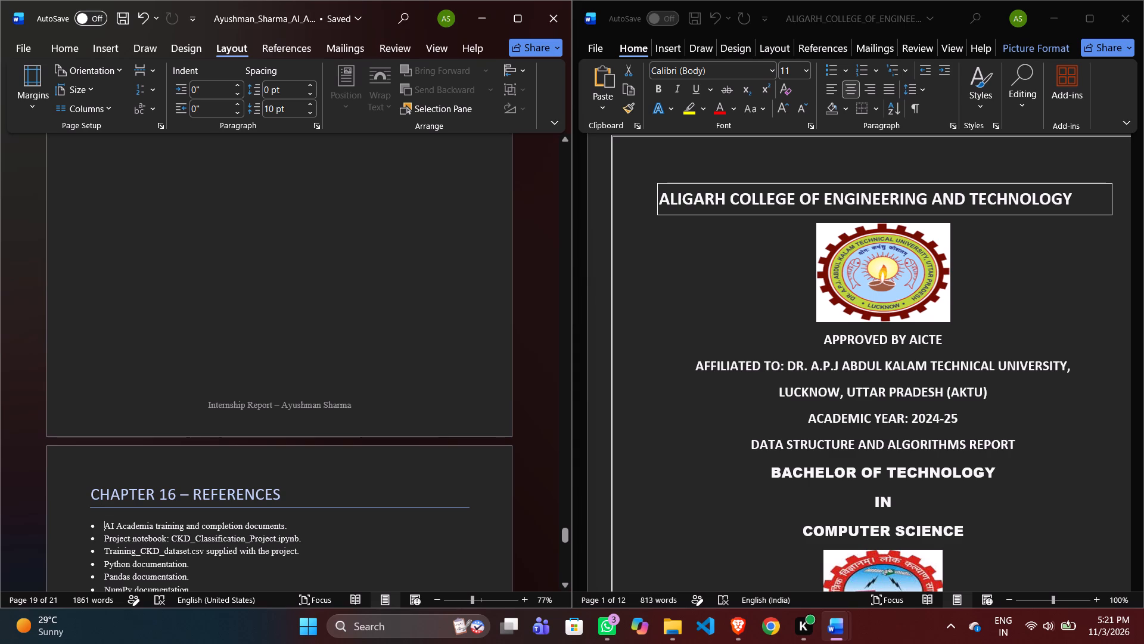
pyautogui.press('Down')
pyautogui.press('Up')
pyautogui.hotkey('shift', 'Down')
pyautogui.hotkey('shift', 'Down')
pyautogui.hotkey('shift', 'Down')
pyautogui.hotkey('shift', 'Down')
pyautogui.hotkey('shift', 'Down')
pyautogui.hotkey('shift', 'Down')
pyautogui.hotkey('shift', 'Down')
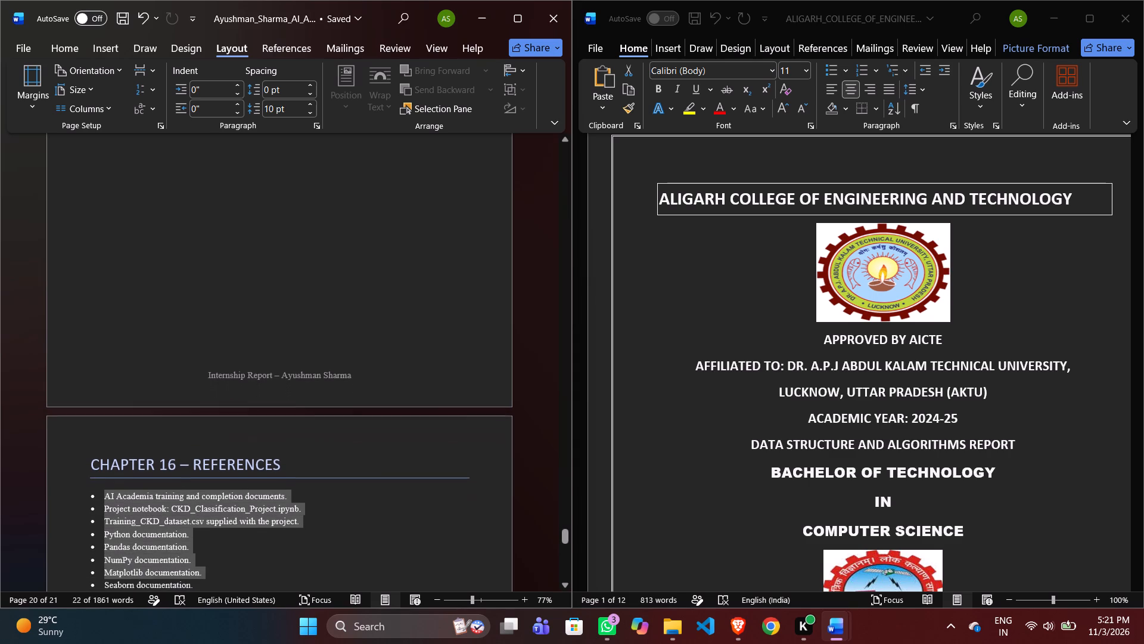
pyautogui.hotkey('shift', 'Down')
pyautogui.hotkey('shift', 'Down')
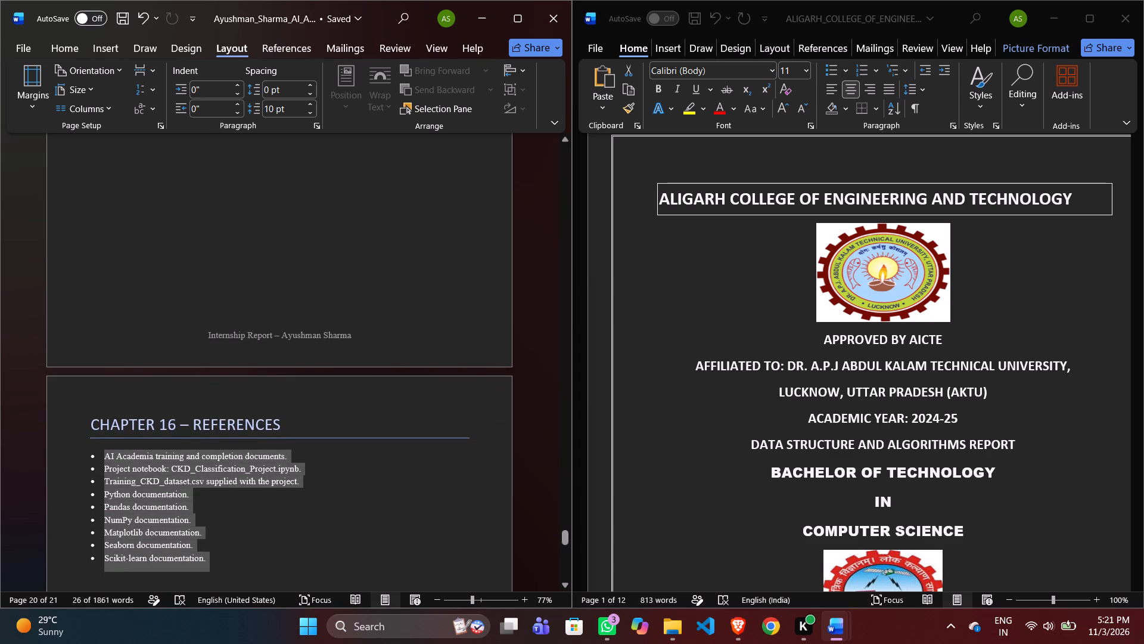
pyautogui.click(182, 486)
pyautogui.rightClick(182, 486)
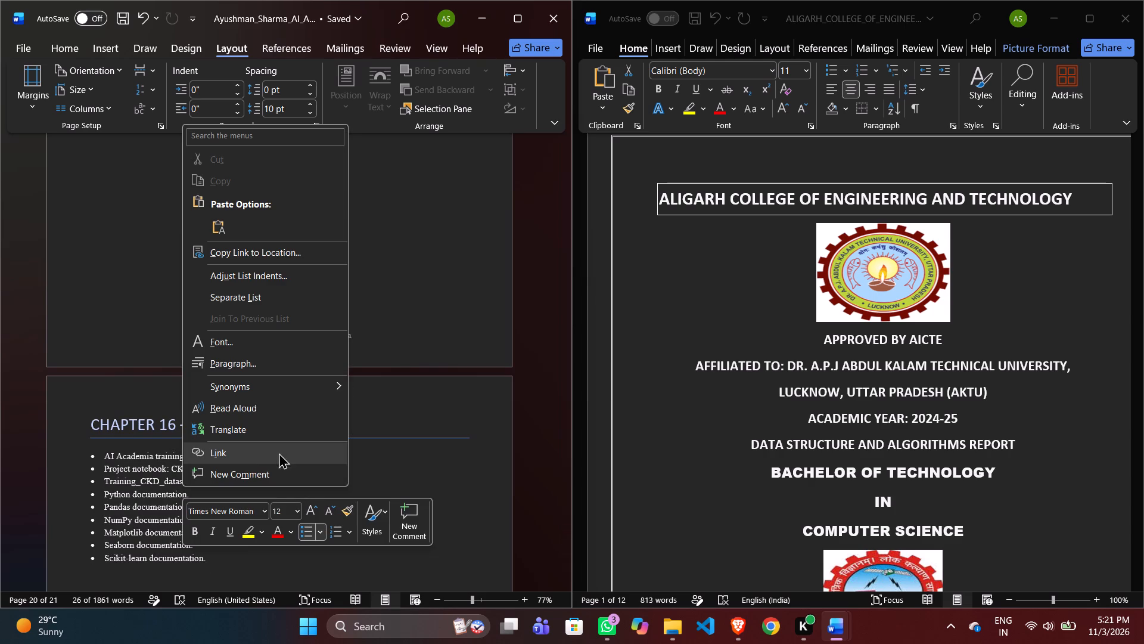
pyautogui.click(300, 366)
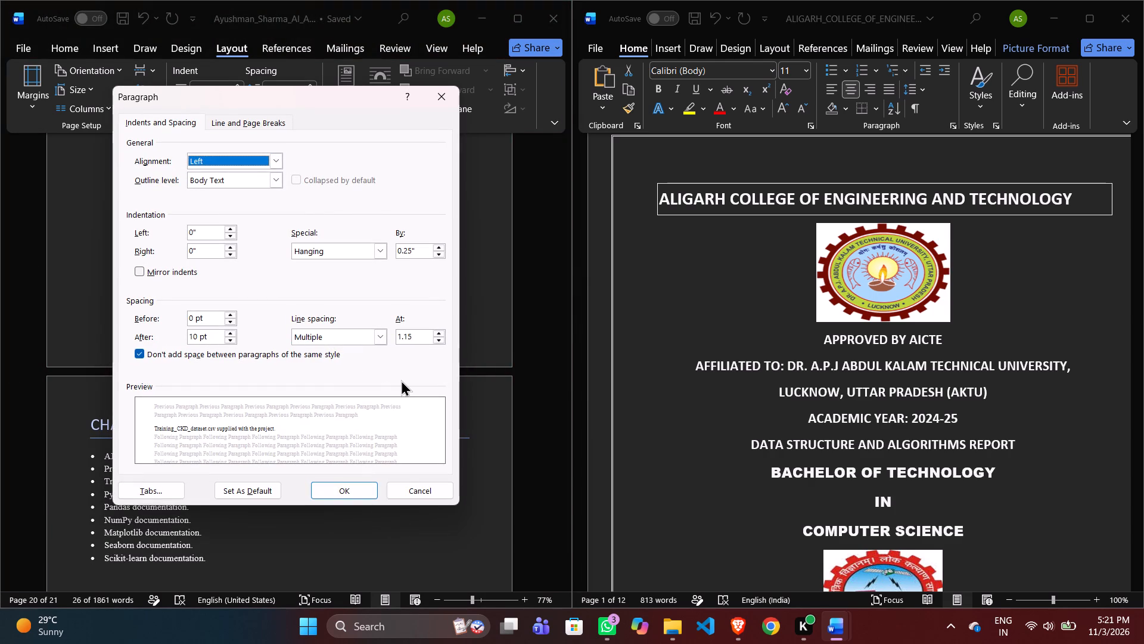
pyautogui.doubleClick(412, 339)
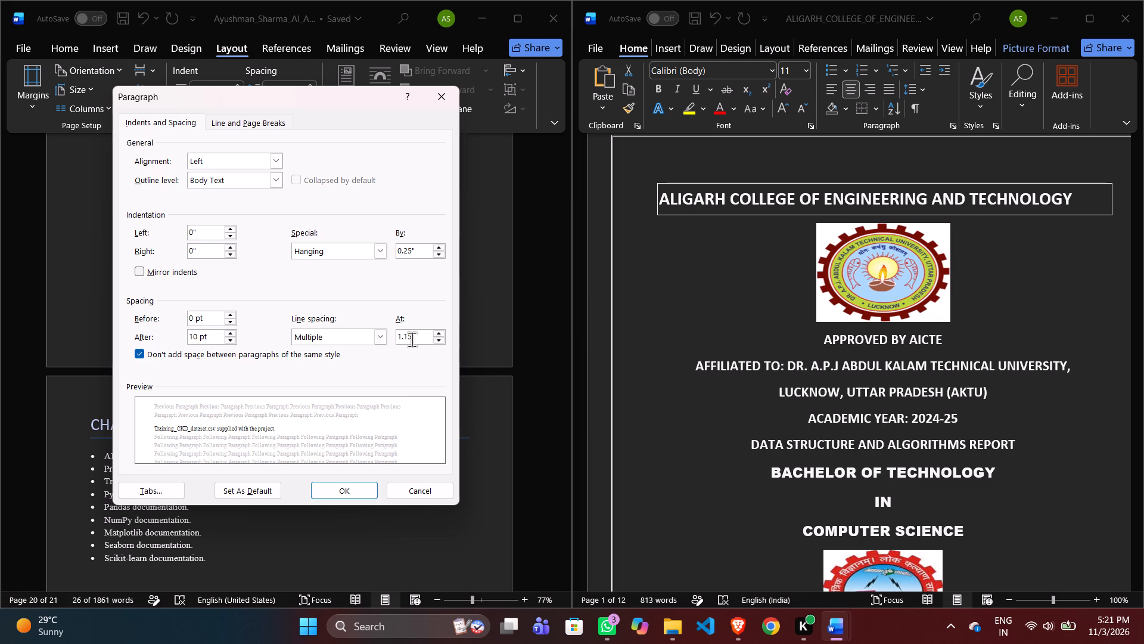
pyautogui.press('BackSpace')
pyautogui.press('BackSpace')
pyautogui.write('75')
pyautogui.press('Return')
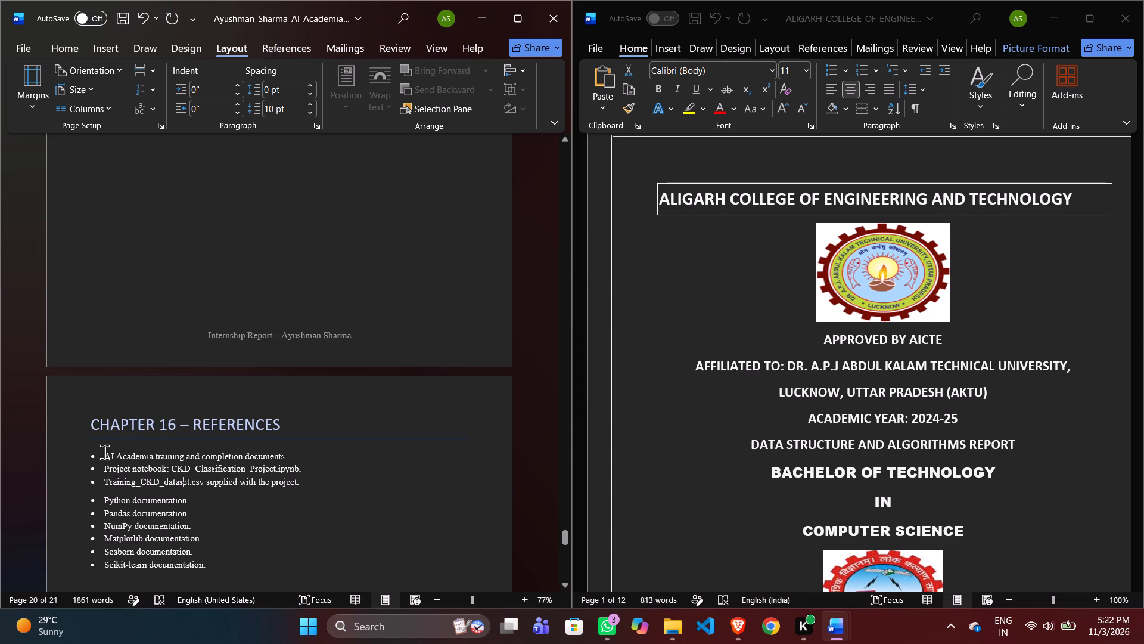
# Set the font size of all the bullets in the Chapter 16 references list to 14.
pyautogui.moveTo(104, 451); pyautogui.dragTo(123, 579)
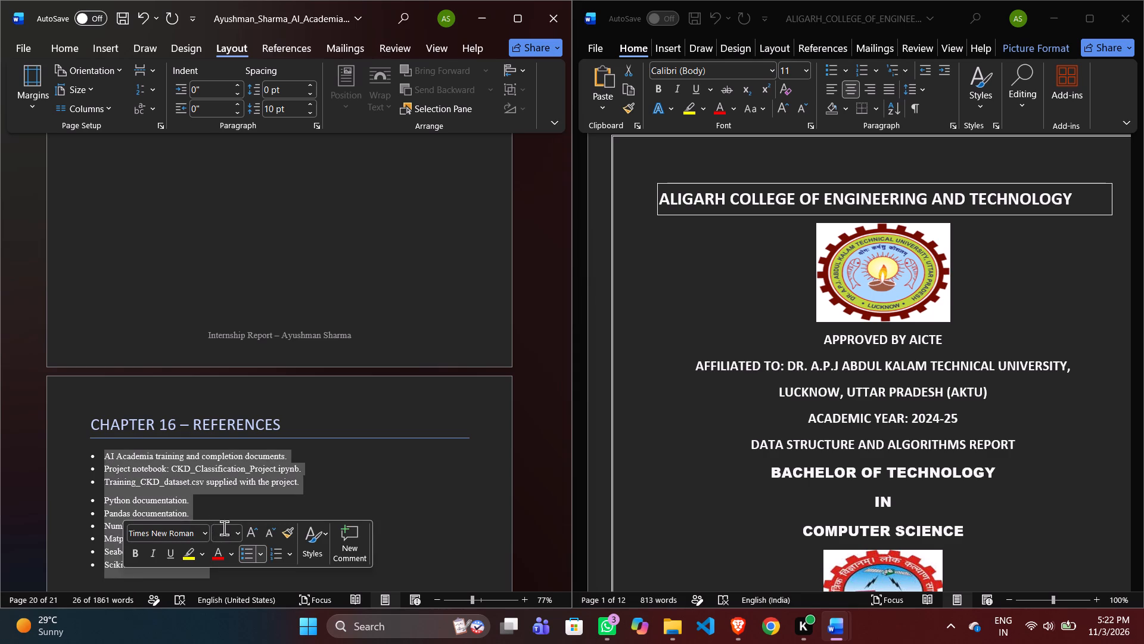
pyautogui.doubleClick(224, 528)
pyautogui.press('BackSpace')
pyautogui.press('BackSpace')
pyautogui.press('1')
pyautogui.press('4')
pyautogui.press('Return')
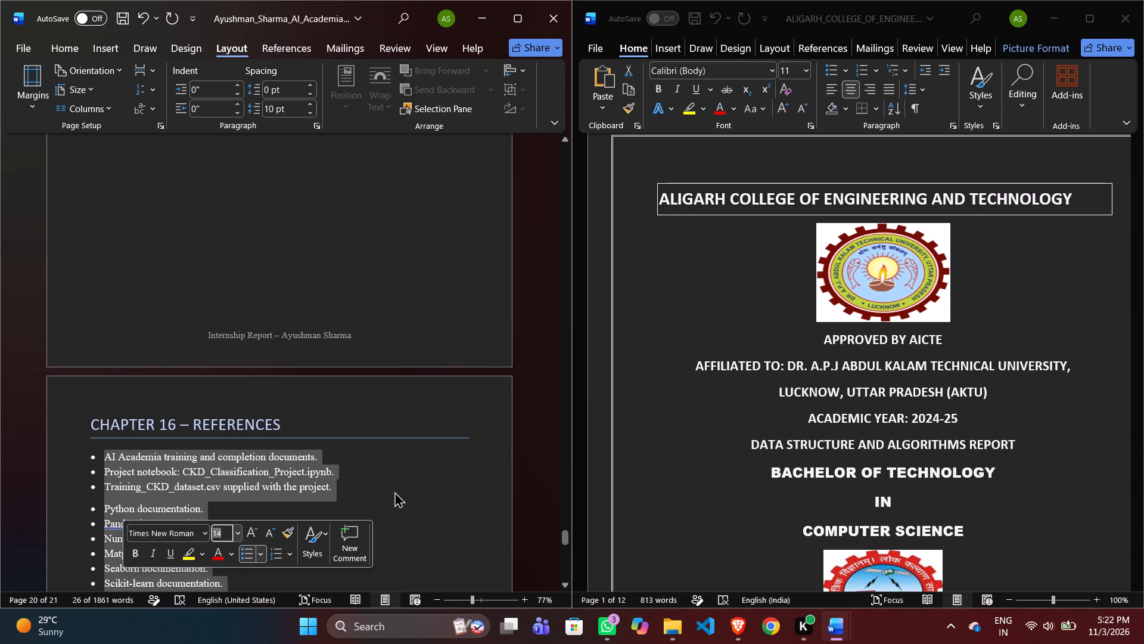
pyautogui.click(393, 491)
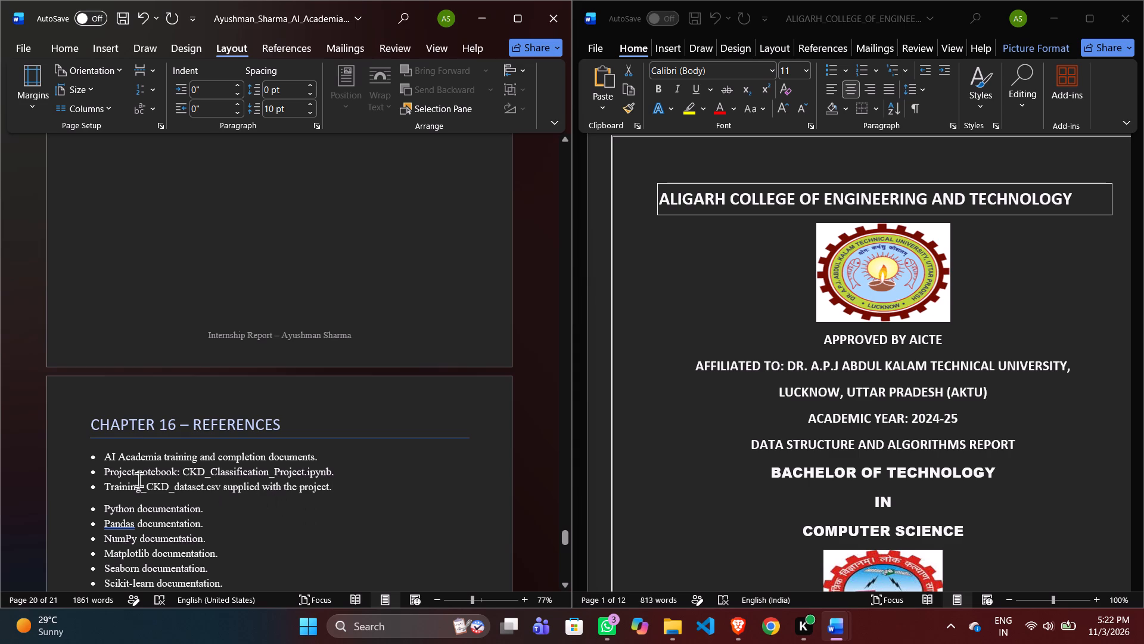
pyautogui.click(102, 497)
# Set the font size of all nine bullets in the Chapter 16 references list to 15, leaving out the heading.
pyautogui.scroll(-1, 179, 532)
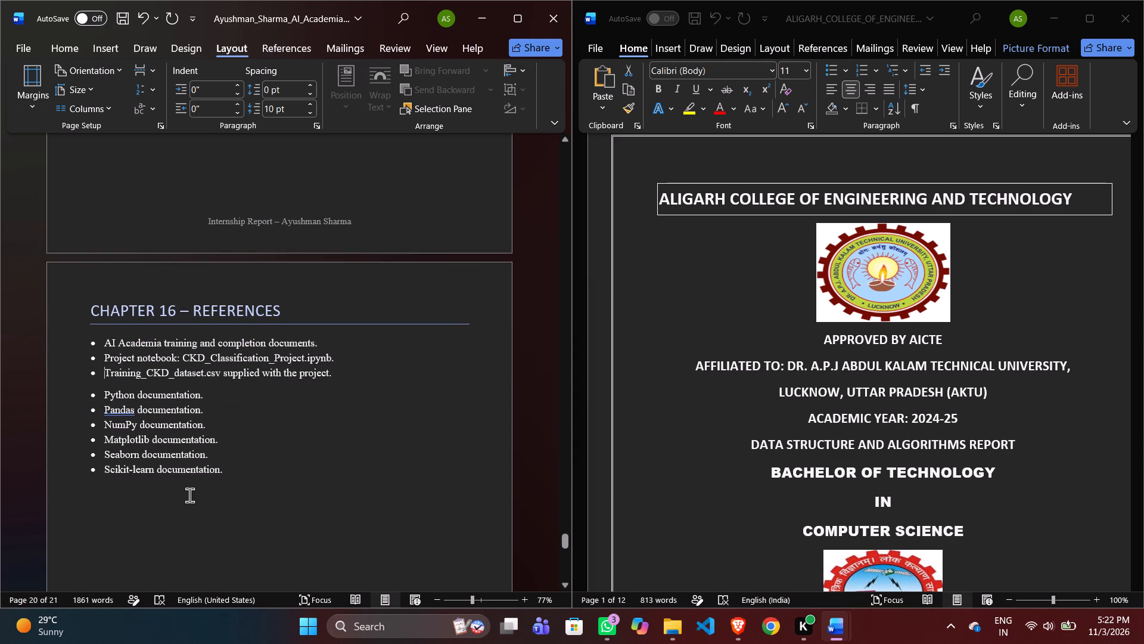
pyautogui.moveTo(246, 478); pyautogui.dragTo(67, 346)
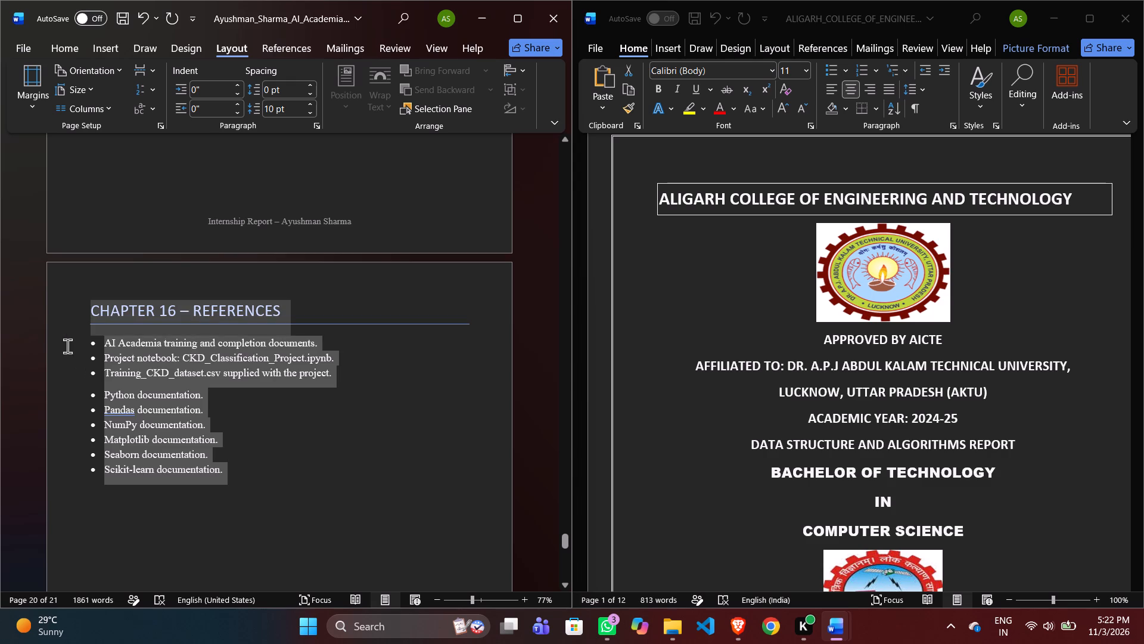
pyautogui.moveTo(67, 346); pyautogui.dragTo(71, 342)
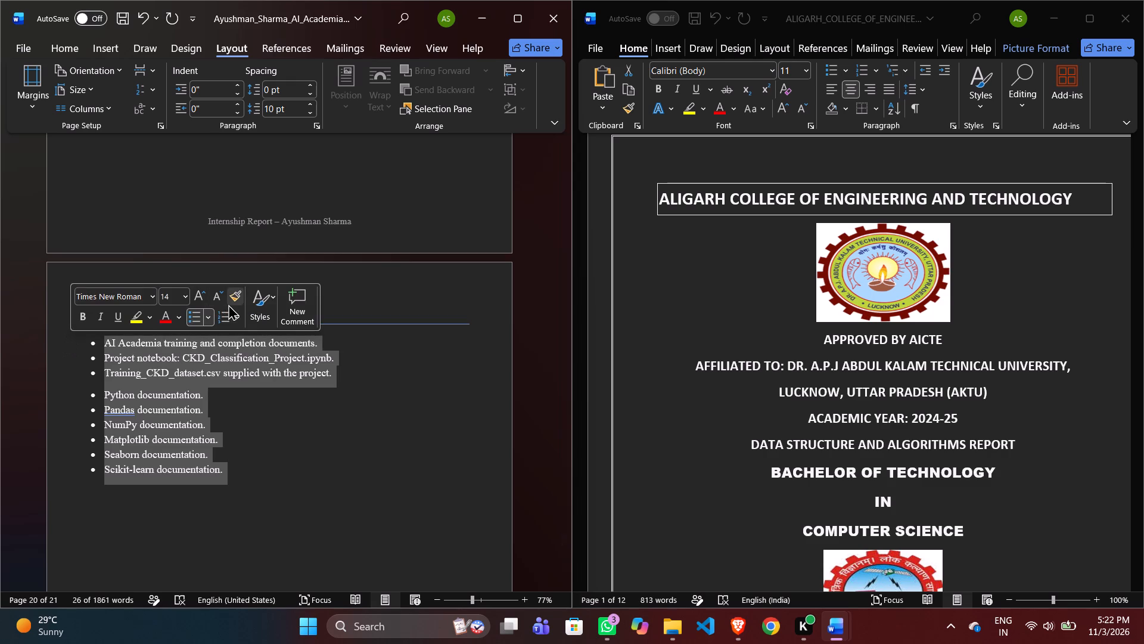
pyautogui.doubleClick(176, 294)
pyautogui.press('BackSpace')
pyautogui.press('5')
pyautogui.press('Return')
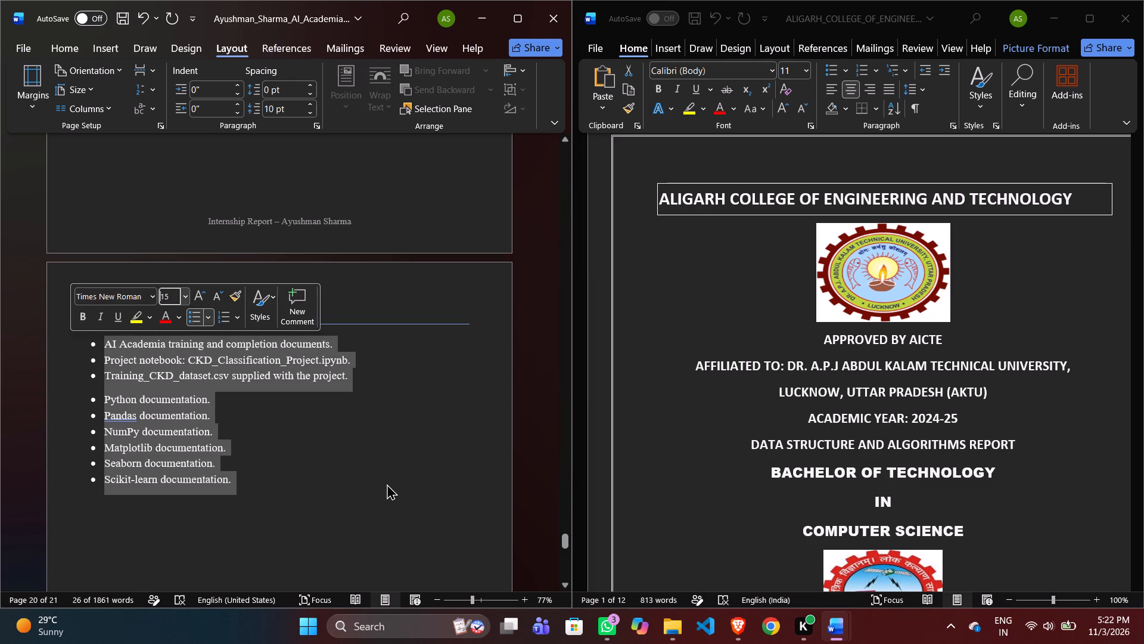
pyautogui.click(387, 484)
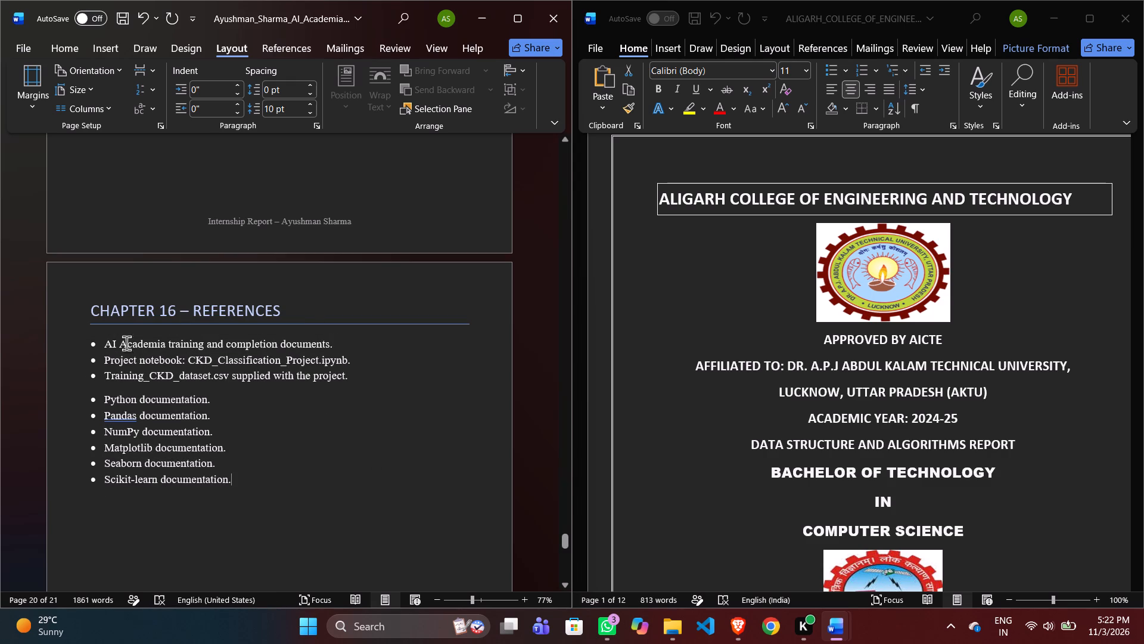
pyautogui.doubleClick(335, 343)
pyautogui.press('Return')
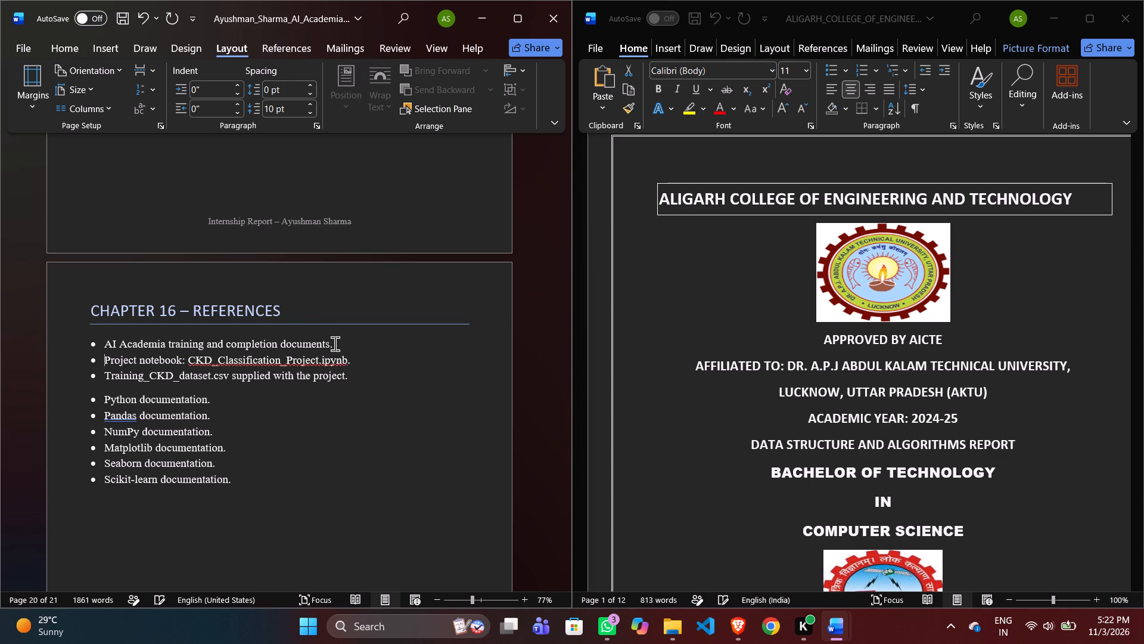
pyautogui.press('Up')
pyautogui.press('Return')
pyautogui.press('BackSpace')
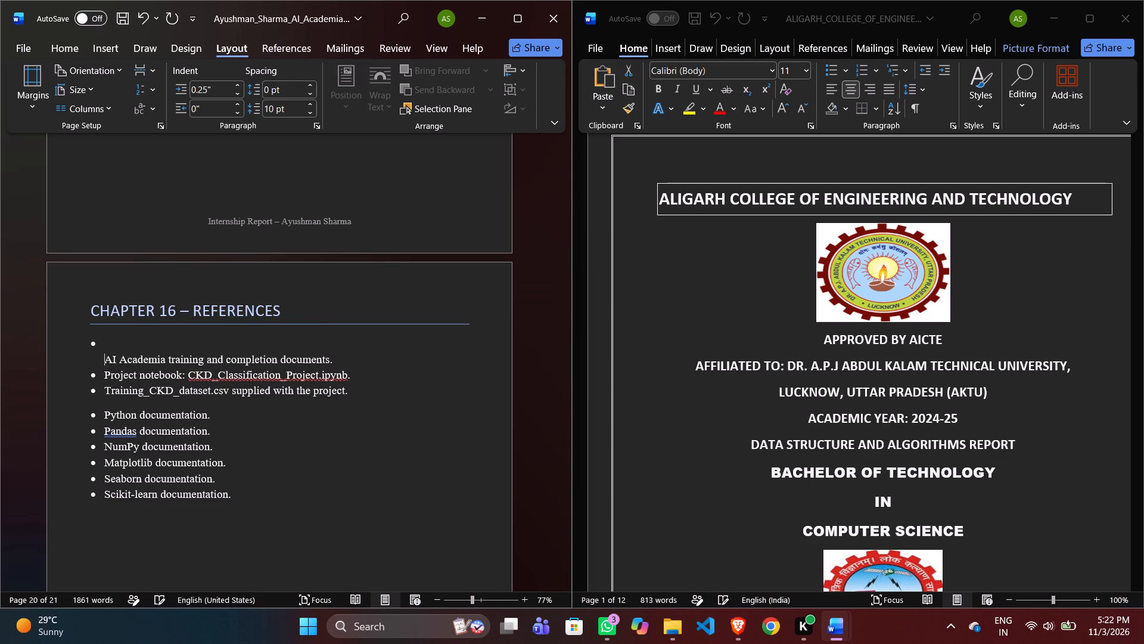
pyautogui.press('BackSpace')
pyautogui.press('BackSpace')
# Insert an unbulleted blank line between the AI Academia documents bullet and the Project notebook bullet in the Chapter 16 references.
pyautogui.press('Down')
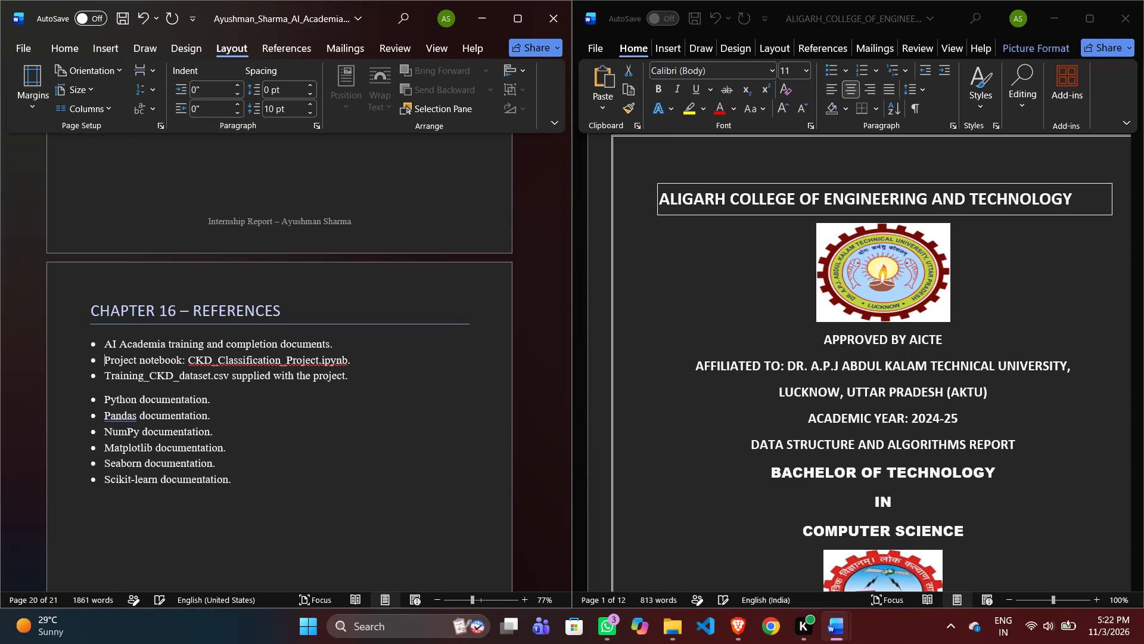
pyautogui.press('Return')
pyautogui.press('Up')
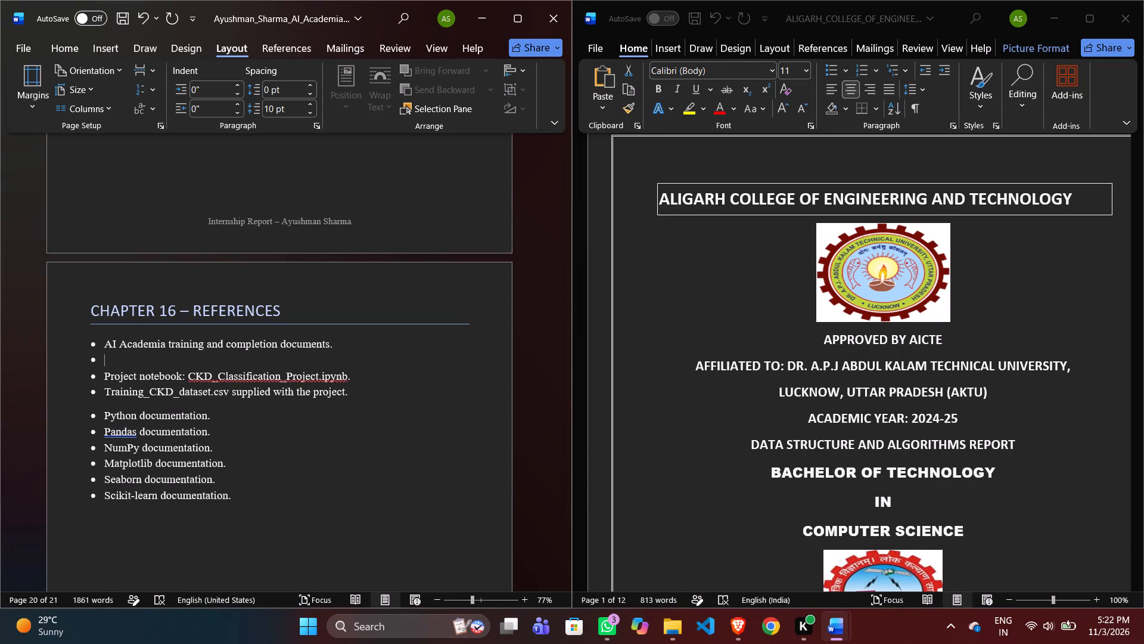
pyautogui.press('BackSpace')
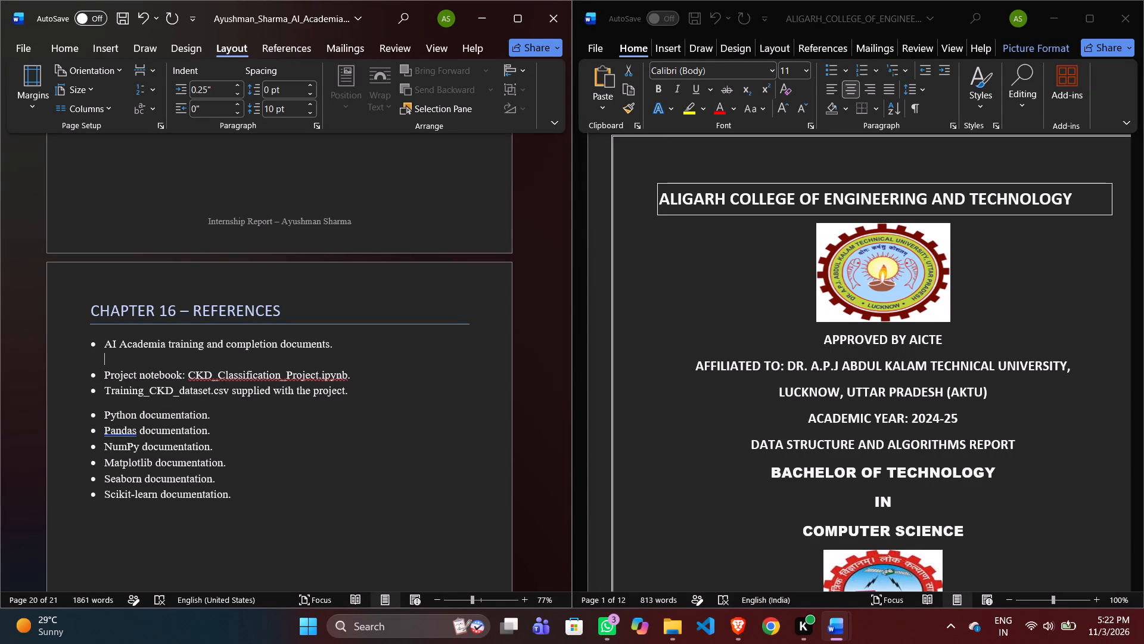
pyautogui.press('Down')
pyautogui.press('Down')
pyautogui.click(335, 343)
pyautogui.hotkey('ctrl', 'z')
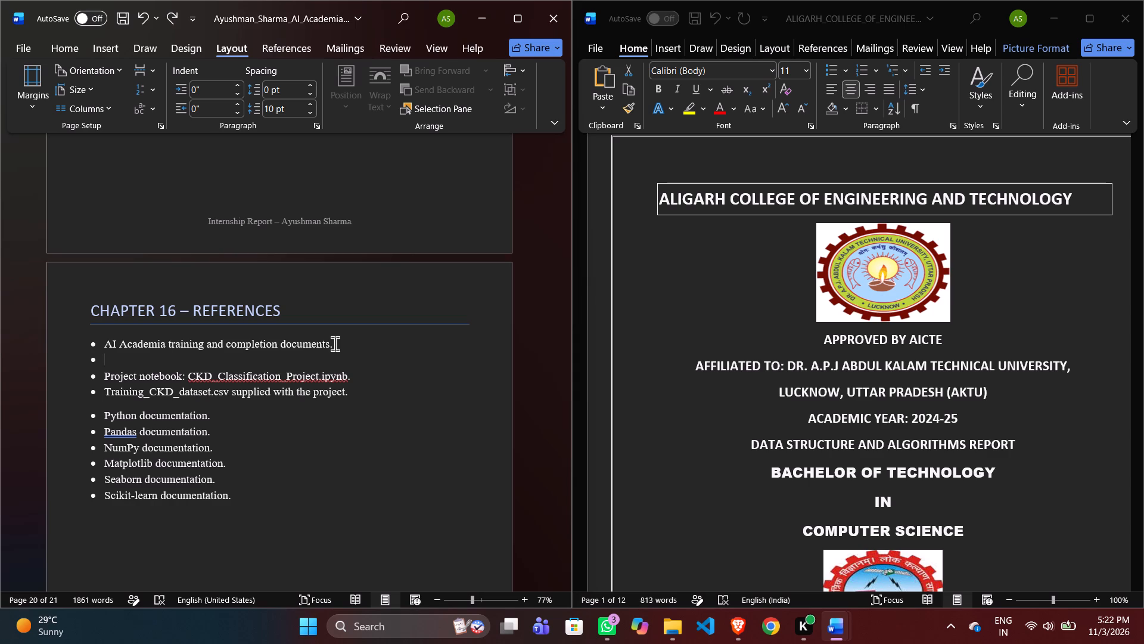
pyautogui.press('BackSpace')
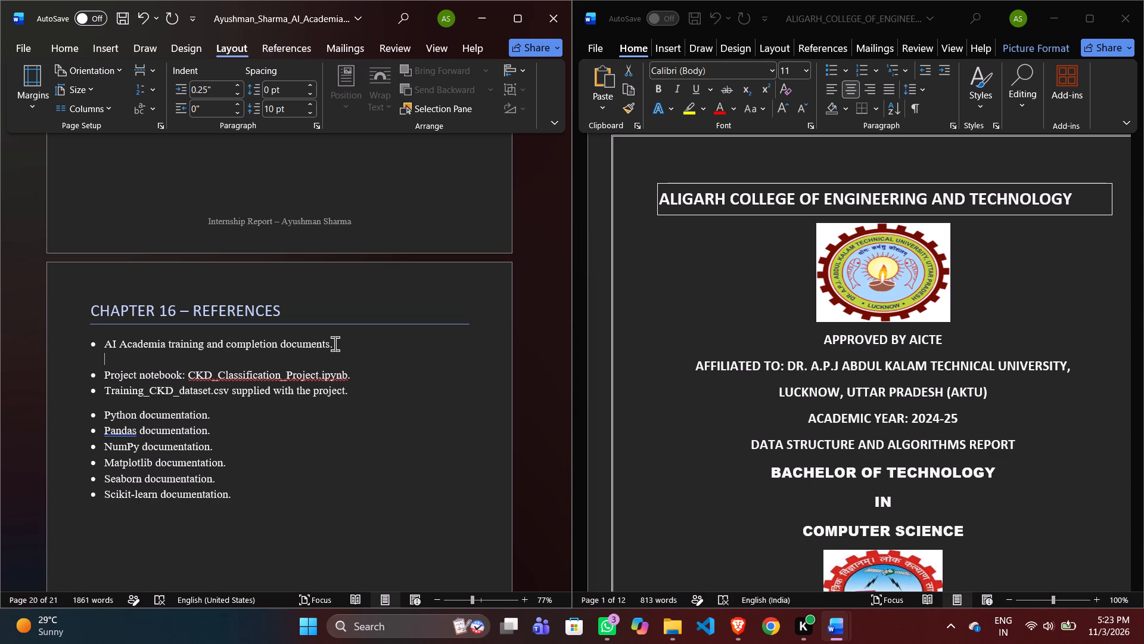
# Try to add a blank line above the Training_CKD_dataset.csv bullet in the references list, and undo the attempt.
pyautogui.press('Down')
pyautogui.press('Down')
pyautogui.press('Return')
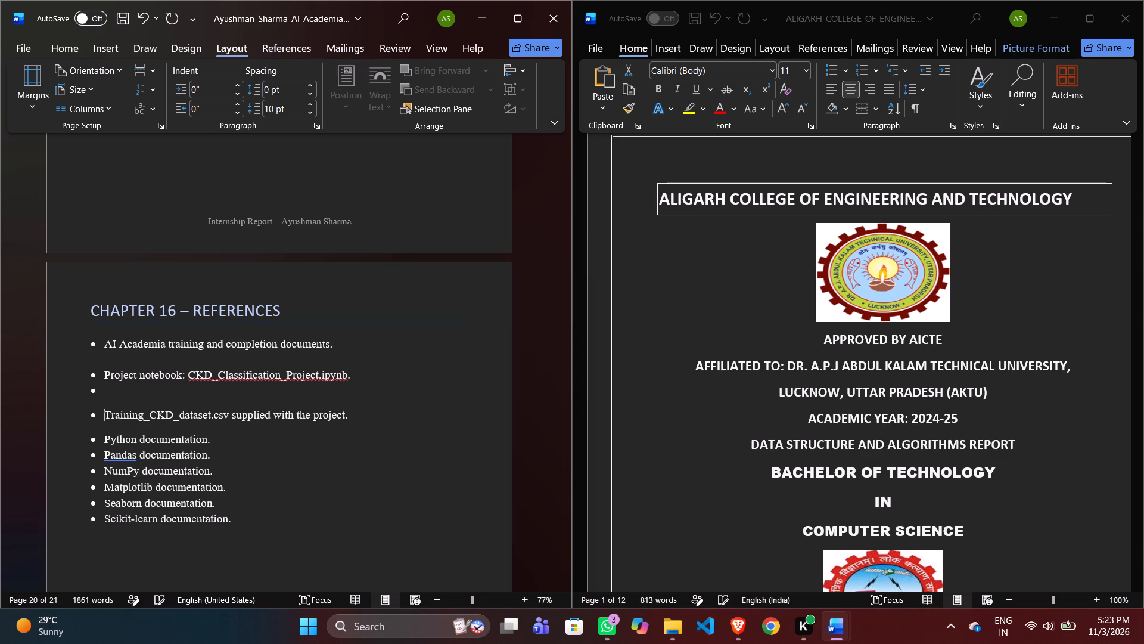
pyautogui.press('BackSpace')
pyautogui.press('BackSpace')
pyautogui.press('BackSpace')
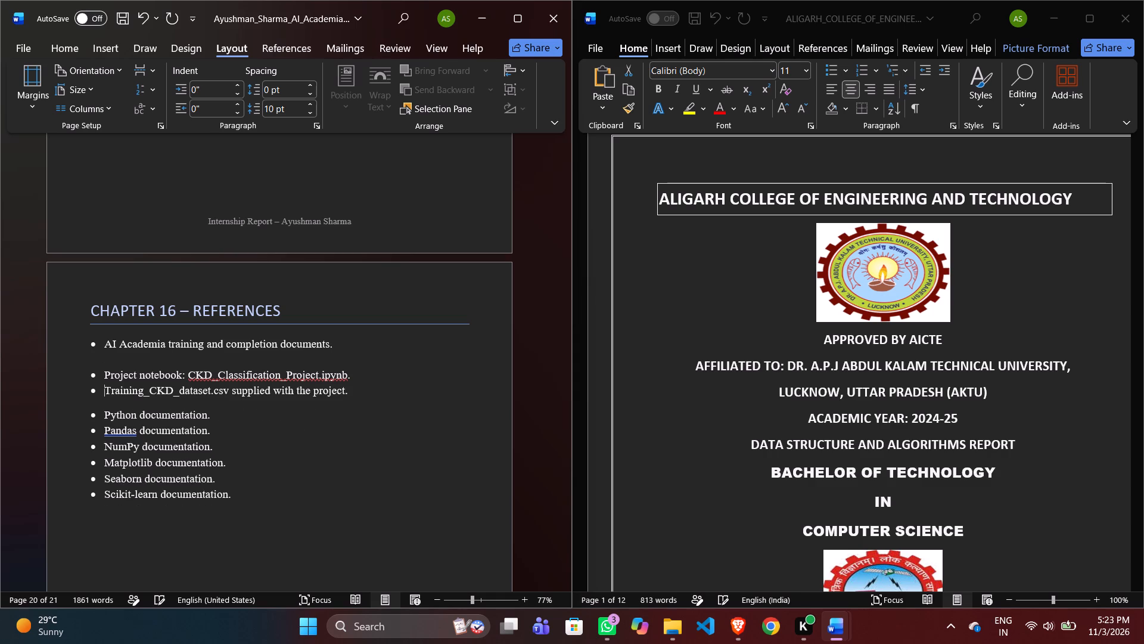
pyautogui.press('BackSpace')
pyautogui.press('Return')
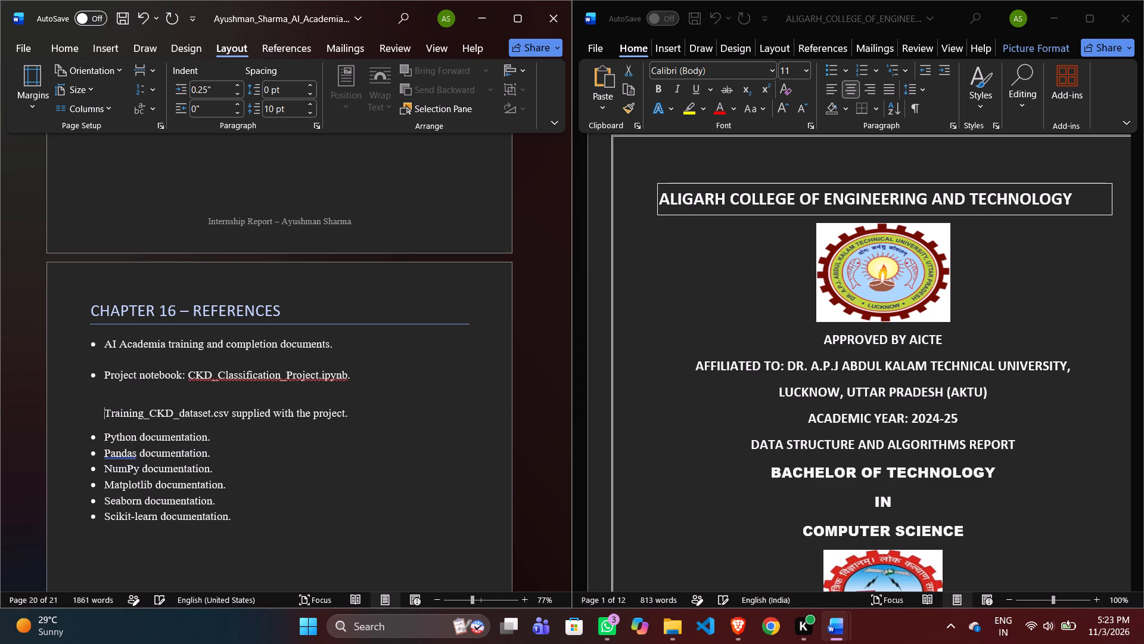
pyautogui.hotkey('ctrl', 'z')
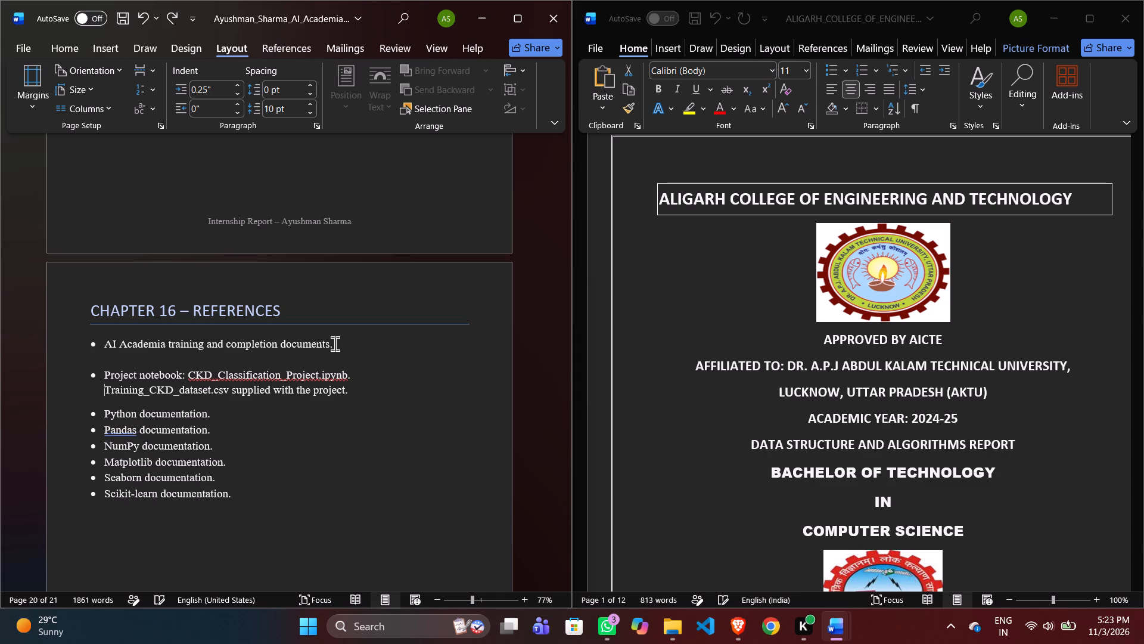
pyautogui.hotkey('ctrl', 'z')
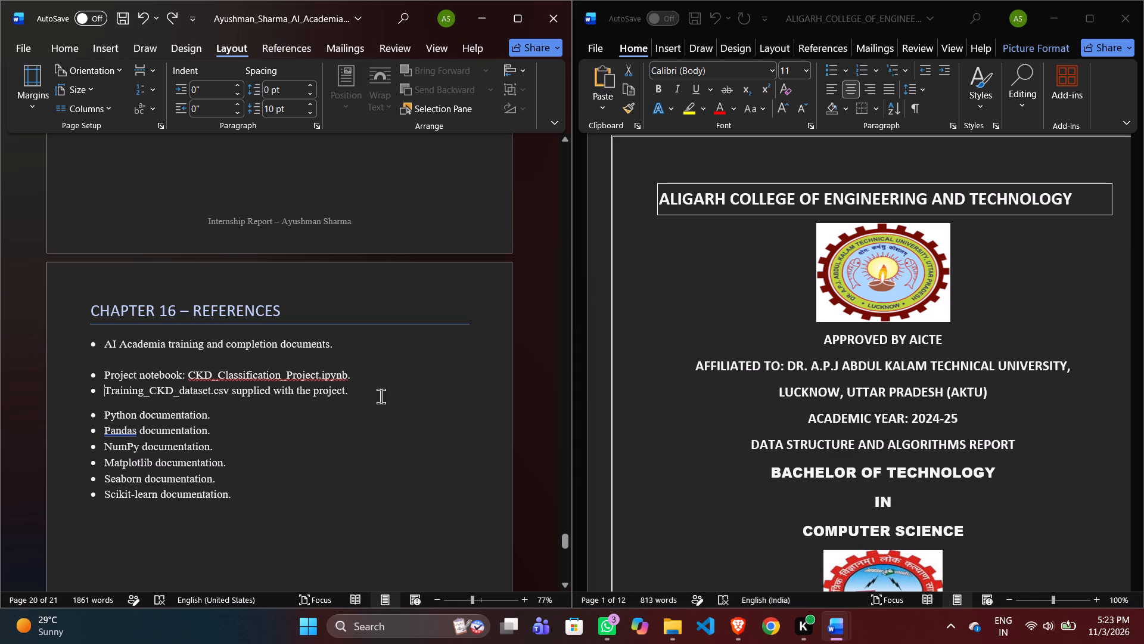
# Set the line spacing value to 1 for the Project notebook and Training_CKD_dataset.csv bullets in the Chapter 16 references.
pyautogui.moveTo(381, 396); pyautogui.dragTo(317, 371)
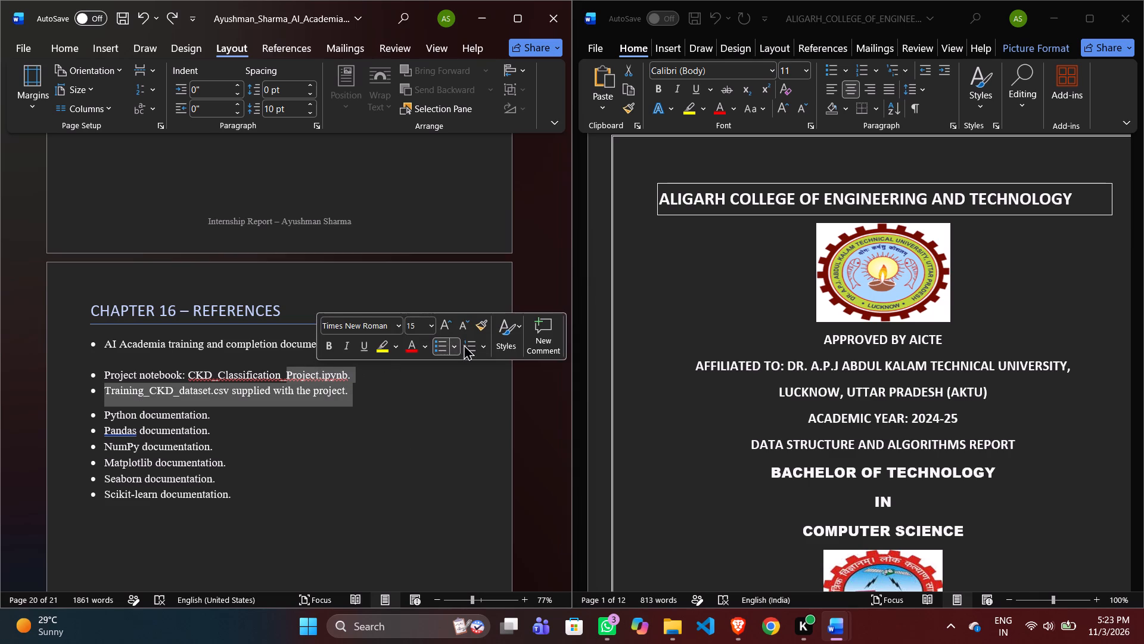
pyautogui.rightClick(297, 388)
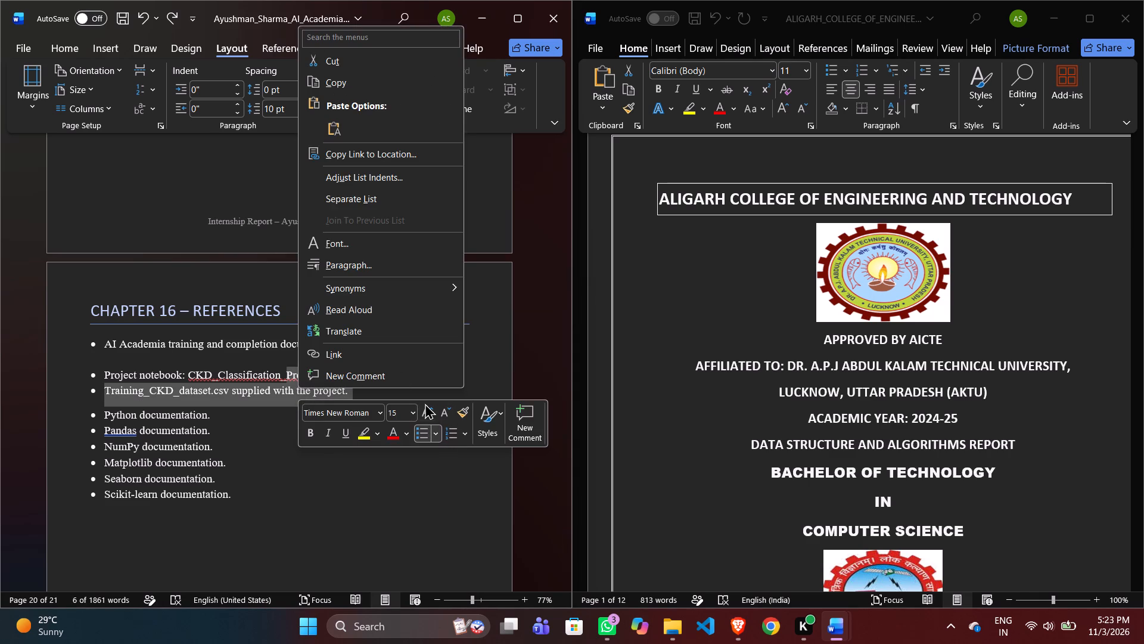
pyautogui.click(440, 273)
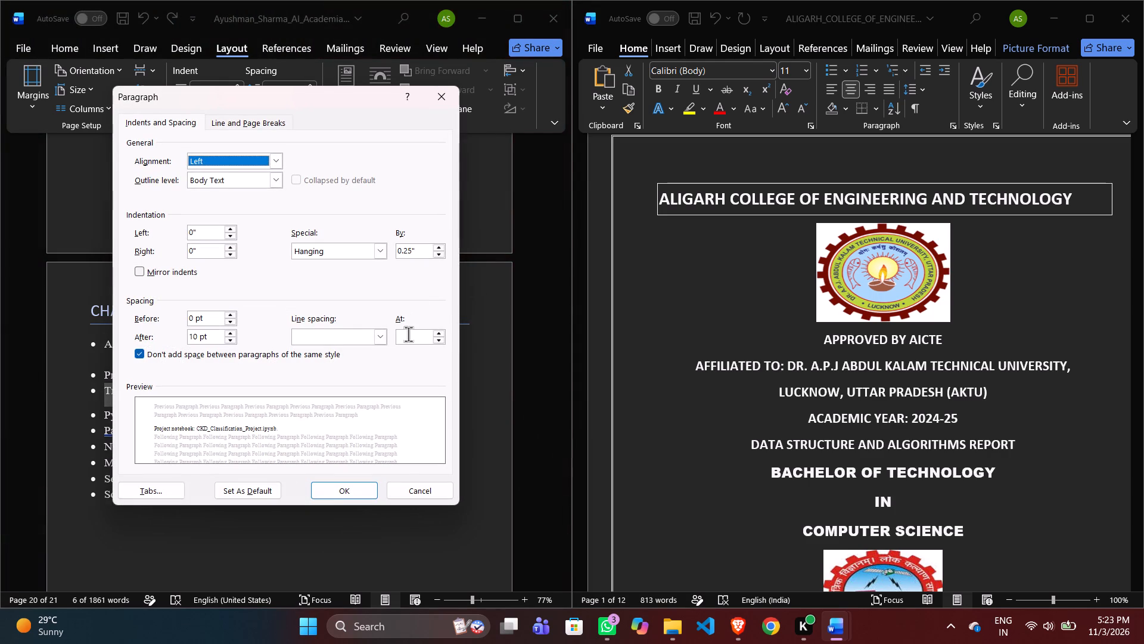
pyautogui.click(408, 334)
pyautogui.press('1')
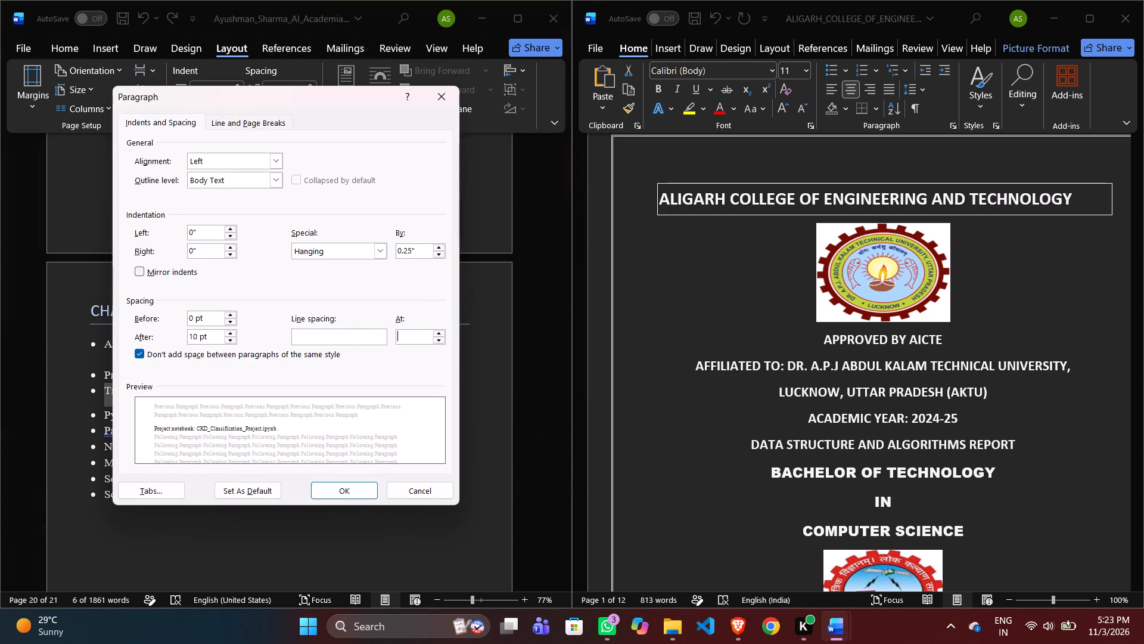
pyautogui.press('Return')
# Insert an unbulleted blank line between the Project notebook bullet and the Training_CKD_dataset.csv bullet in the Chapter 16 references.
pyautogui.moveTo(391, 383); pyautogui.dragTo(369, 373)
pyautogui.click(369, 373)
pyautogui.click(365, 373)
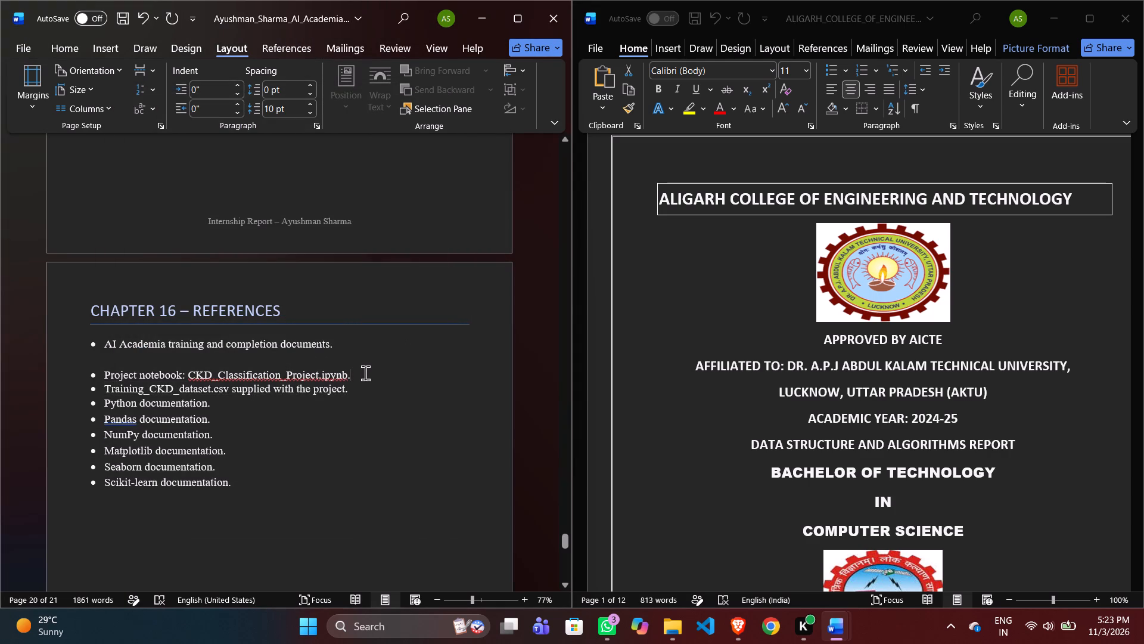
pyautogui.press('Return')
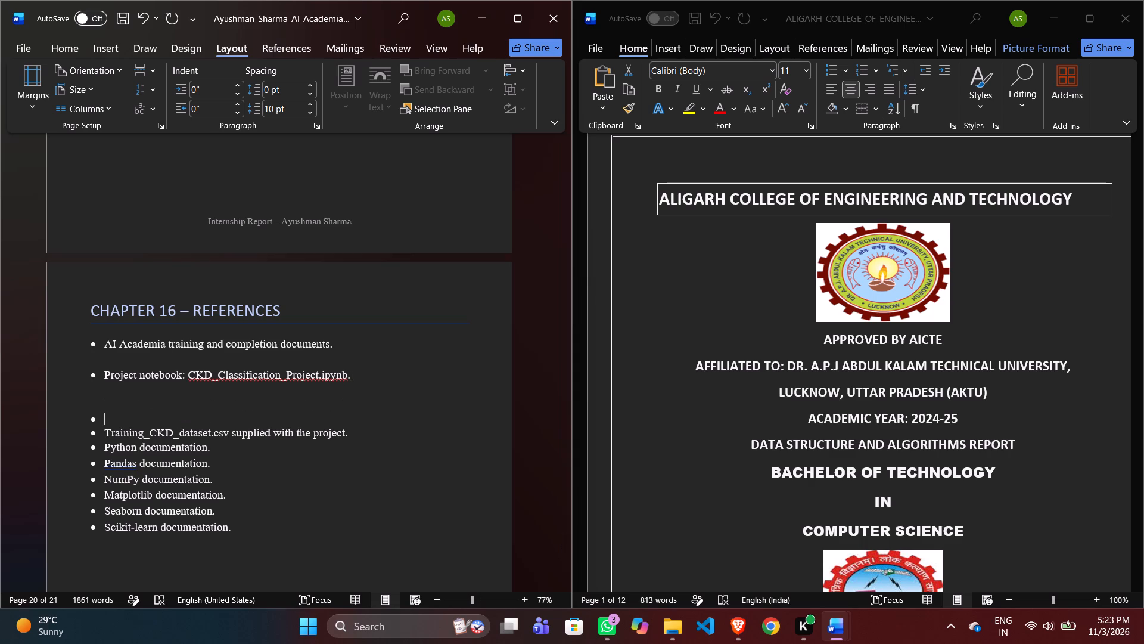
pyautogui.press('BackSpace')
pyautogui.press('BackSpace')
pyautogui.press('BackSpace')
pyautogui.press('BackSpace')
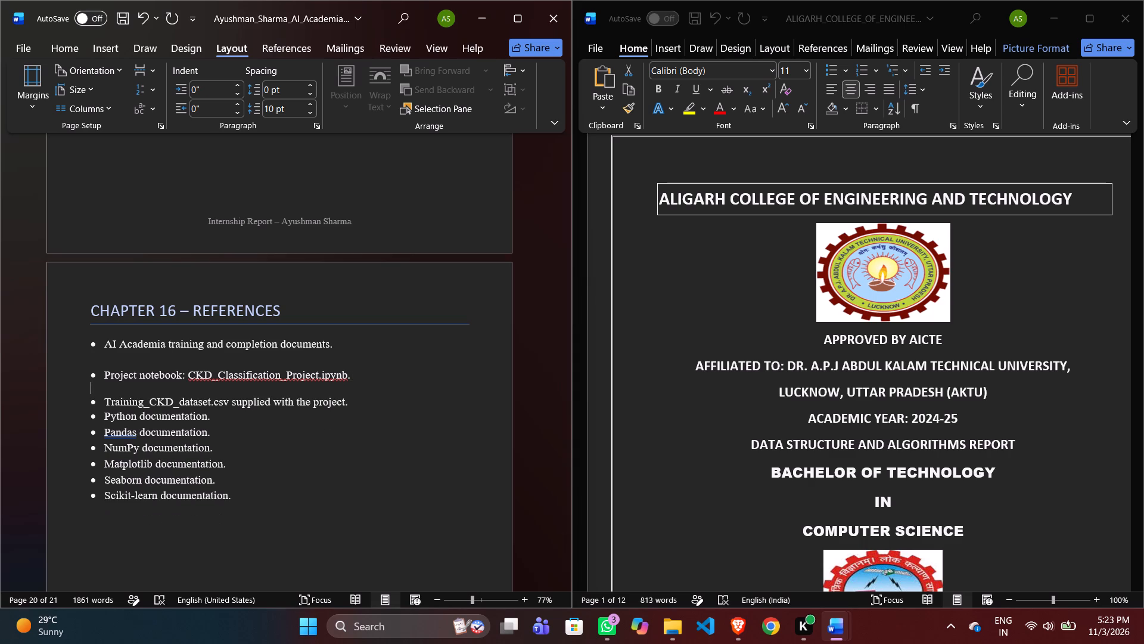
pyautogui.click(370, 395)
# Insert an unbulleted blank line between the Training_CKD_dataset.csv bullet and the Python documentation bullet in the Chapter 16 references.
pyautogui.press('Return')
pyautogui.press('BackSpace')
pyautogui.press('BackSpace')
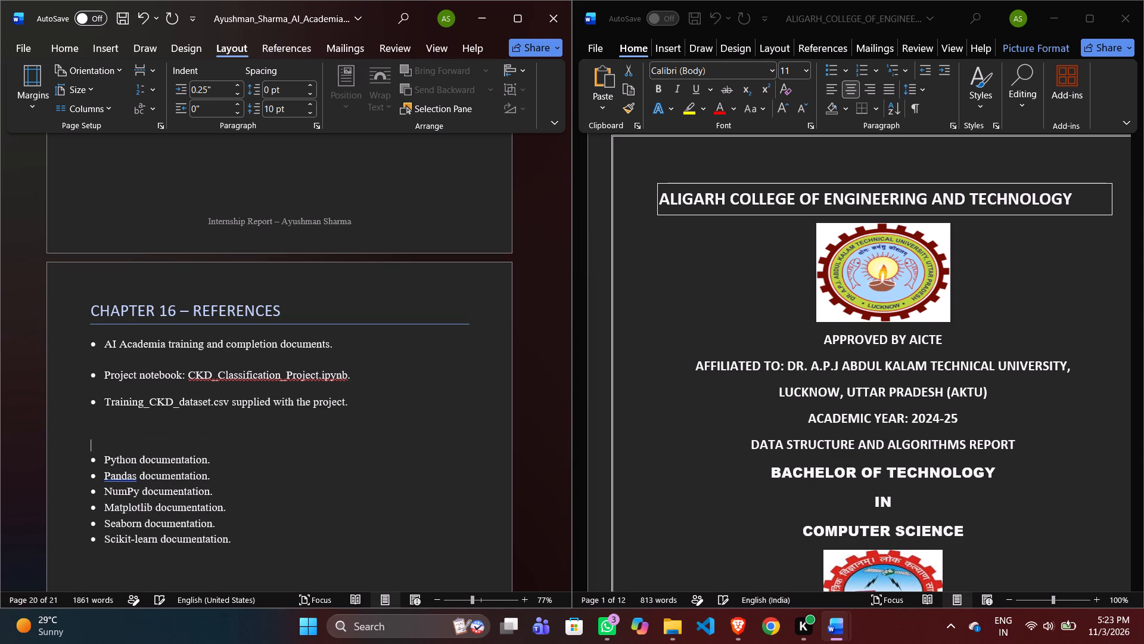
pyautogui.press('BackSpace')
pyautogui.press('BackSpace')
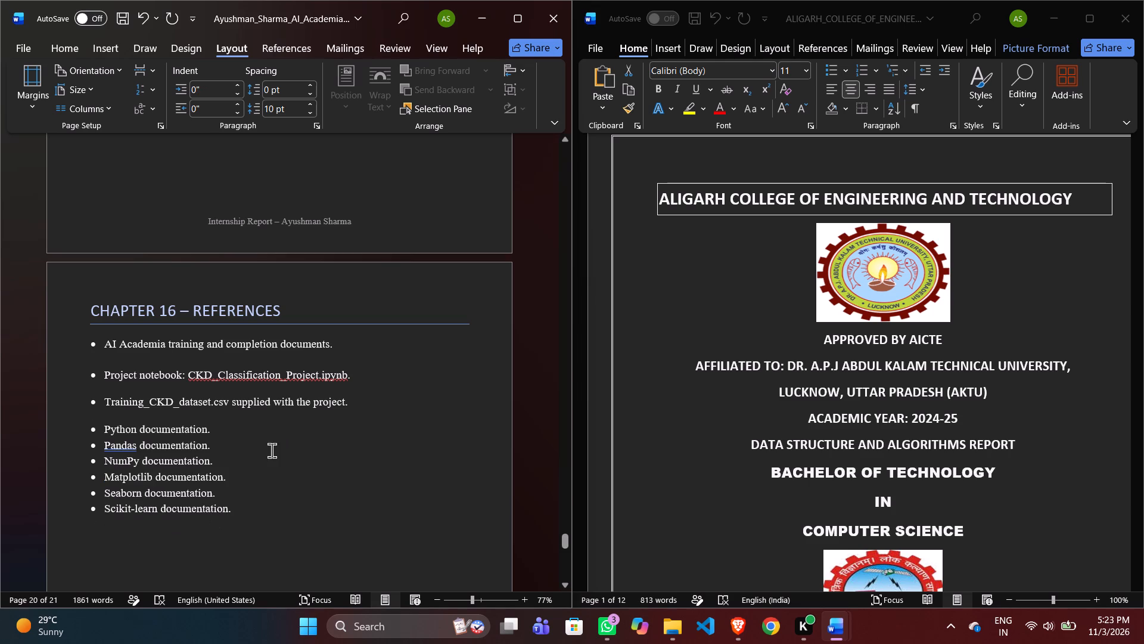
# Insert an unbulleted blank line between the Python documentation bullet and the Pandas documentation bullet in the Chapter 16 references.
pyautogui.click(250, 428)
pyautogui.press('Return')
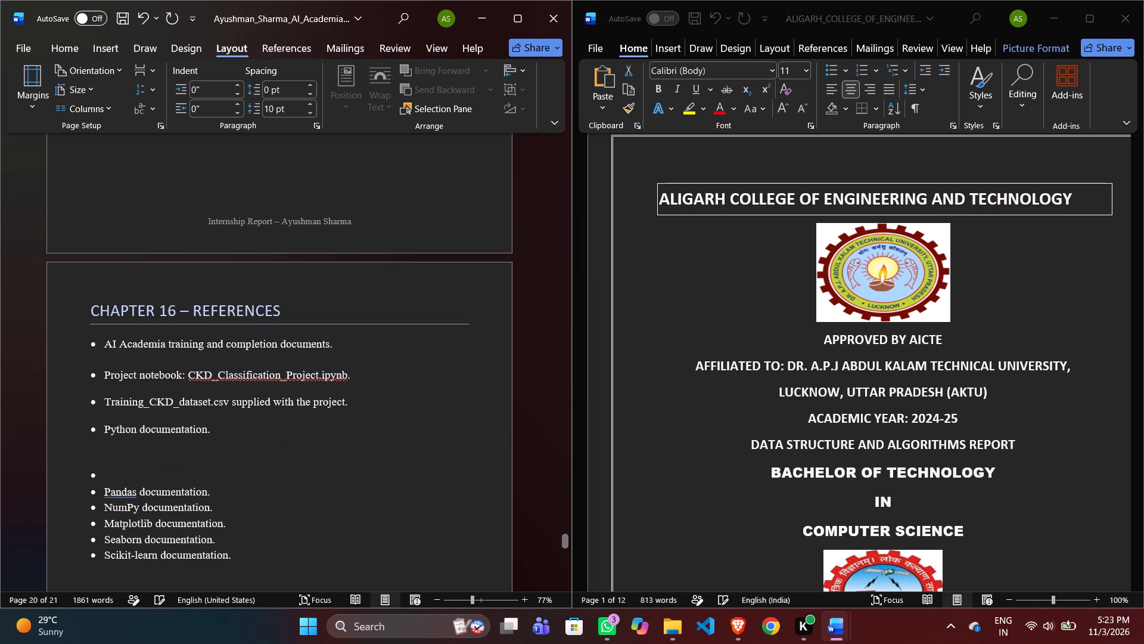
pyautogui.press('BackSpace')
pyautogui.press('BackSpace')
pyautogui.press('BackSpace')
pyautogui.press('BackSpace')
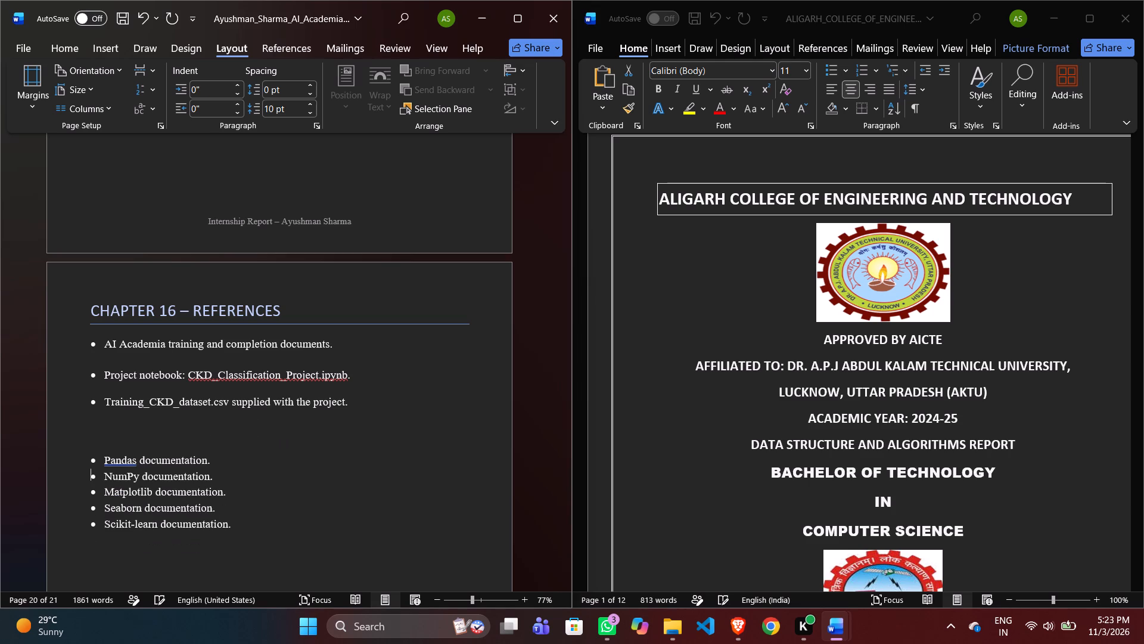
pyautogui.press('Down')
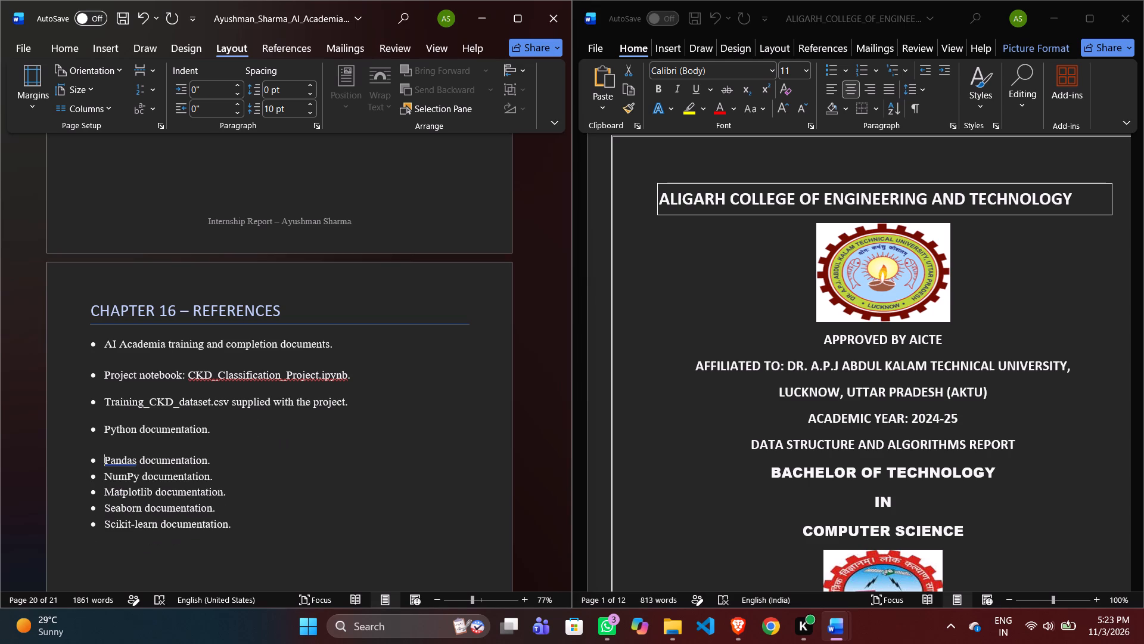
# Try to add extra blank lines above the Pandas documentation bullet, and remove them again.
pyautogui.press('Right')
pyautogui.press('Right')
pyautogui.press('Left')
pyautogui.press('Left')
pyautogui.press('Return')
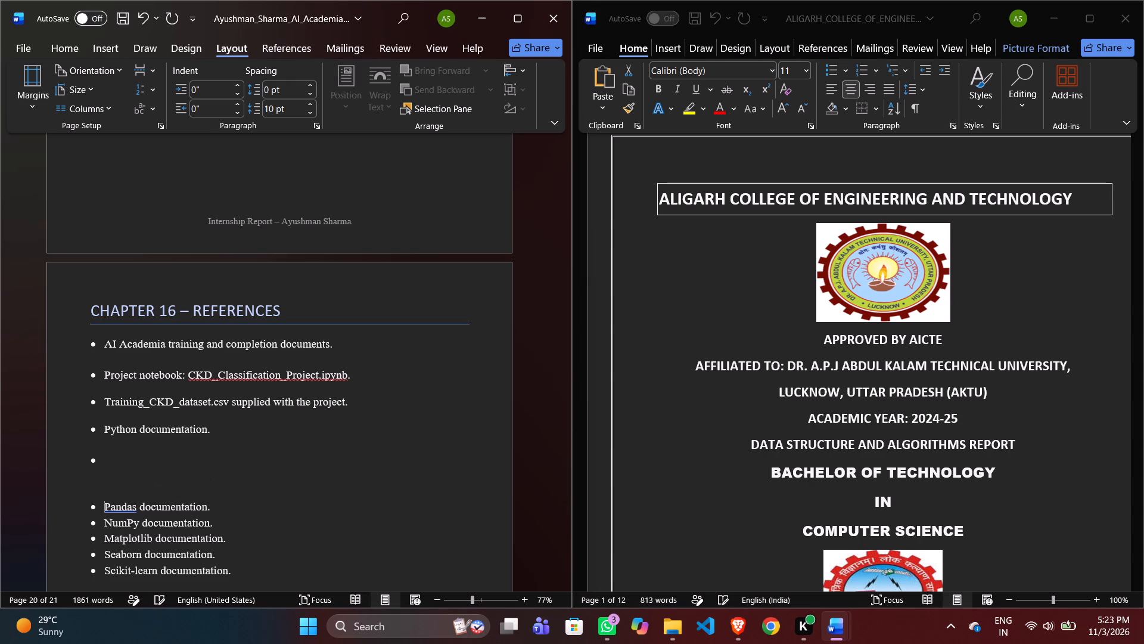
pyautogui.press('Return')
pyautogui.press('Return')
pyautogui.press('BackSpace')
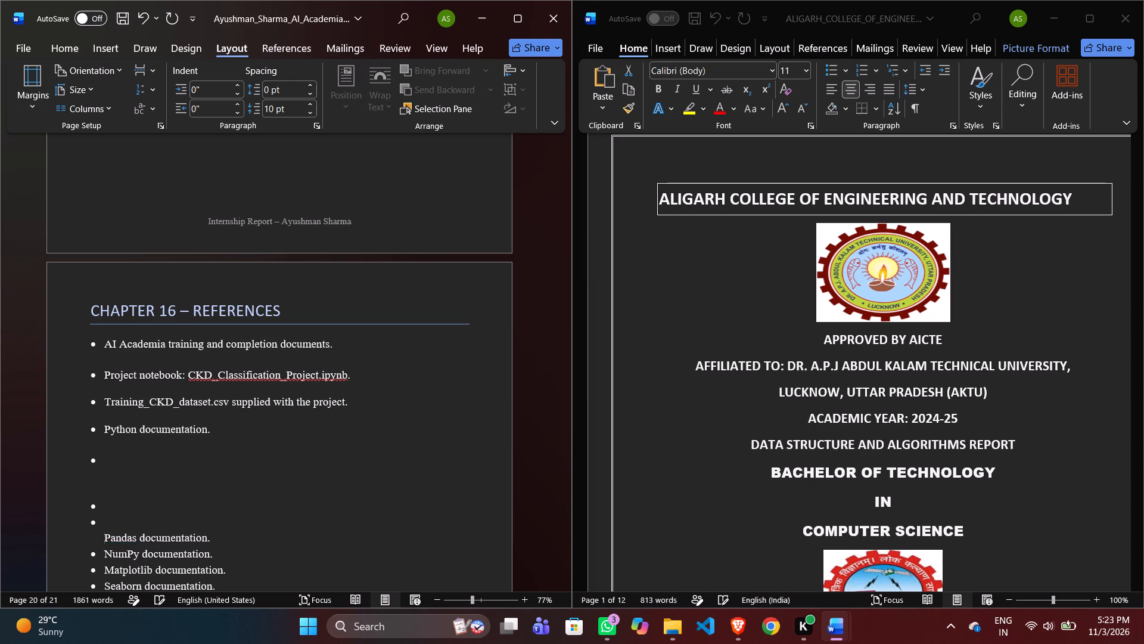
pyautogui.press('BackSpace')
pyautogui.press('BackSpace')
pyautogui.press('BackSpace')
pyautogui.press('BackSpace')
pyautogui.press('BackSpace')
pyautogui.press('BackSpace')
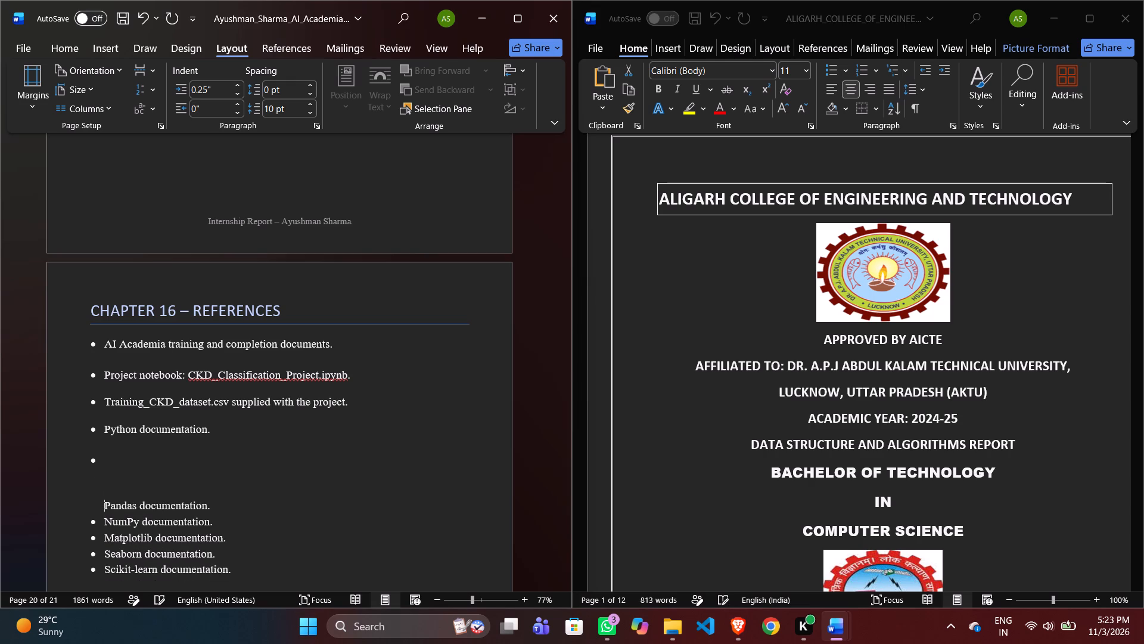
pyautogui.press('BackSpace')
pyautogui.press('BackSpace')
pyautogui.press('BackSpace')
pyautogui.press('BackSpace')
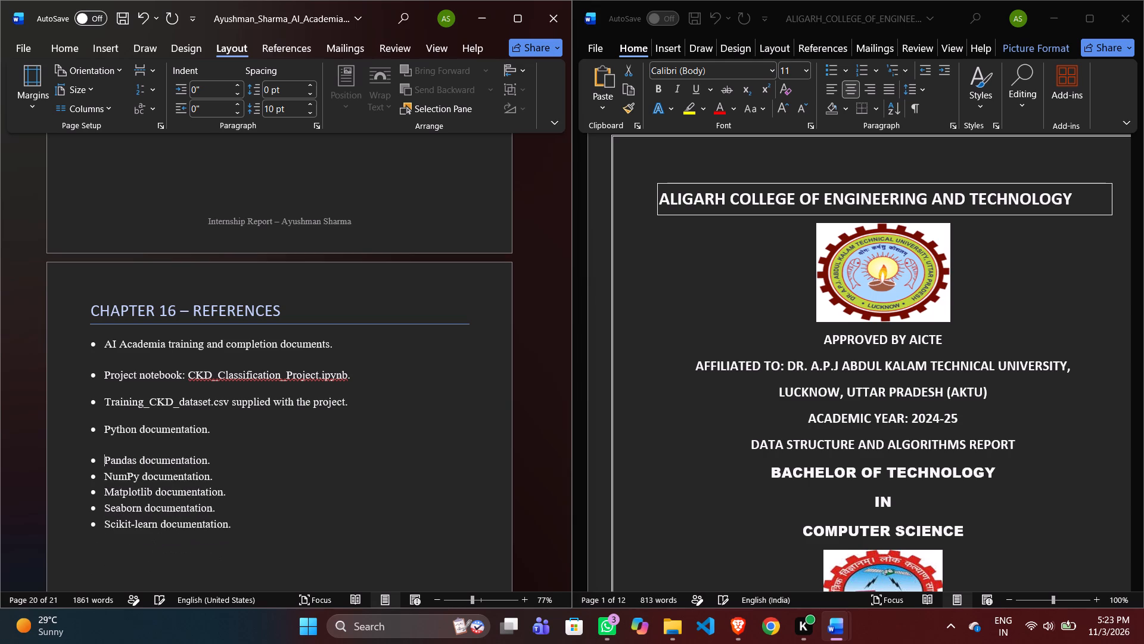
# Insert unbulleted blank lines between the Pandas and NumPy bullets and between the NumPy and Matplotlib bullets in the Chapter 16 references.
pyautogui.press('Down')
pyautogui.press('Return')
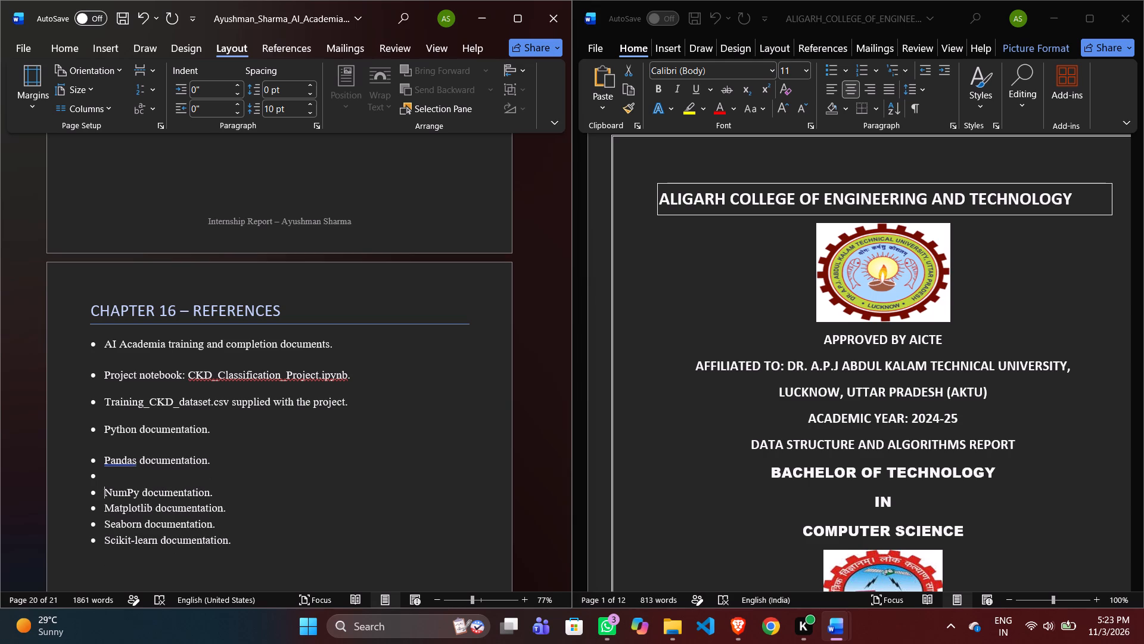
pyautogui.press('Up')
pyautogui.press('BackSpace')
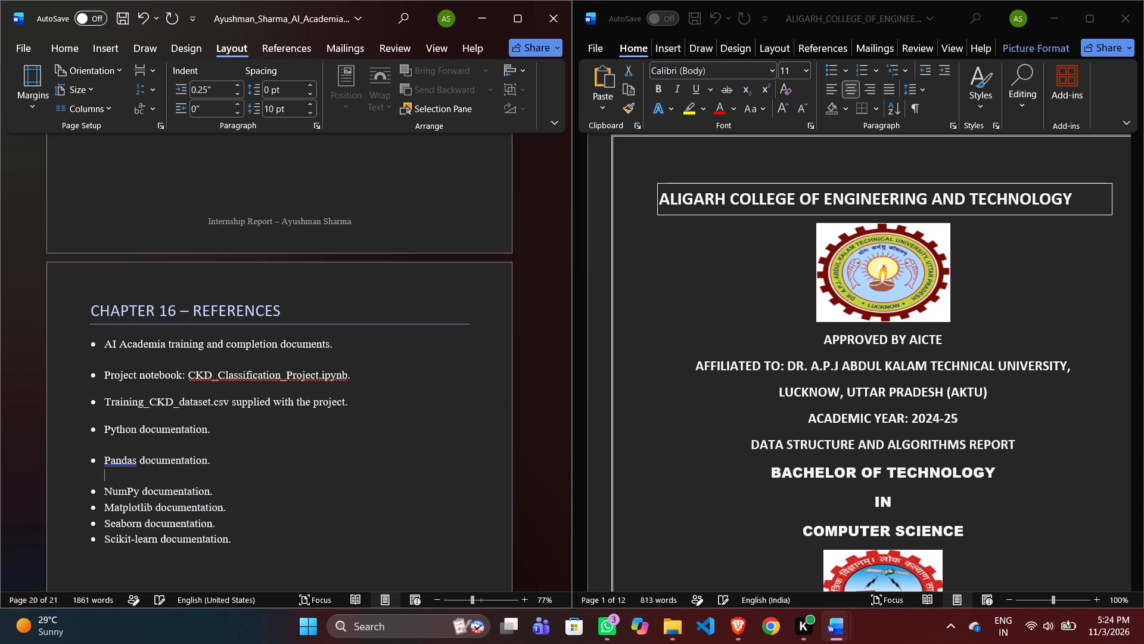
pyautogui.press('Down')
pyautogui.press('Down')
pyautogui.press('Return')
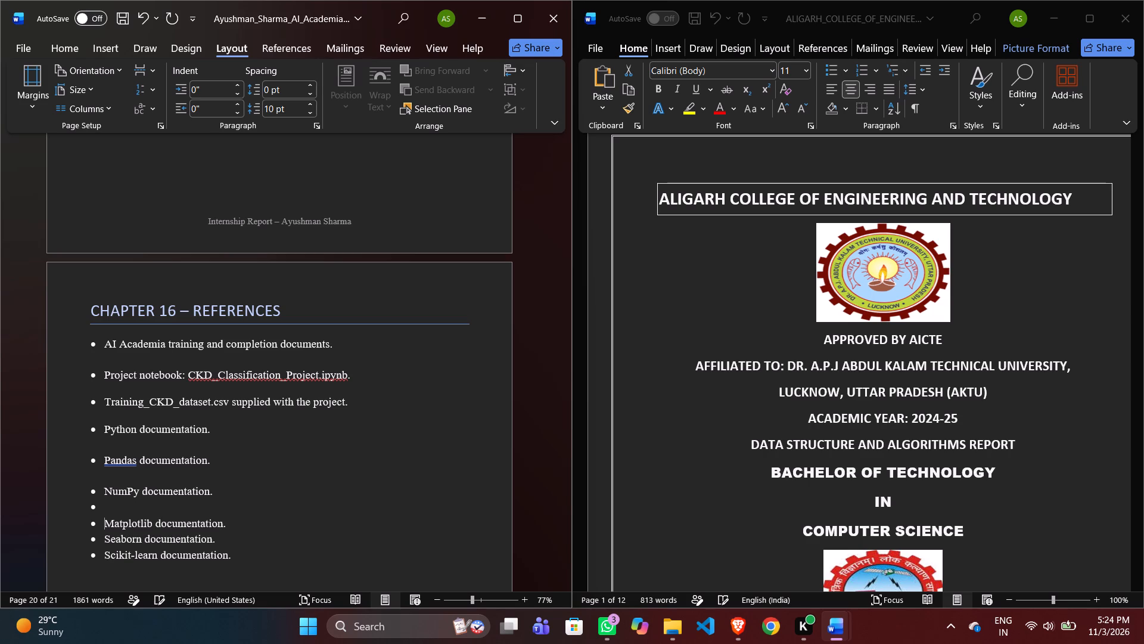
pyautogui.press('Up')
pyautogui.press('BackSpace')
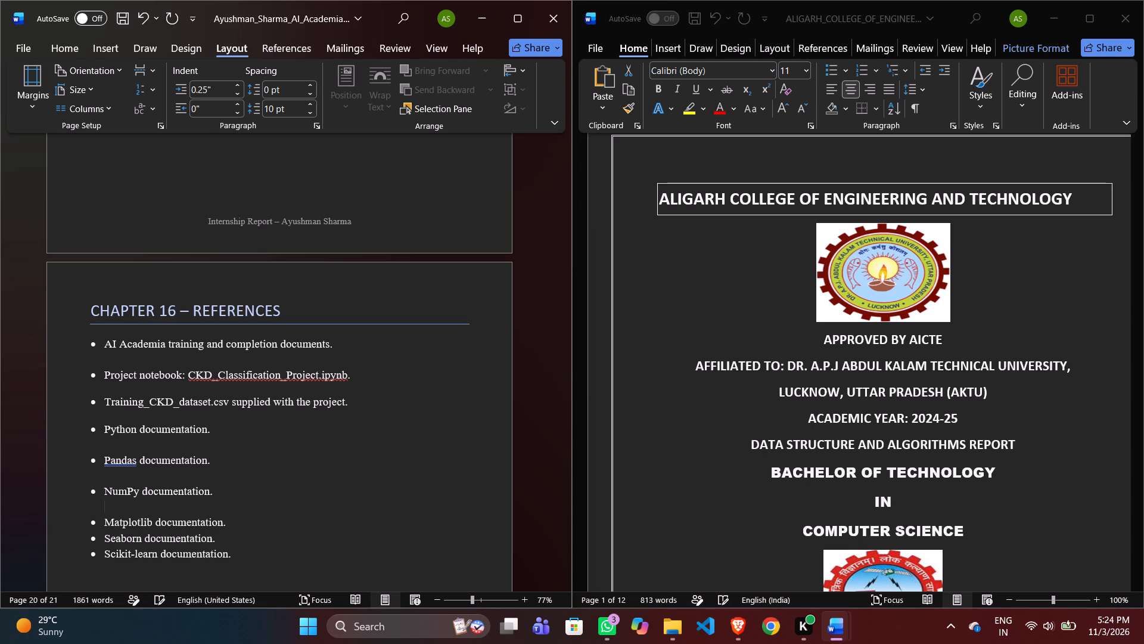
# Insert unbulleted blank lines between the Matplotlib and Seaborn bullets and between the Seaborn and Scikit-learn bullets in the Chapter 16 references.
pyautogui.press('Down')
pyautogui.press('Down')
pyautogui.press('Return')
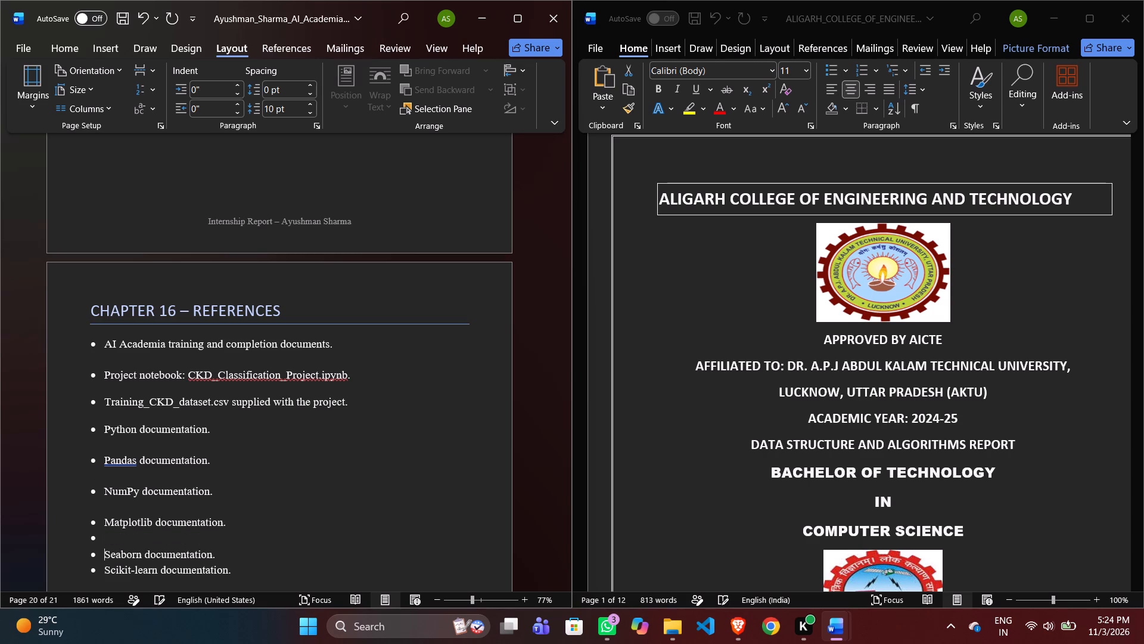
pyautogui.press('Up')
pyautogui.press('BackSpace')
pyautogui.press('Down')
pyautogui.press('Down')
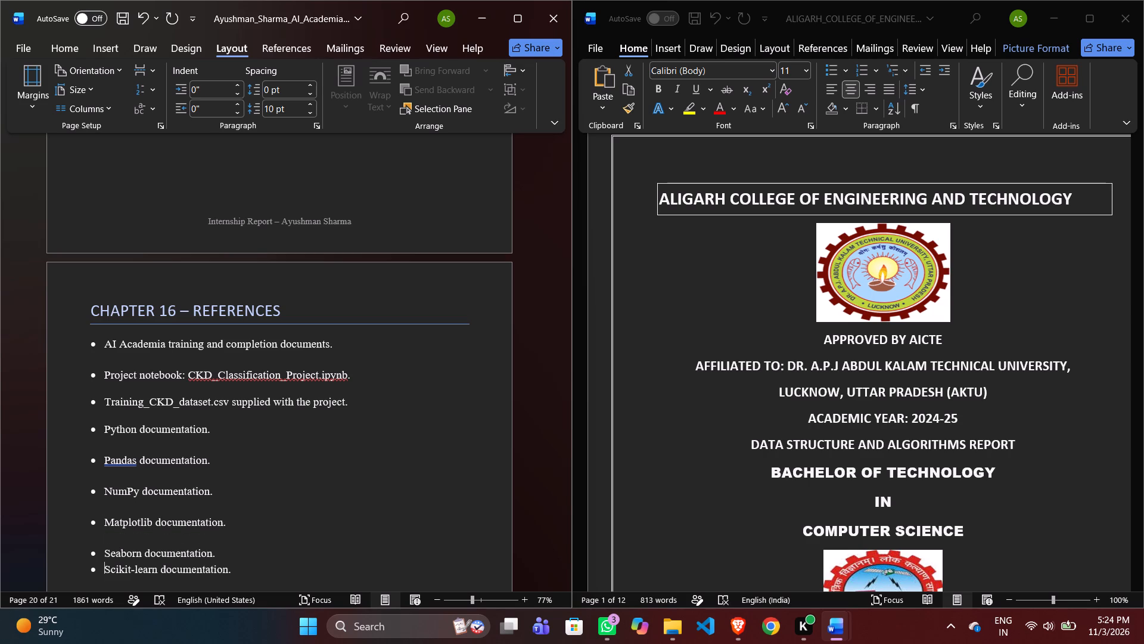
pyautogui.press('Return')
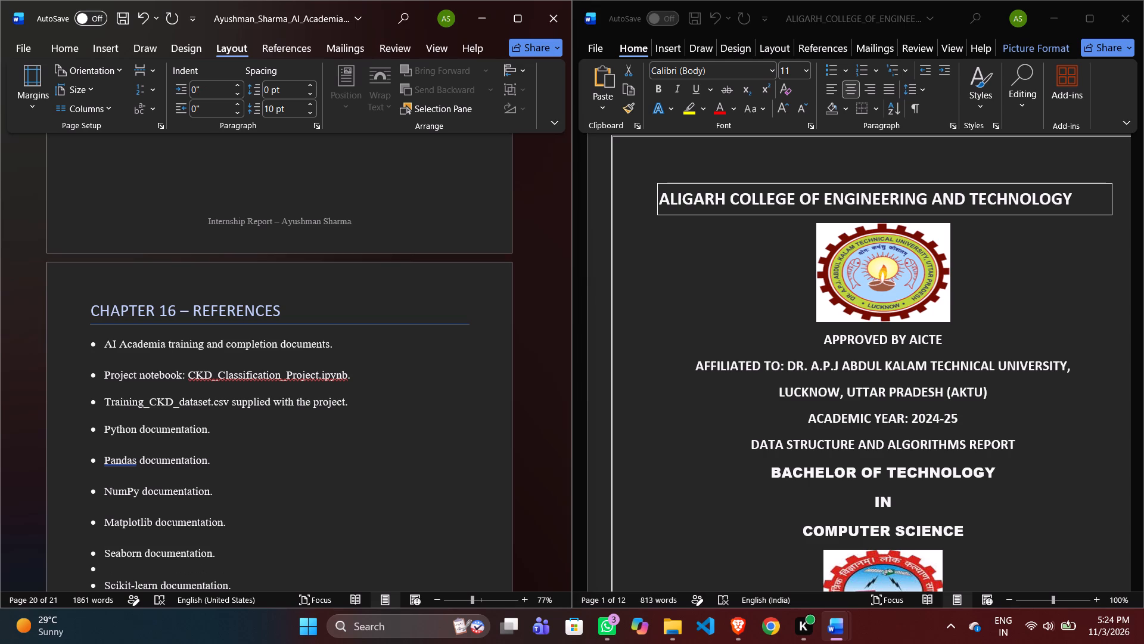
pyautogui.press('Up')
pyautogui.press('BackSpace')
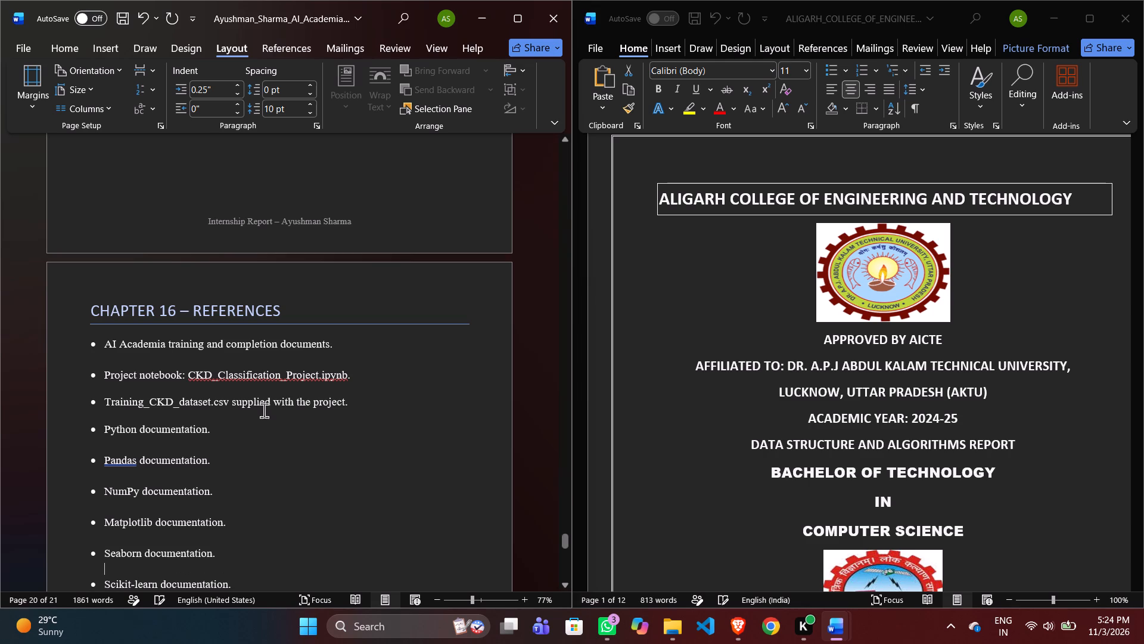
# Save the internship report.
pyautogui.scroll(-1, 248, 473)
pyautogui.hotkey('ctrl', 's')
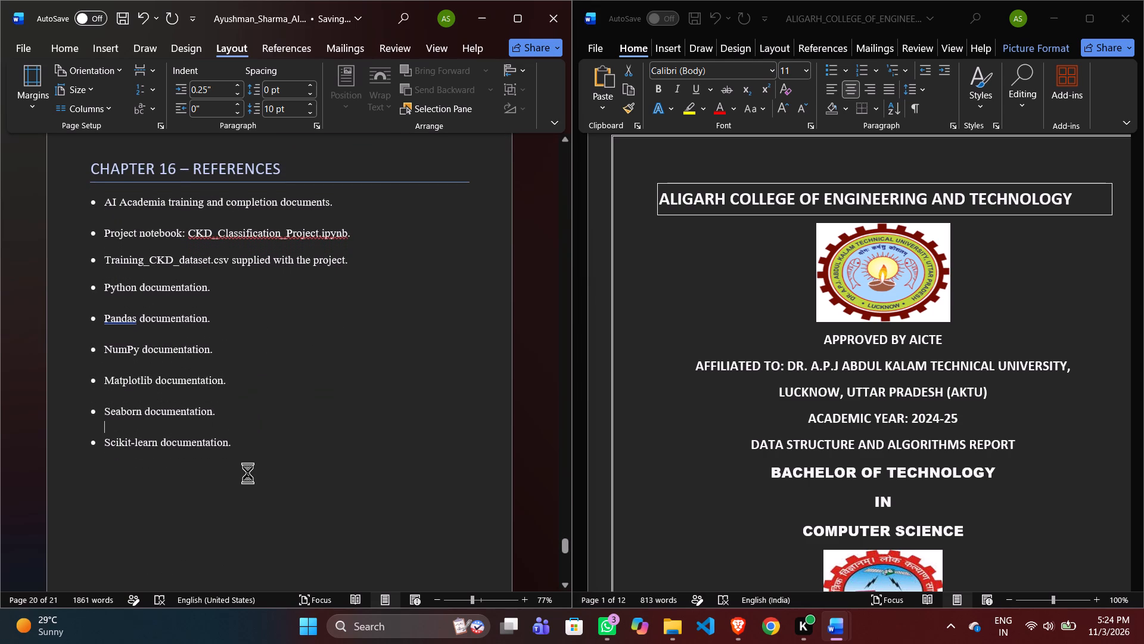
# Set the font size of the whole Chapter 16 references list to 18.
pyautogui.moveTo(260, 457); pyautogui.dragTo(88, 215)
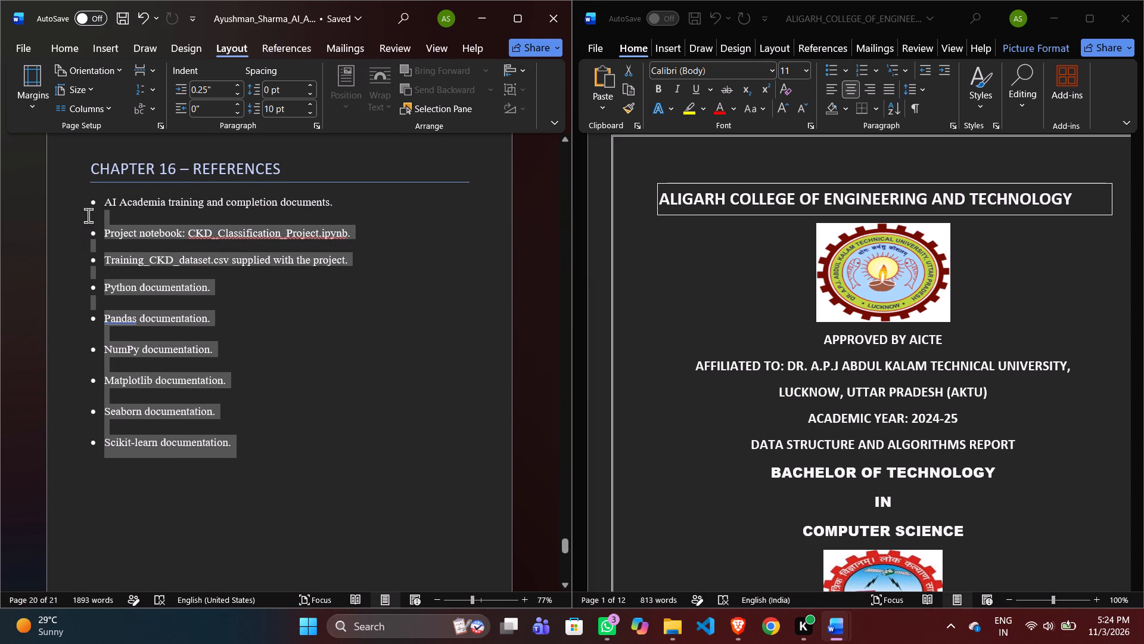
pyautogui.moveTo(88, 215); pyautogui.dragTo(97, 197)
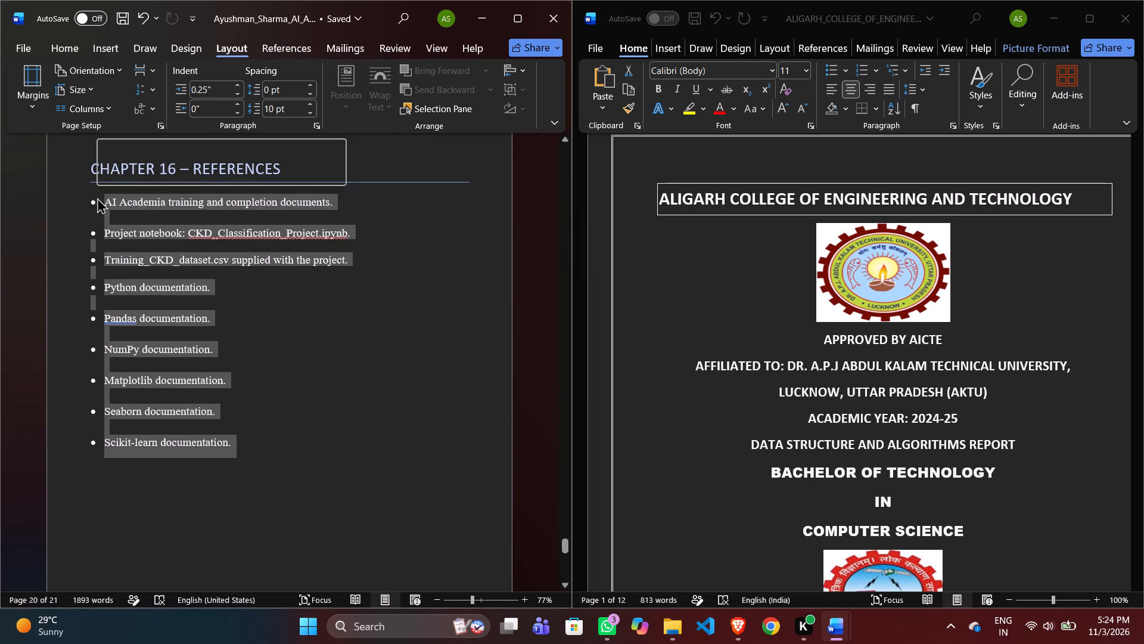
pyautogui.doubleClick(200, 151)
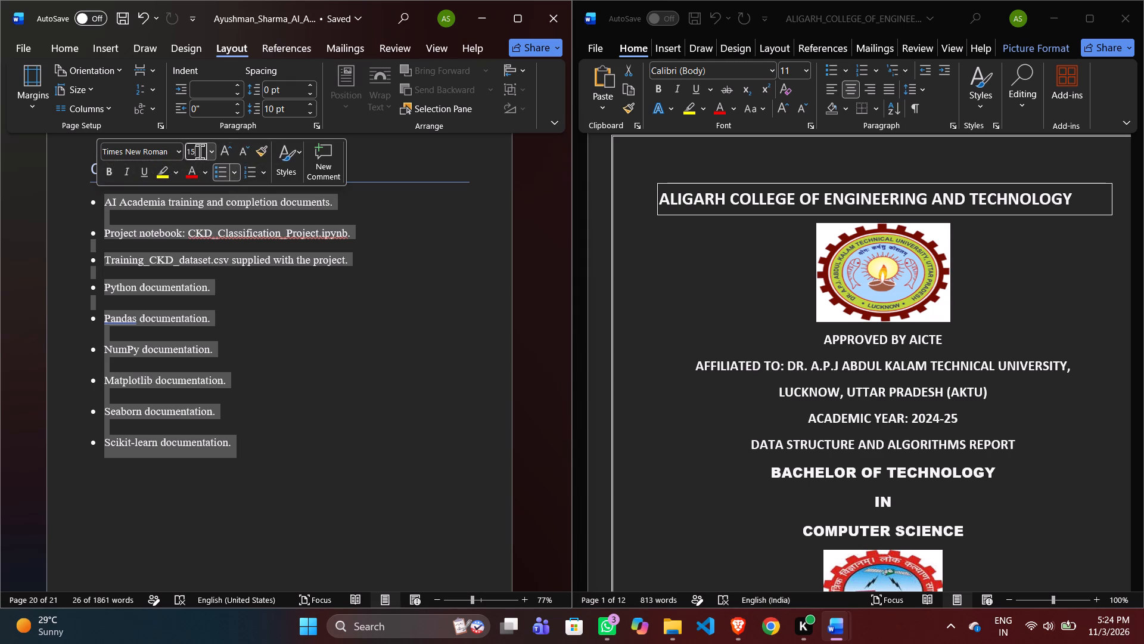
pyautogui.press('BackSpace')
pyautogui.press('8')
pyautogui.press('Return')
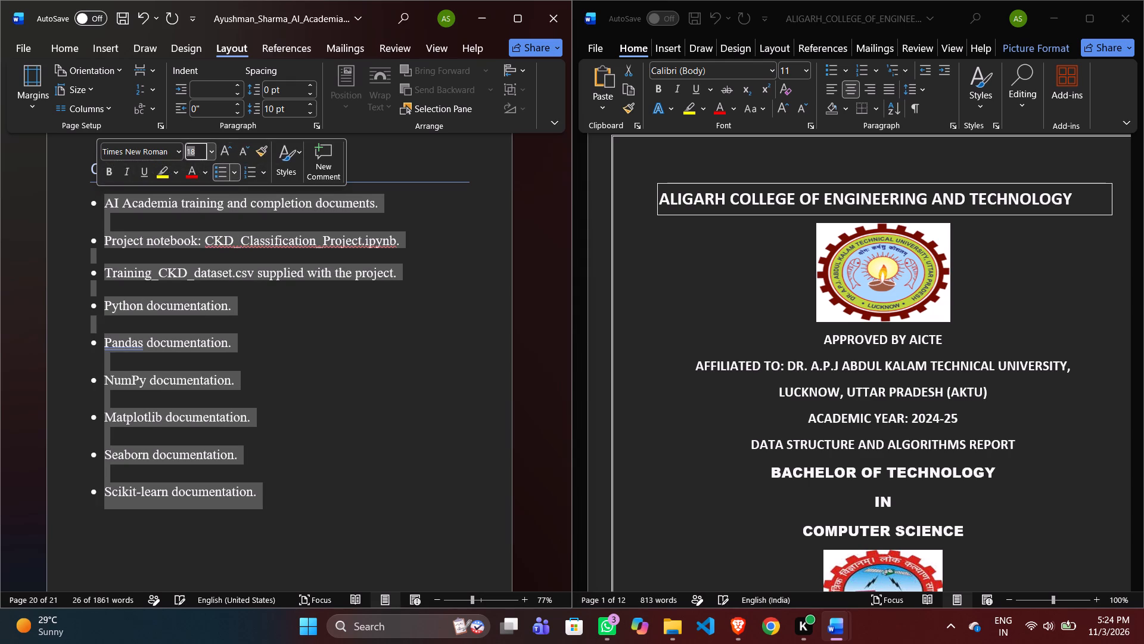
pyautogui.click(362, 376)
# Set the font size of the Chapter 17 Annexures introductory sentence and its four annexure bullets to 18.
pyautogui.scroll(-2, 362, 376)
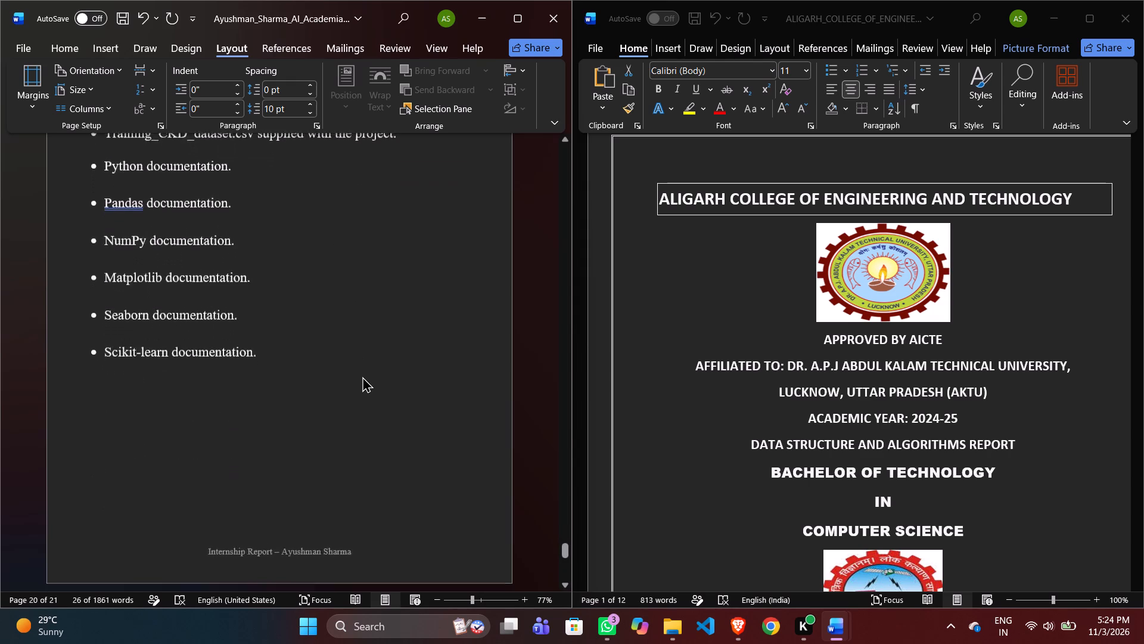
pyautogui.scroll(-2, 362, 376)
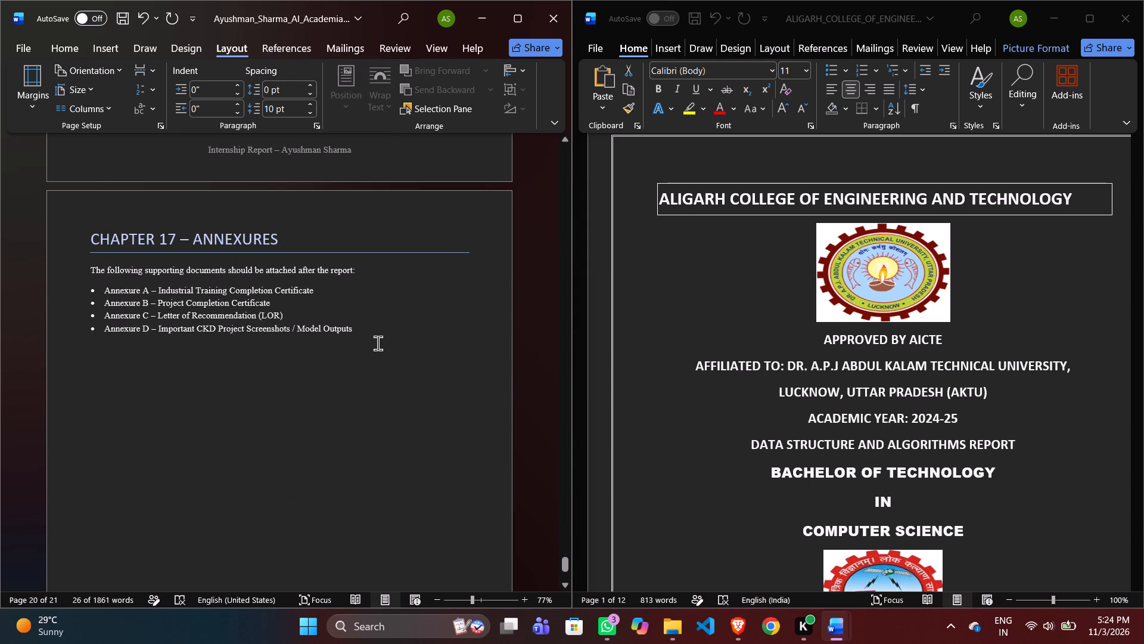
pyautogui.moveTo(378, 342); pyautogui.dragTo(92, 272)
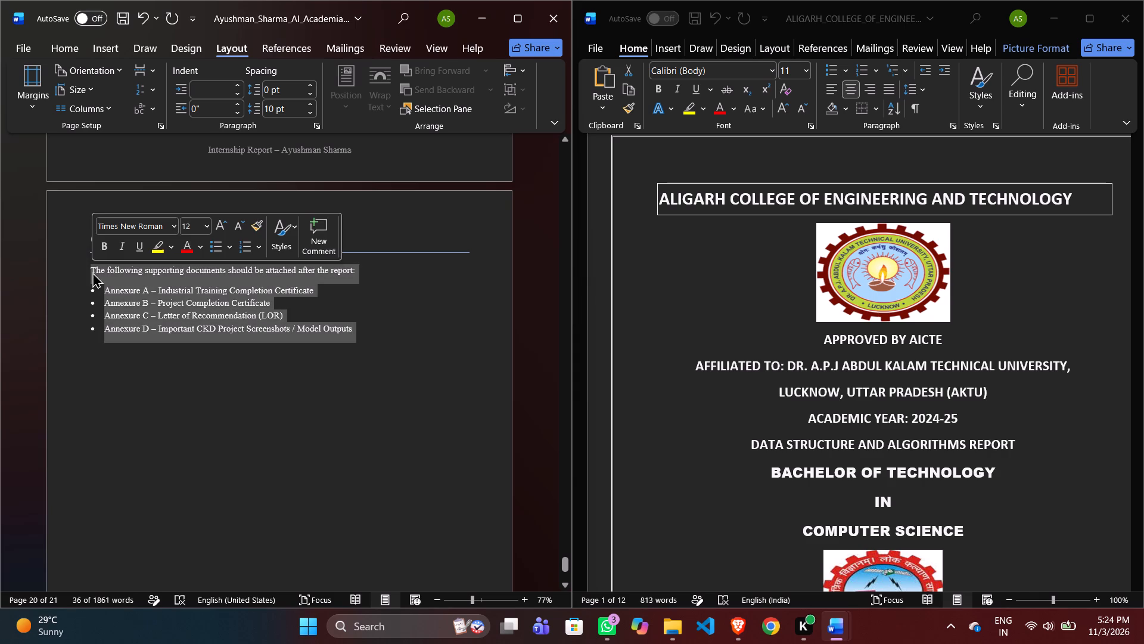
pyautogui.doubleClick(189, 227)
pyautogui.press('BackSpace')
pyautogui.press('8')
pyautogui.press('Return')
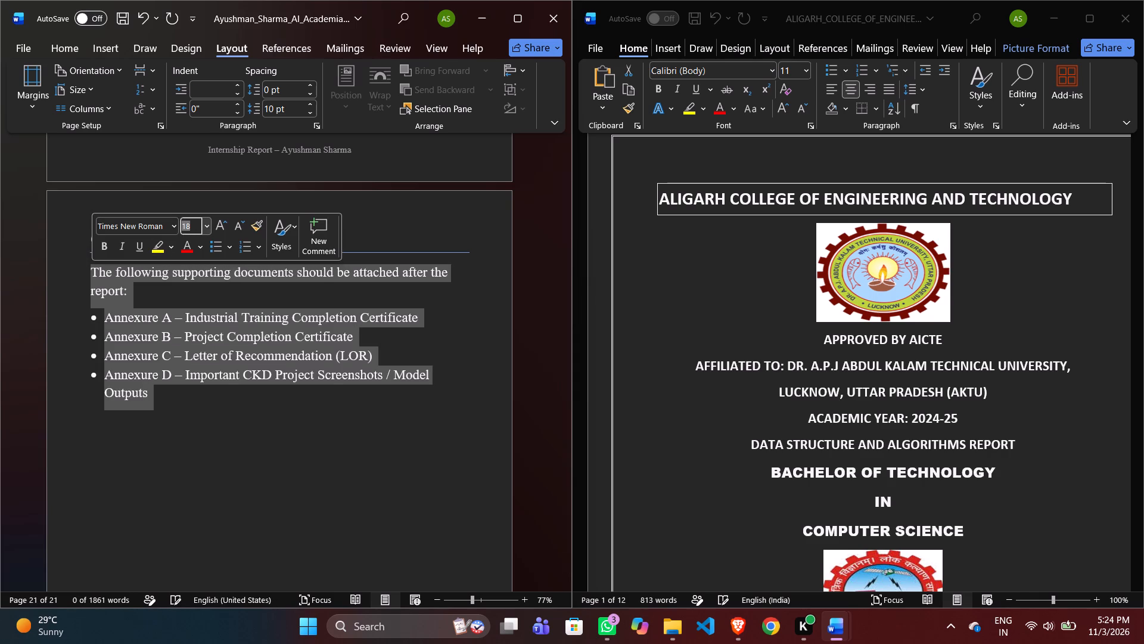
pyautogui.click(458, 326)
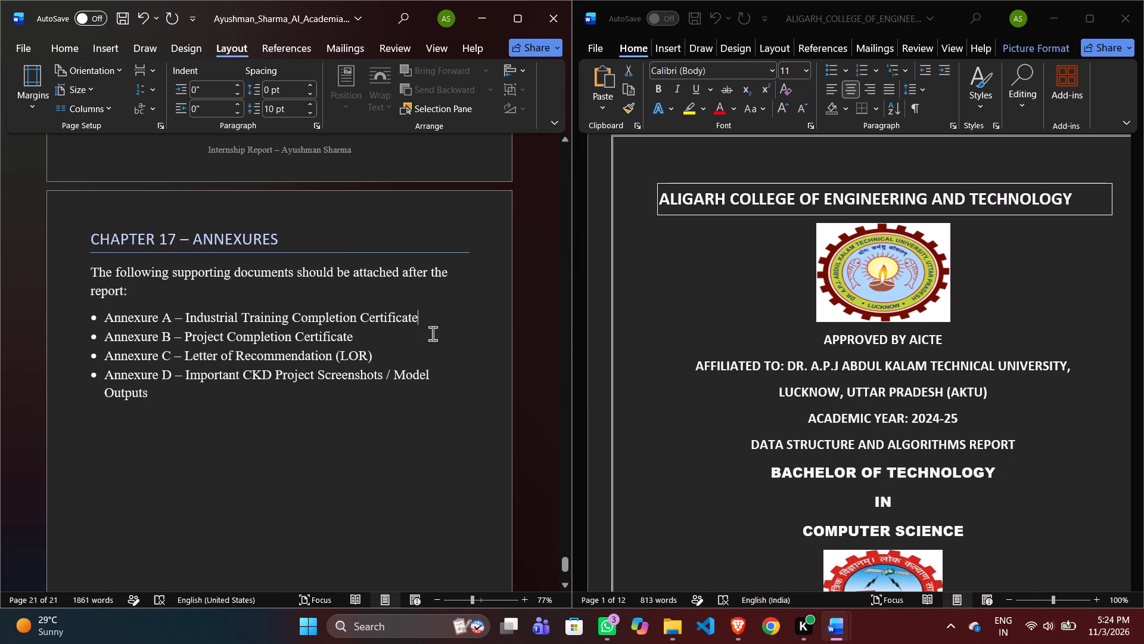
# Save the internship report.
pyautogui.hotkey('ctrl', 's')
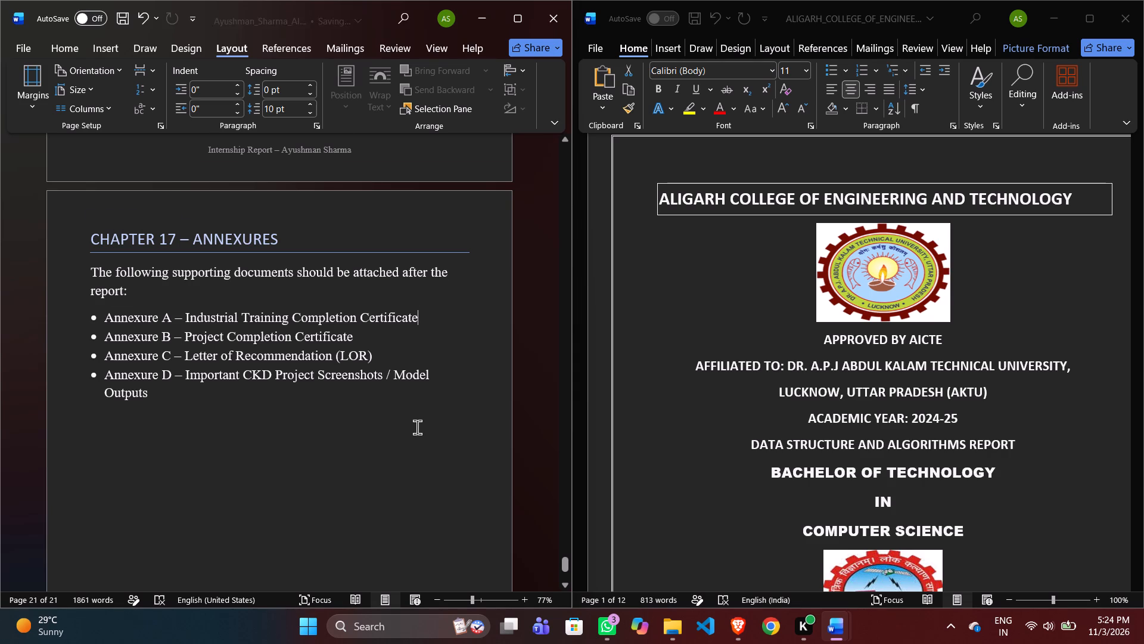
# Set the font size of all Chapter 11 body text below the heading to 16.
pyautogui.scroll(-6, 417, 427)
pyautogui.scroll(2, 417, 427)
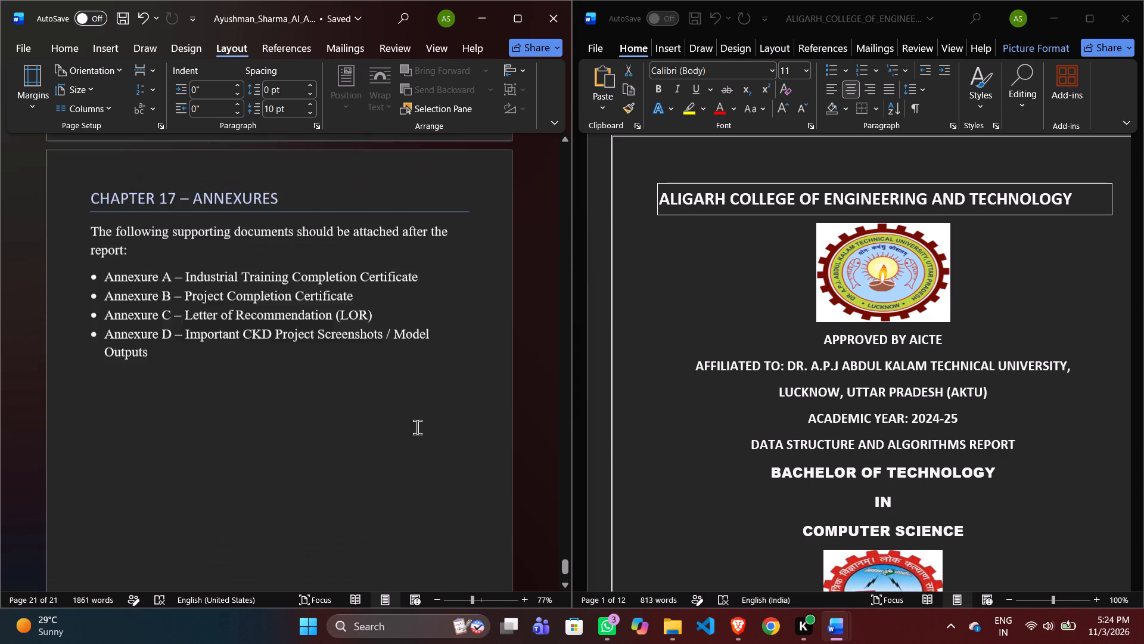
pyautogui.scroll(4, 417, 427)
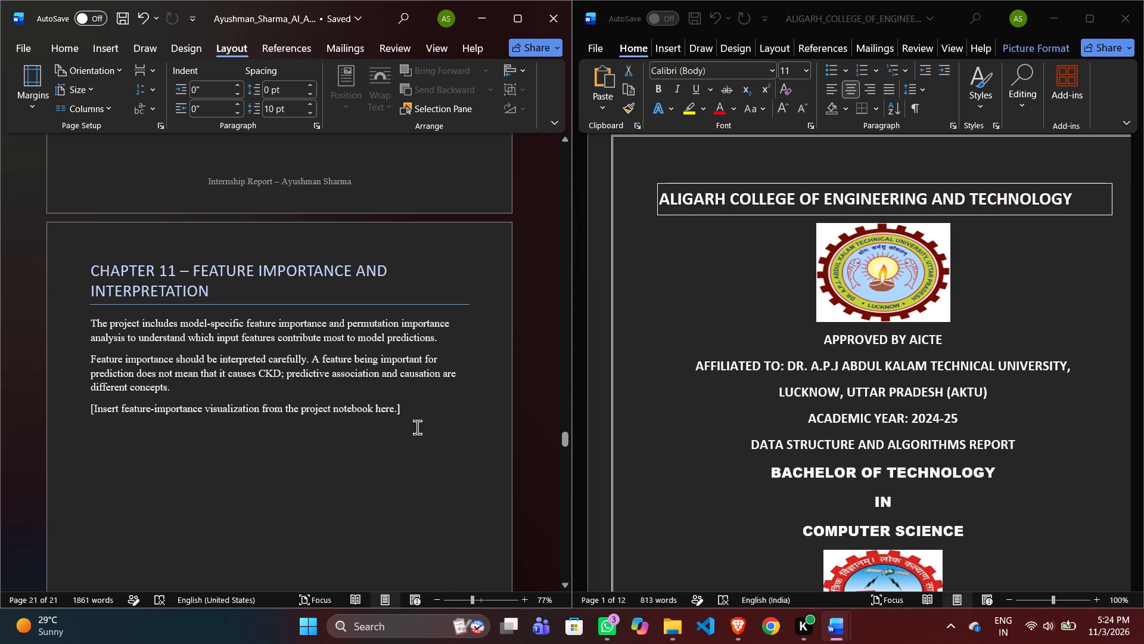
pyautogui.moveTo(422, 420); pyautogui.dragTo(91, 323)
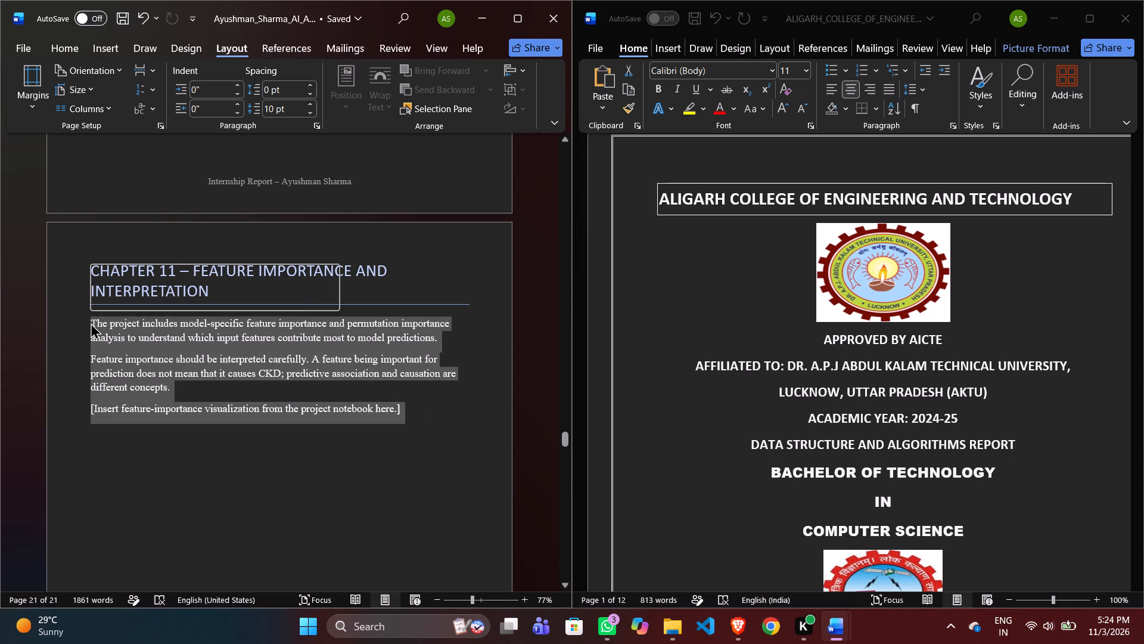
pyautogui.doubleClick(195, 271)
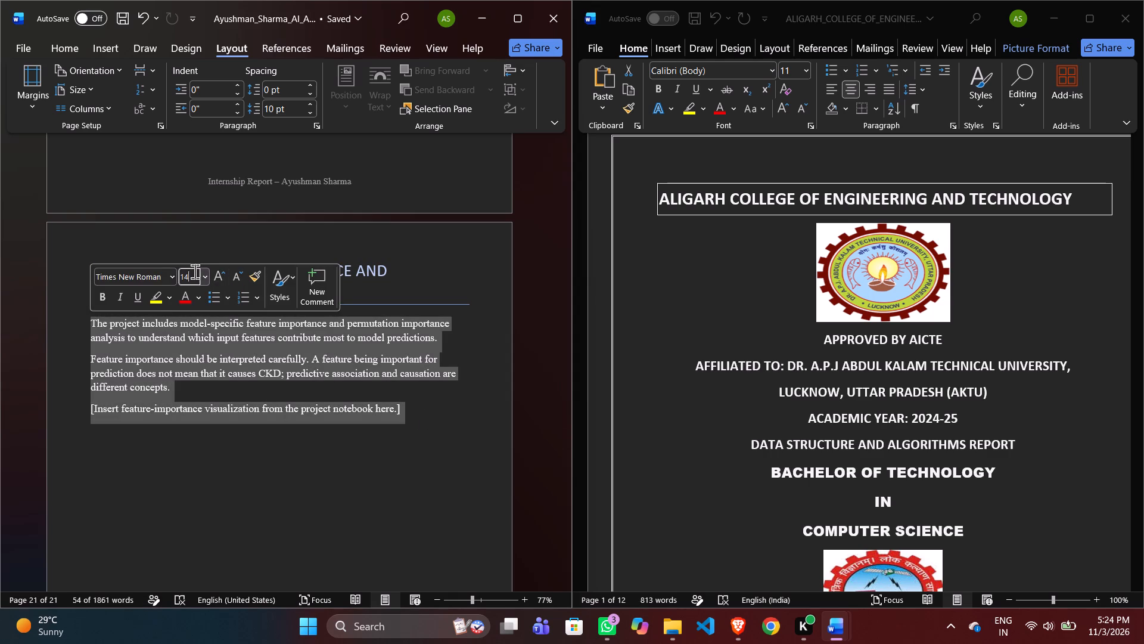
pyautogui.press('BackSpace')
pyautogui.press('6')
pyautogui.press('Return')
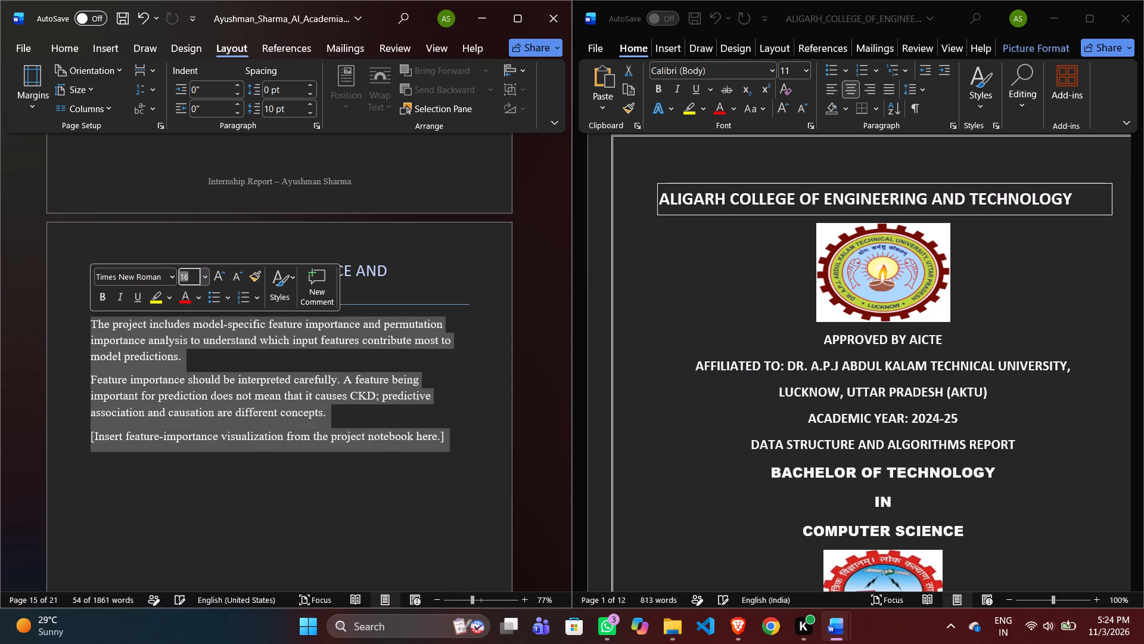
pyautogui.click(442, 225)
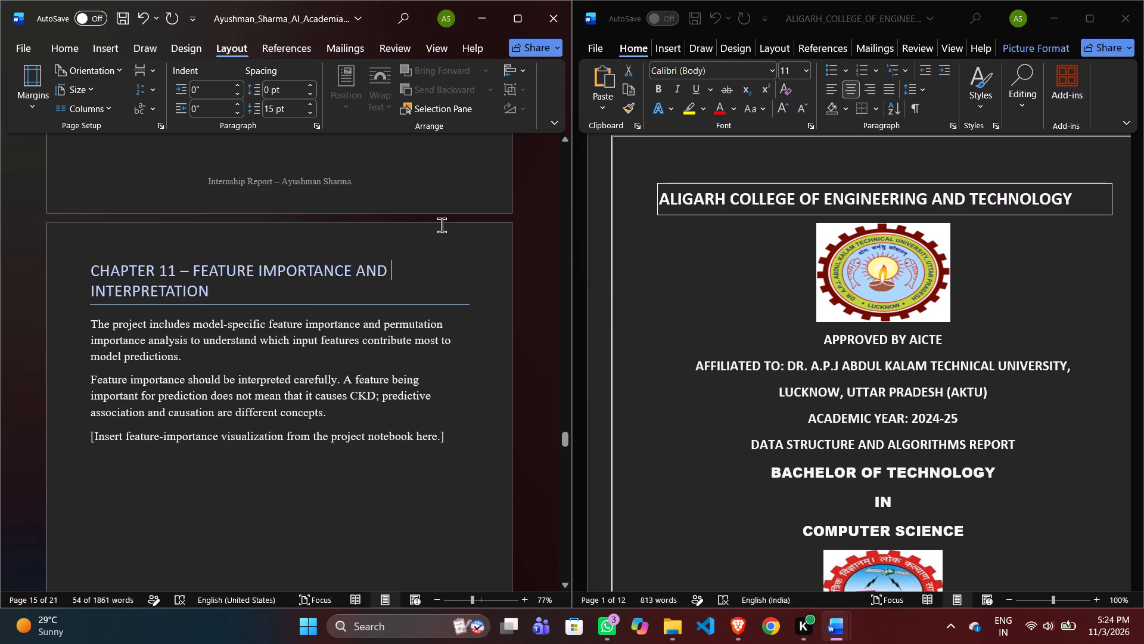
# Set the font size of the 10.1 Evaluation Procedure bullets and the bracketed note below them to 16.
pyautogui.scroll(4, 442, 225)
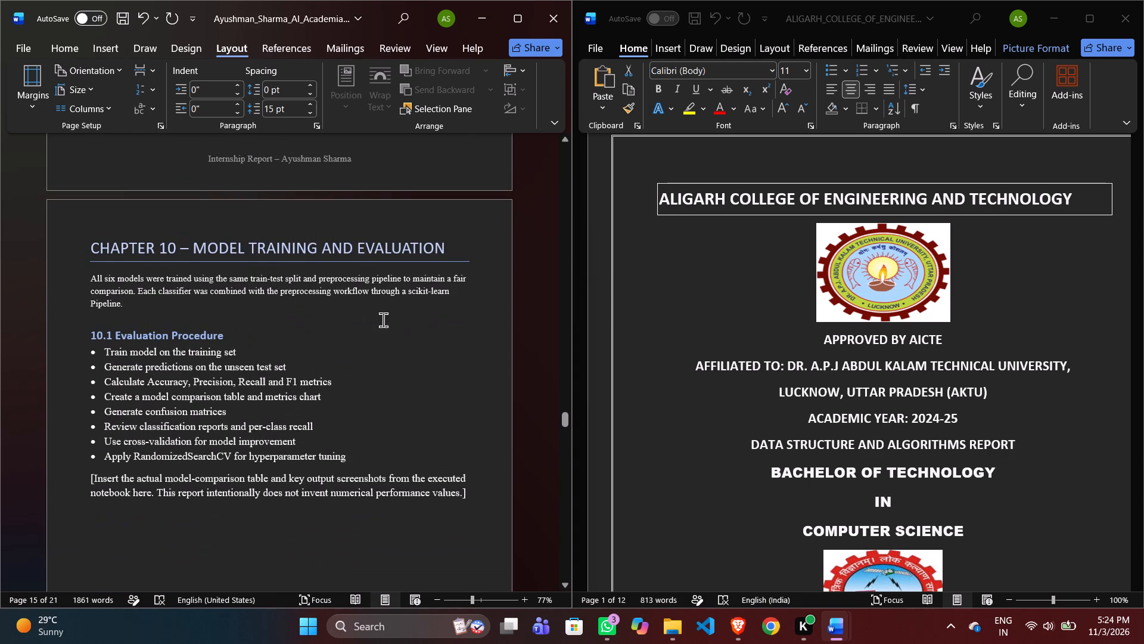
pyautogui.moveTo(481, 504); pyautogui.dragTo(119, 366)
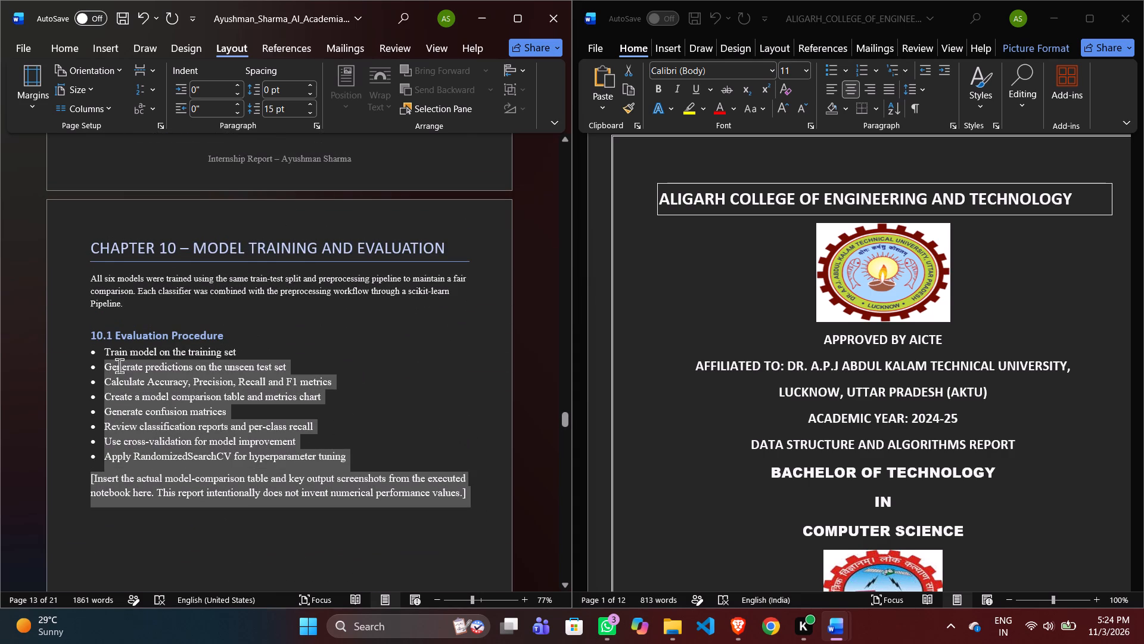
pyautogui.moveTo(119, 366); pyautogui.dragTo(105, 356)
pyautogui.doubleClick(206, 309)
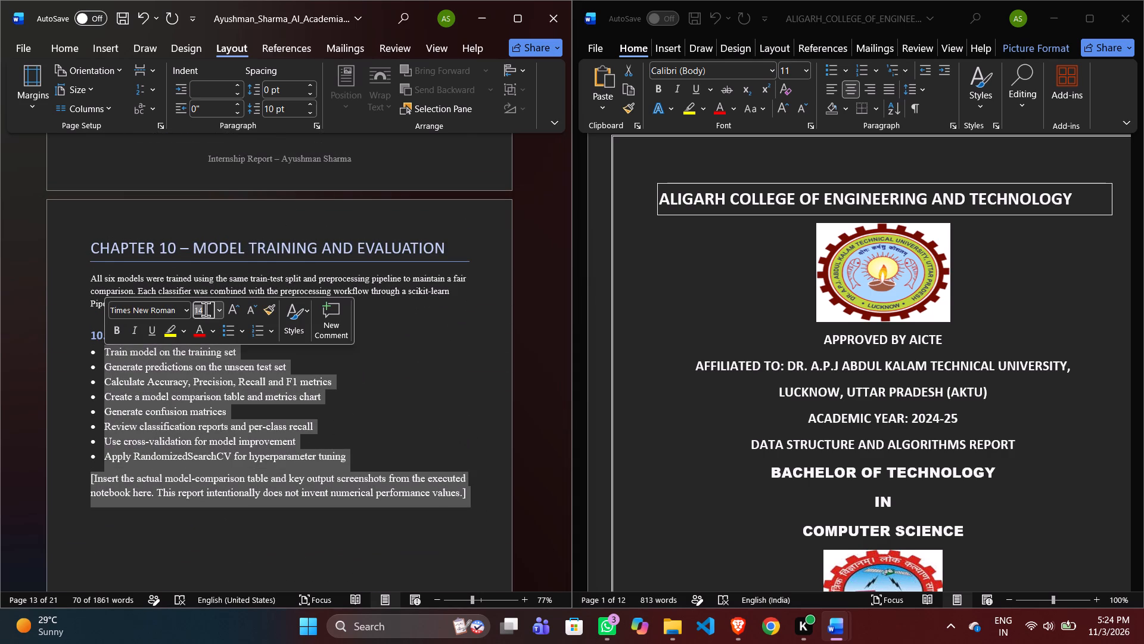
pyautogui.press('BackSpace')
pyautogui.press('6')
pyautogui.press('Return')
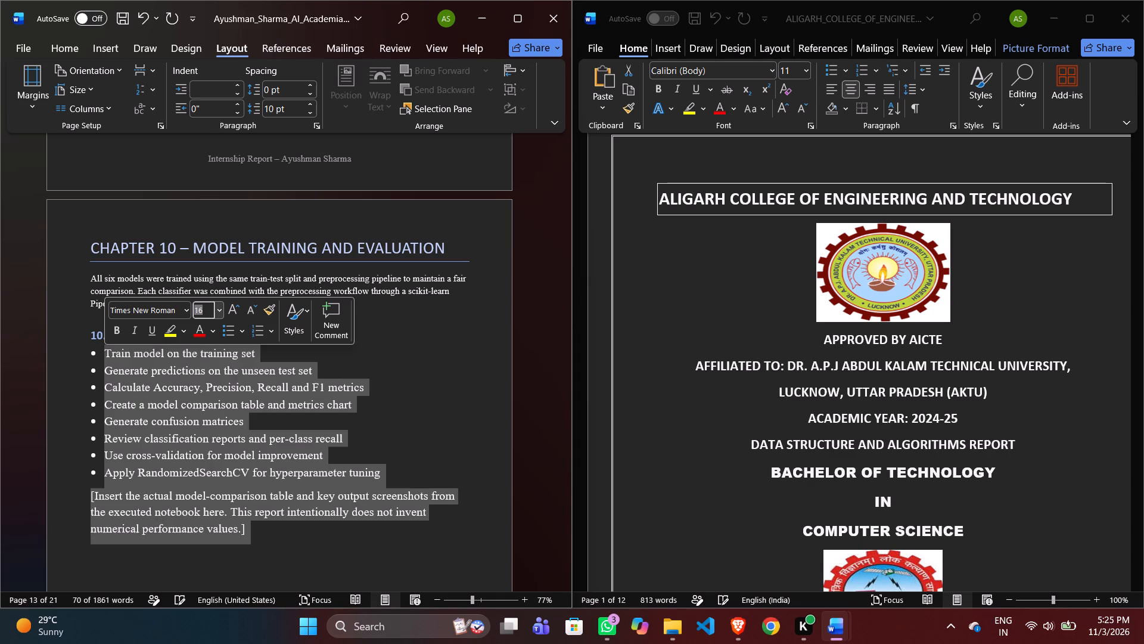
pyautogui.click(369, 359)
# Set the font size of the Chapter 10 introductory paragraph to 15.
pyautogui.moveTo(179, 306); pyautogui.dragTo(84, 280)
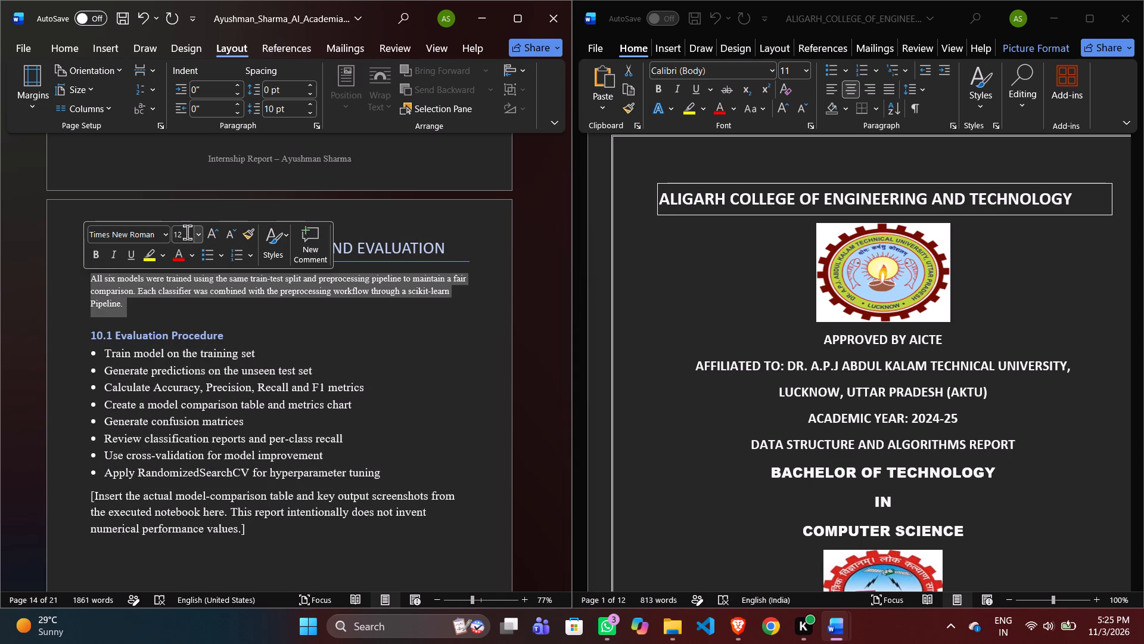
pyautogui.doubleClick(187, 232)
pyautogui.press('BackSpace')
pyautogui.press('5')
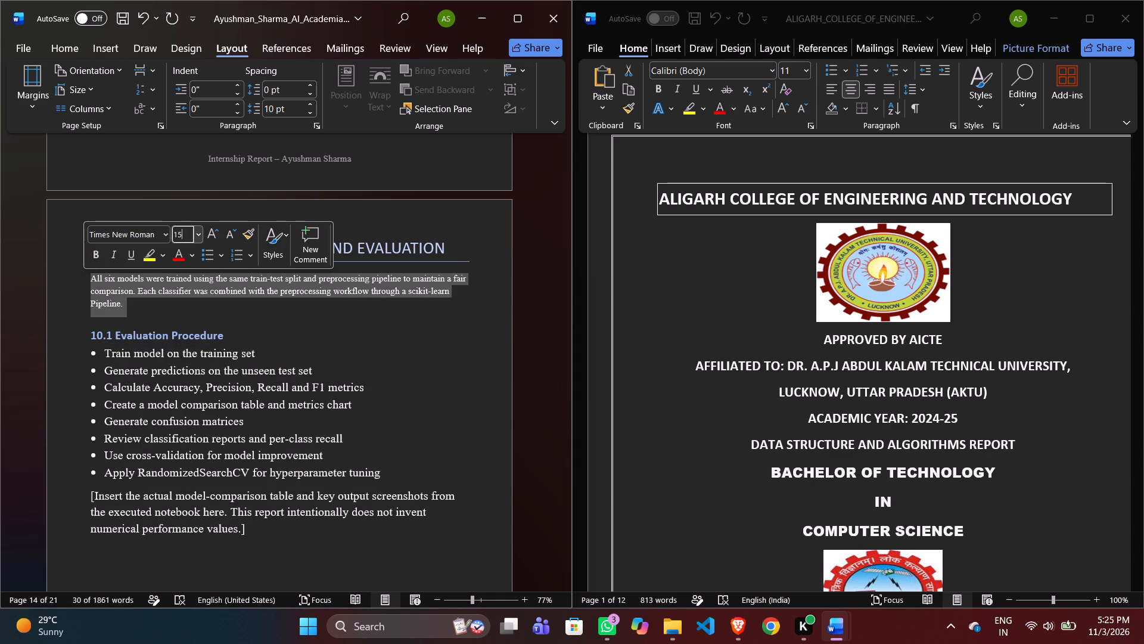
pyautogui.press('Return')
pyautogui.click(363, 364)
# Set the font size of the Student Declaration body paragraph to 15, leaving out its heading.
pyautogui.scroll(3, 363, 364)
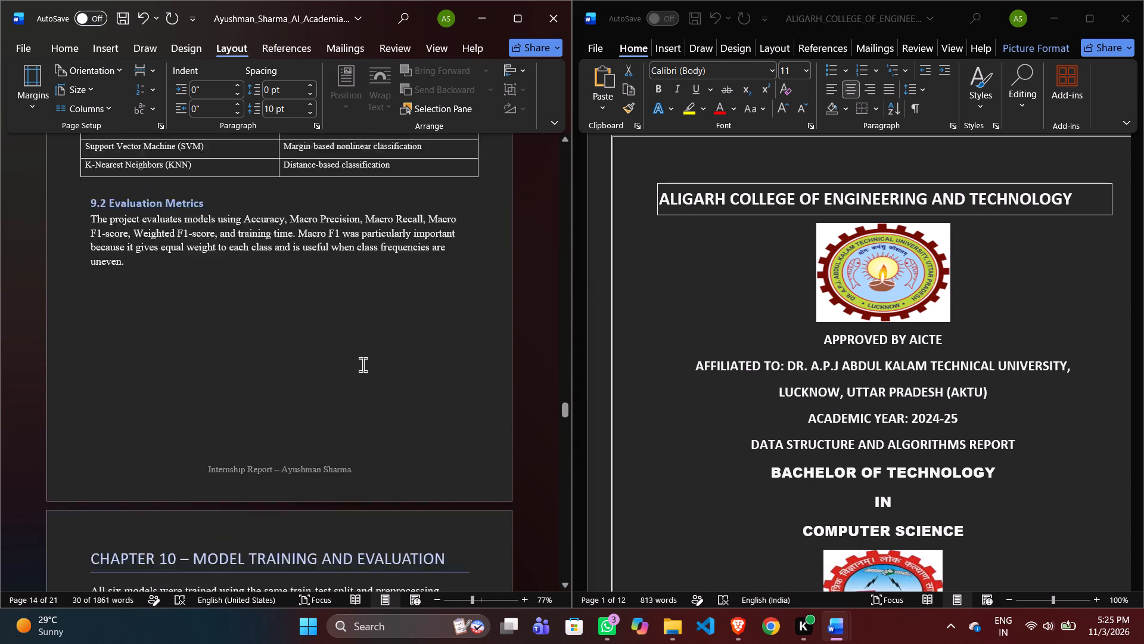
pyautogui.scroll(5, 363, 364)
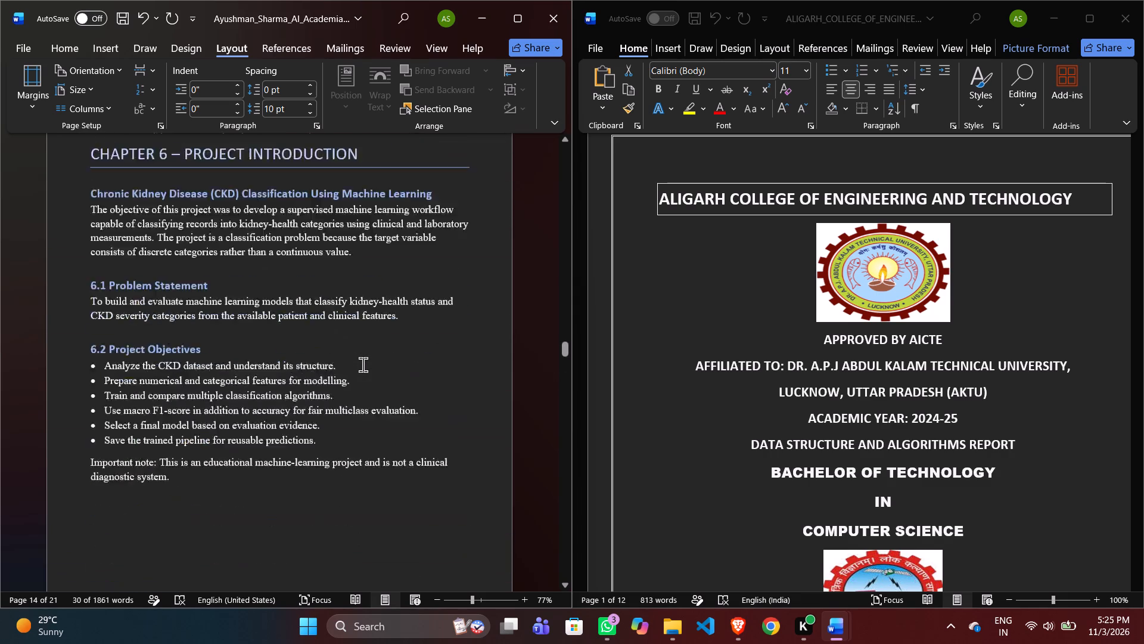
pyautogui.scroll(4, 363, 364)
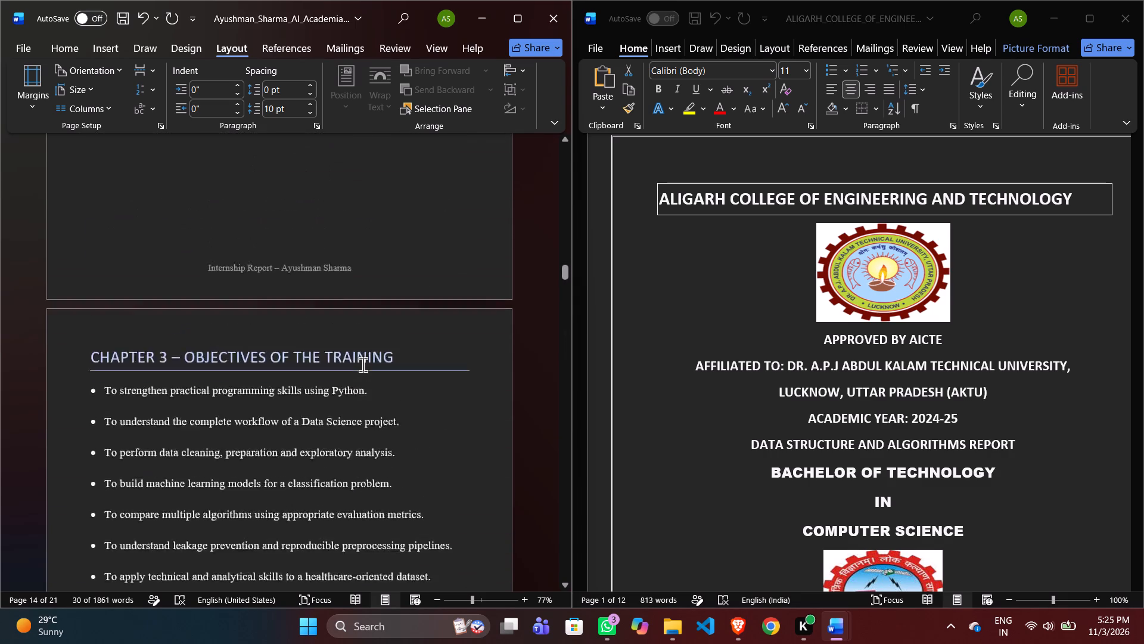
pyautogui.scroll(3, 363, 364)
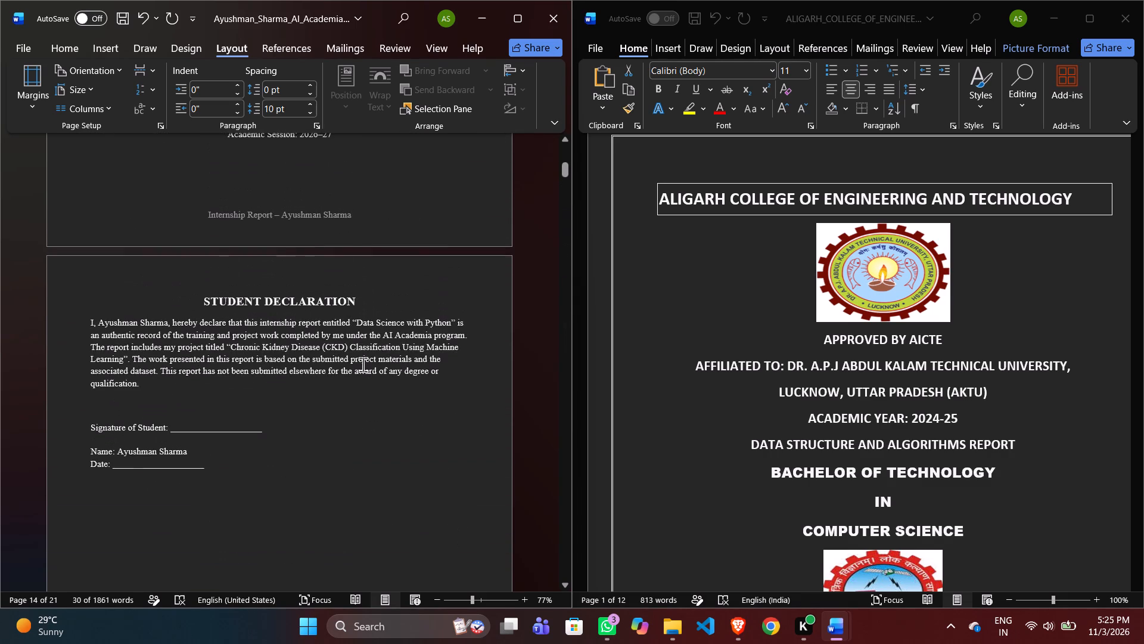
pyautogui.scroll(1, 363, 364)
pyautogui.moveTo(185, 392); pyautogui.dragTo(84, 327)
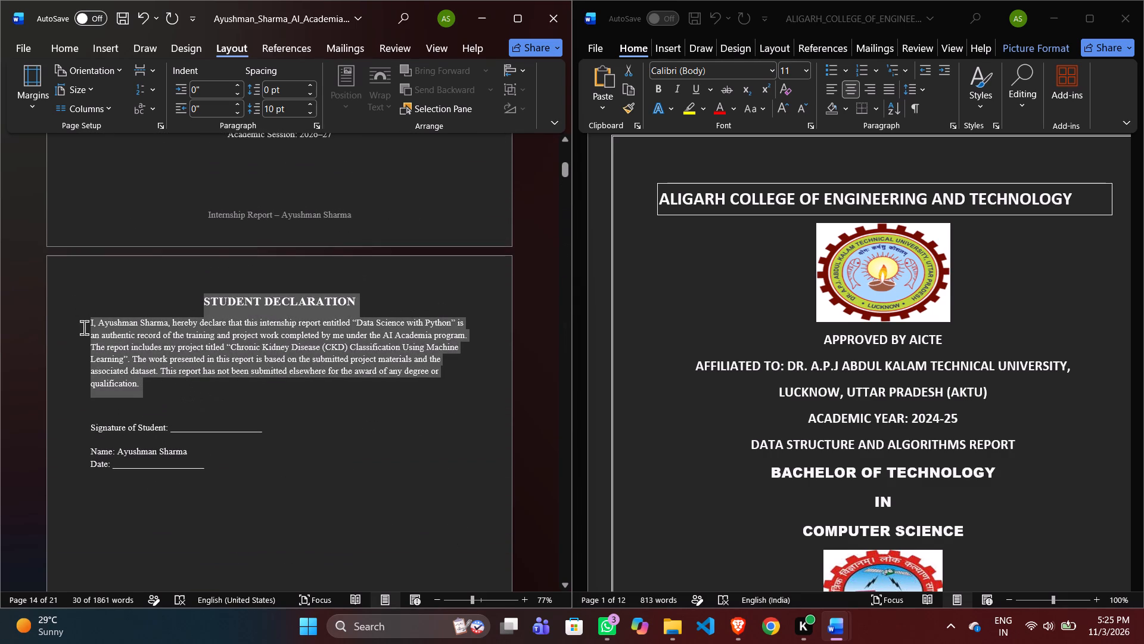
pyautogui.moveTo(84, 327); pyautogui.dragTo(89, 324)
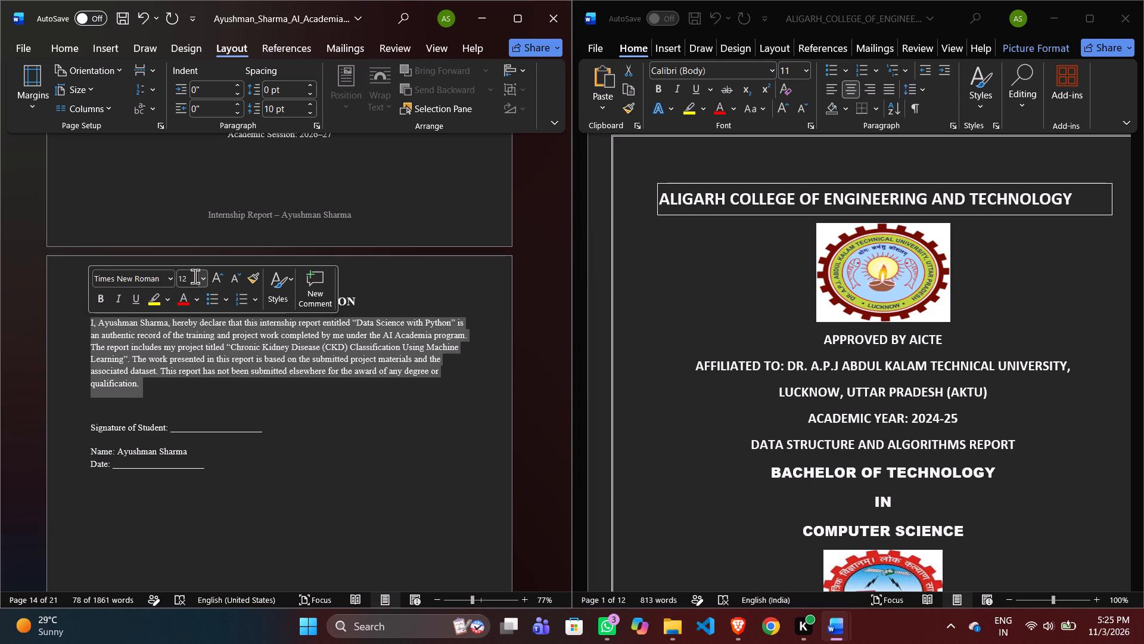
pyautogui.doubleClick(192, 277)
pyautogui.press('BackSpace')
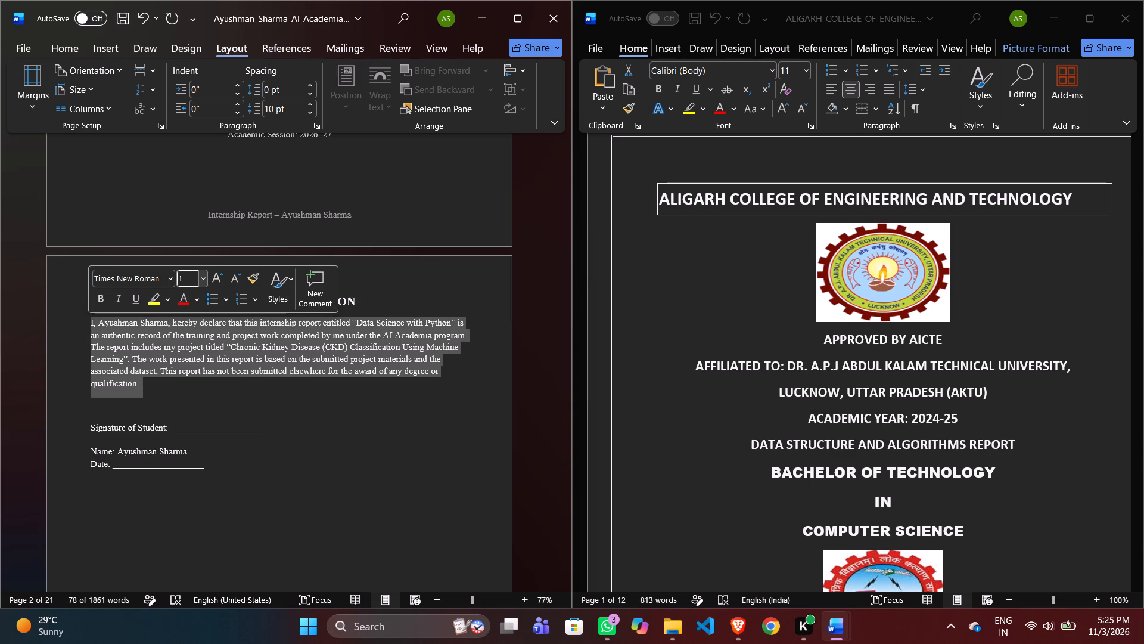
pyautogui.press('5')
pyautogui.press('Return')
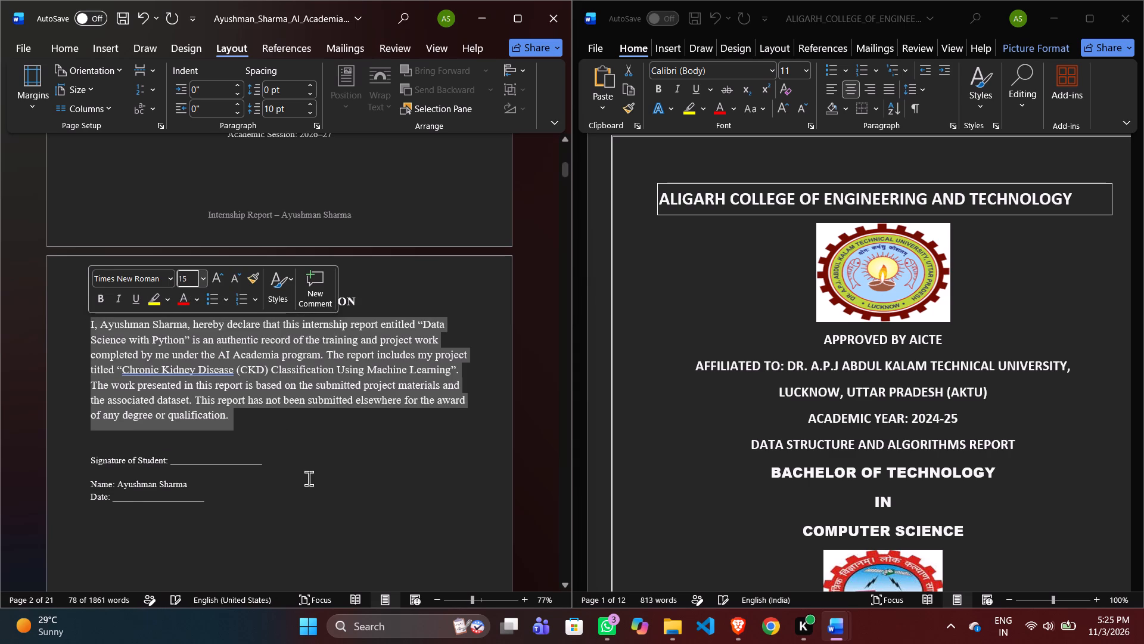
pyautogui.click(309, 477)
# Set the font size of the signature, name and date lines under the Student Declaration to 15.
pyautogui.moveTo(241, 500); pyautogui.dragTo(202, 481)
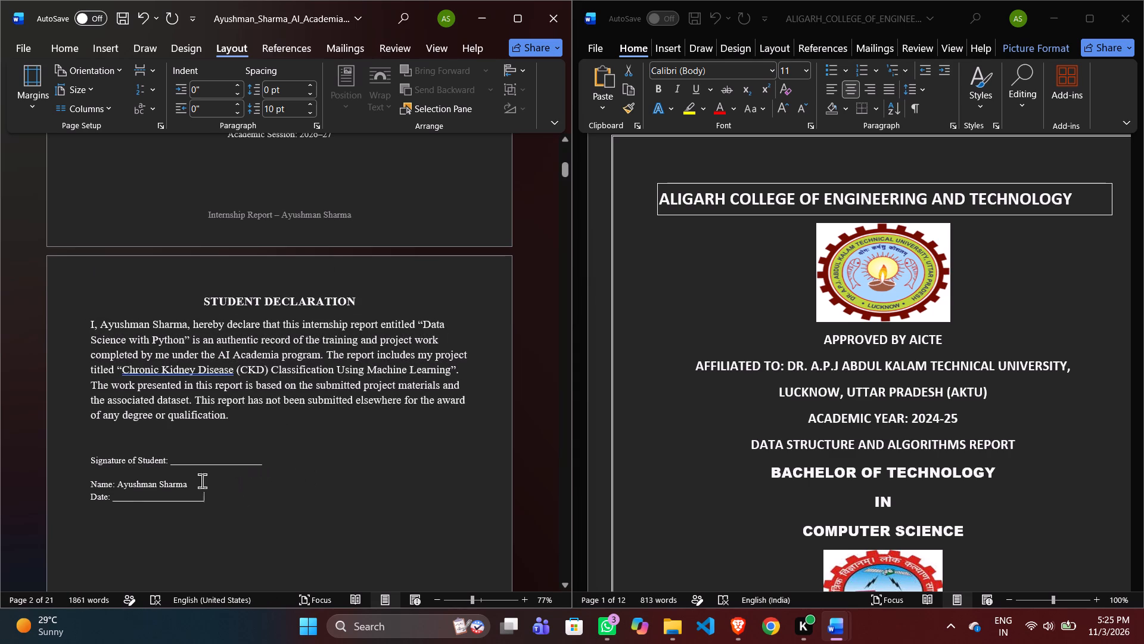
pyautogui.moveTo(202, 481); pyautogui.dragTo(91, 465)
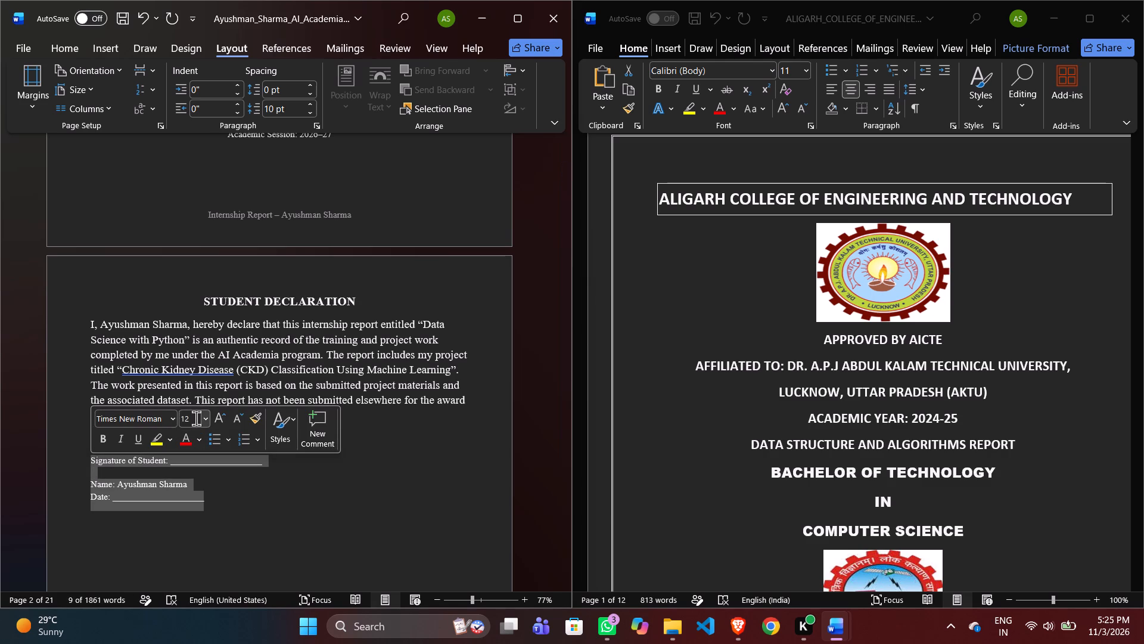
pyautogui.doubleClick(196, 418)
pyautogui.press('BackSpace')
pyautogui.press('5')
pyautogui.press('Return')
pyautogui.click(420, 462)
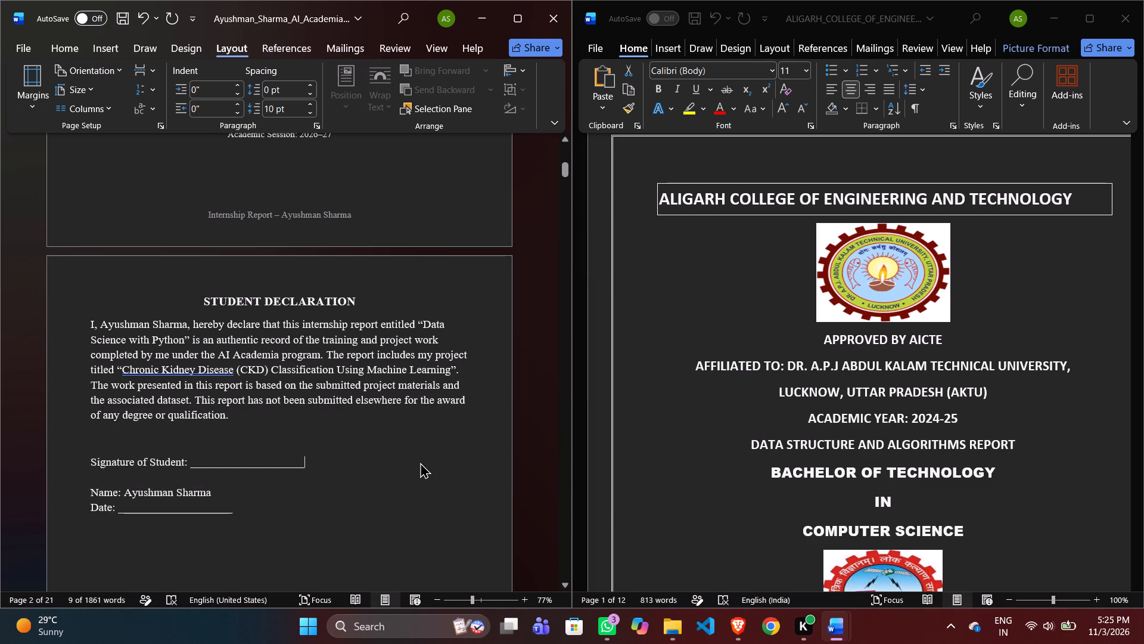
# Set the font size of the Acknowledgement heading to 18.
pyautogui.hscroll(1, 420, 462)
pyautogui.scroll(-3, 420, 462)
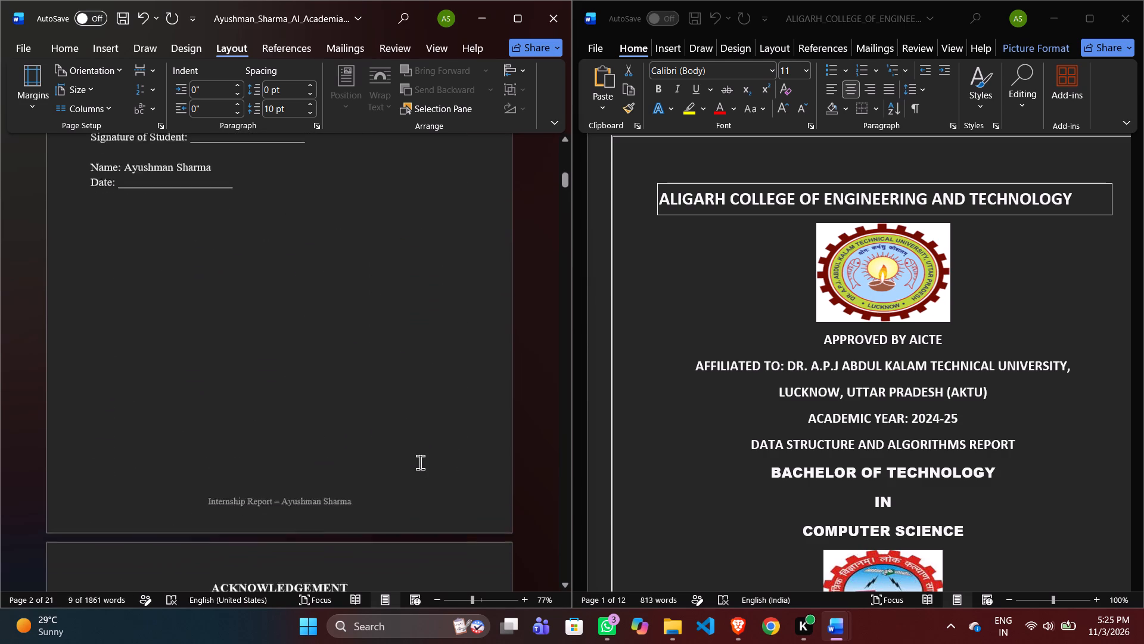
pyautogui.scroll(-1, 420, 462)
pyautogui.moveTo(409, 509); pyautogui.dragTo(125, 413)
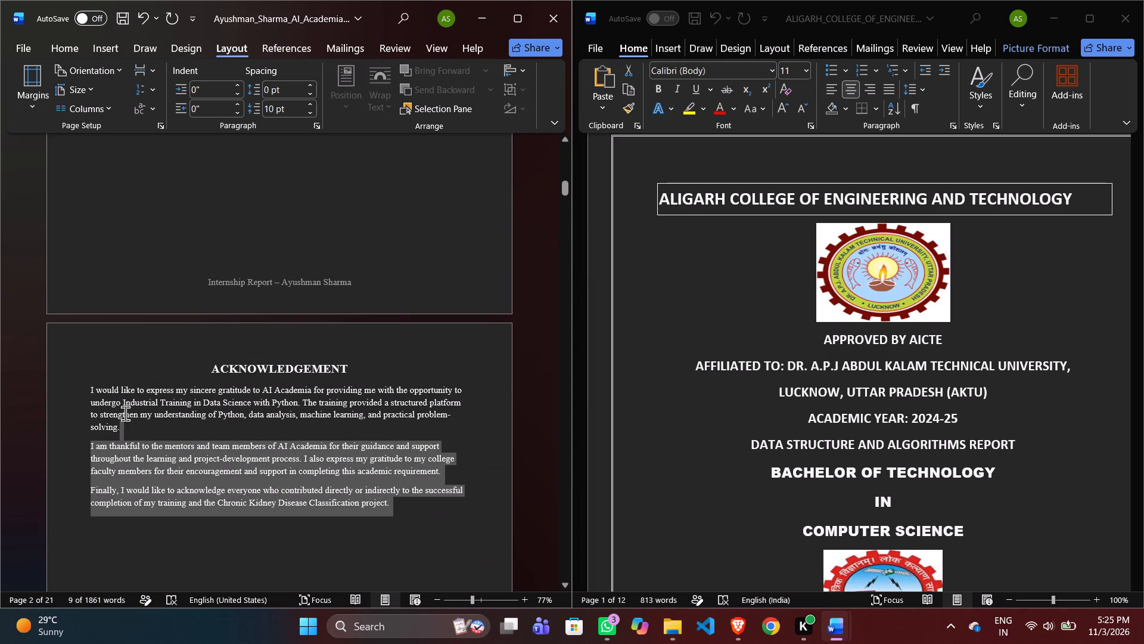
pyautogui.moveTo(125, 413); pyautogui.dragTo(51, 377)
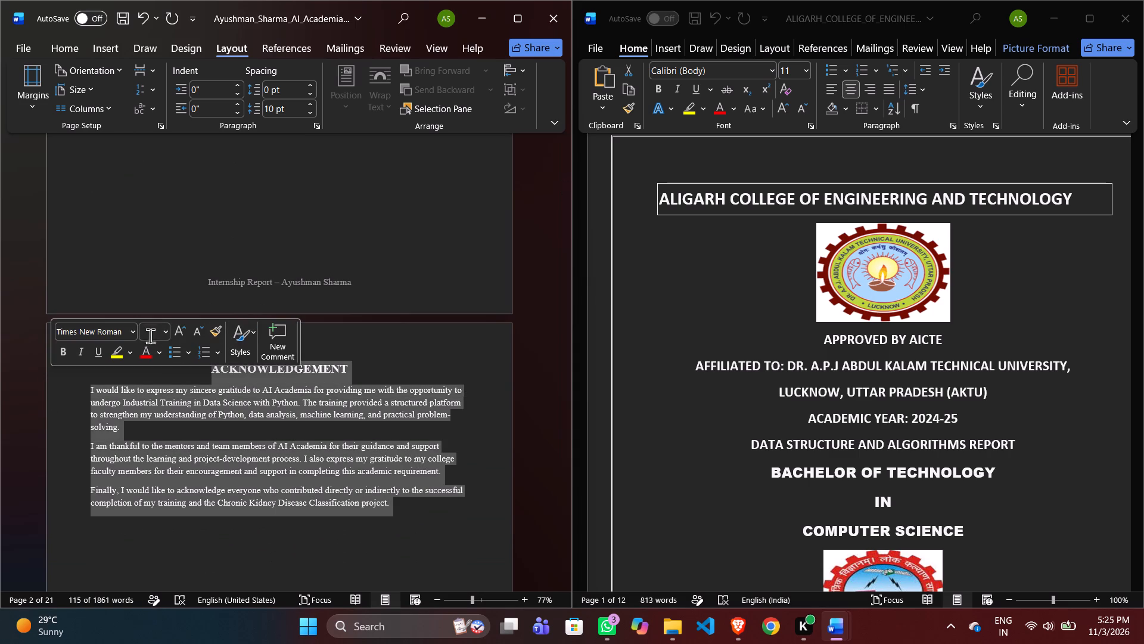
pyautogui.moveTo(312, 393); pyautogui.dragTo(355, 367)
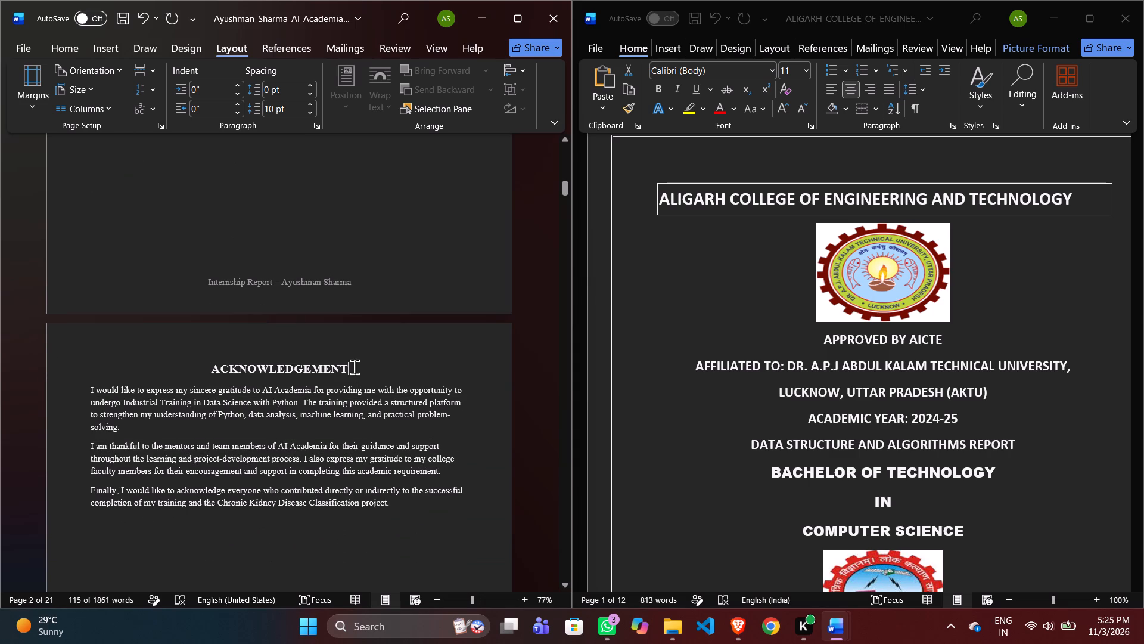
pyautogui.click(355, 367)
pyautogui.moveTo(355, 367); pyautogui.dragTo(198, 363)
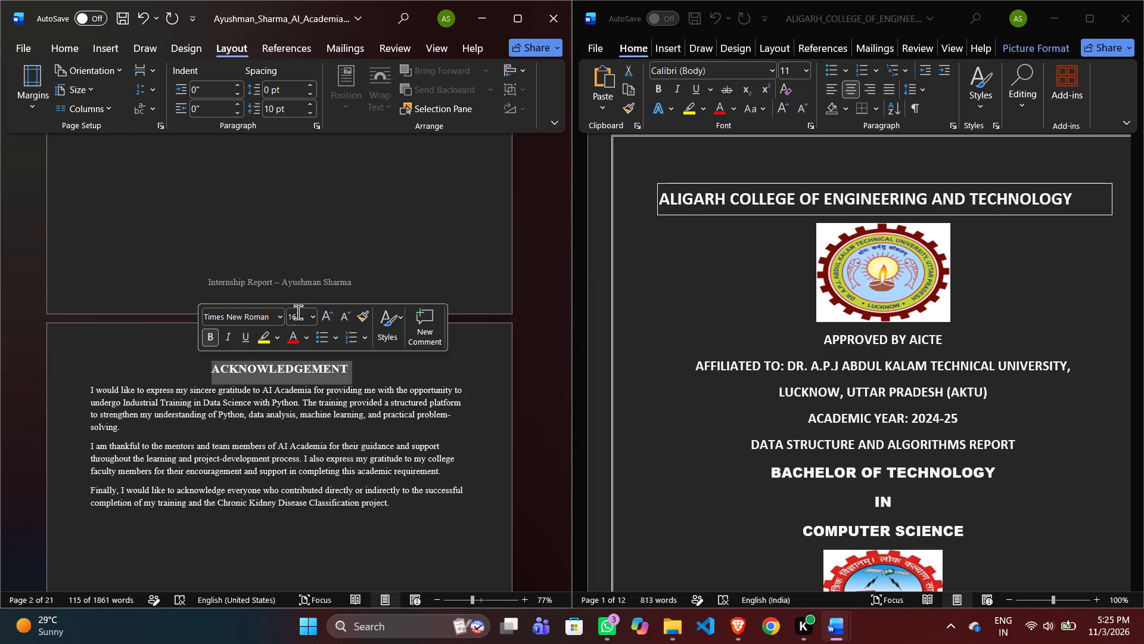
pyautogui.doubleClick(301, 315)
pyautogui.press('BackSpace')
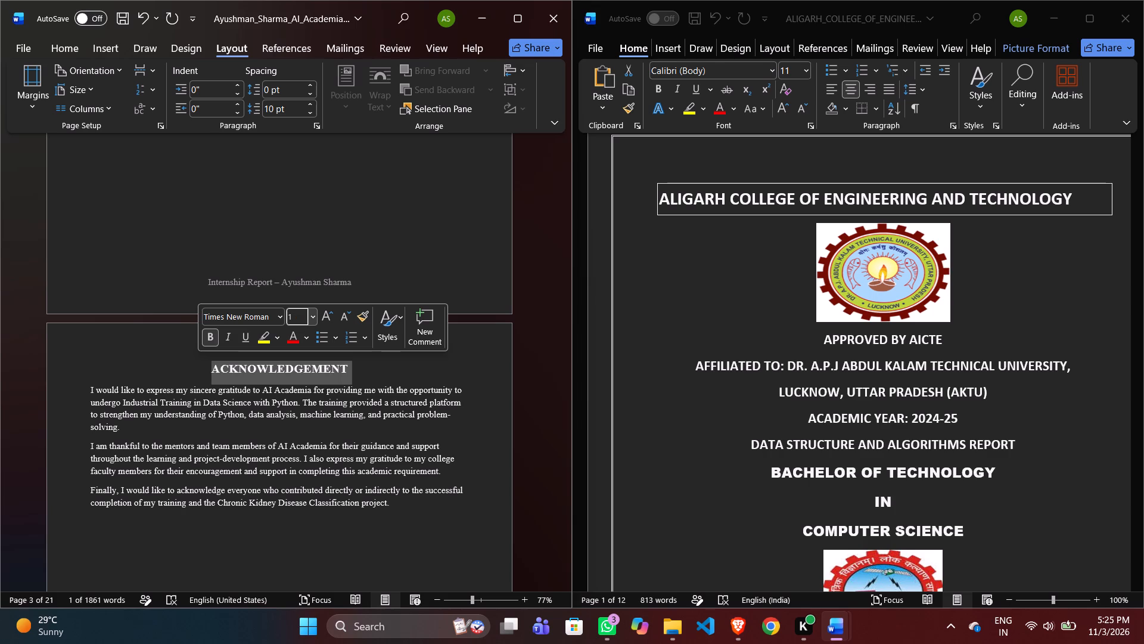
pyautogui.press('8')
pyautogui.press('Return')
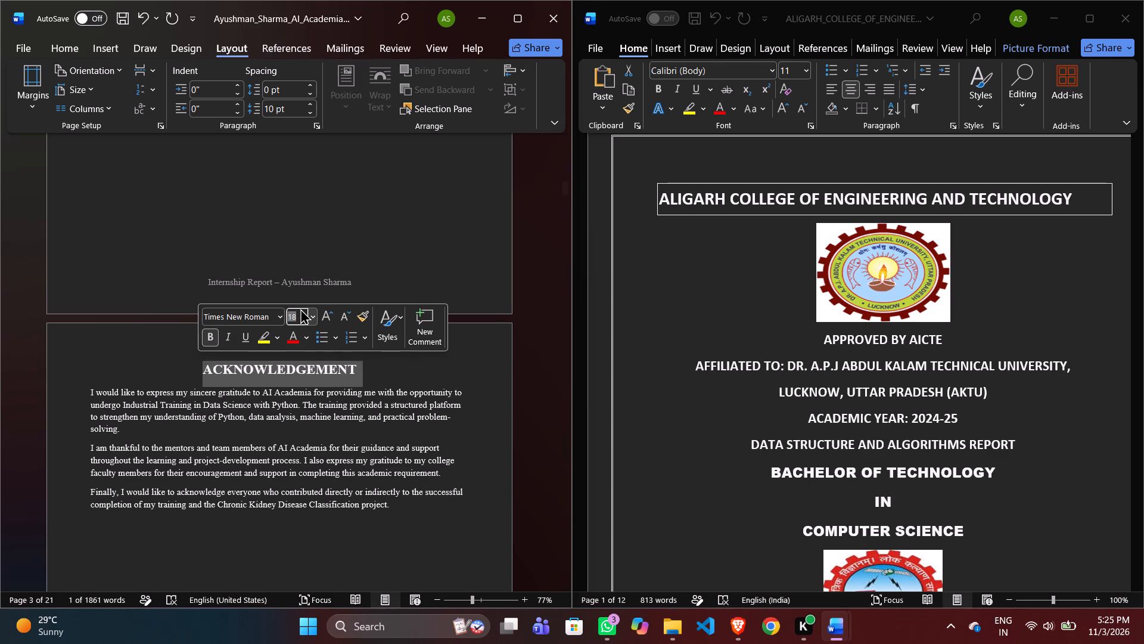
# Set the font size of the Acknowledgement heading to 20.
pyautogui.moveTo(300, 308); pyautogui.dragTo(299, 314)
pyautogui.doubleClick(299, 314)
pyautogui.press('BackSpace')
pyautogui.press('BackSpace')
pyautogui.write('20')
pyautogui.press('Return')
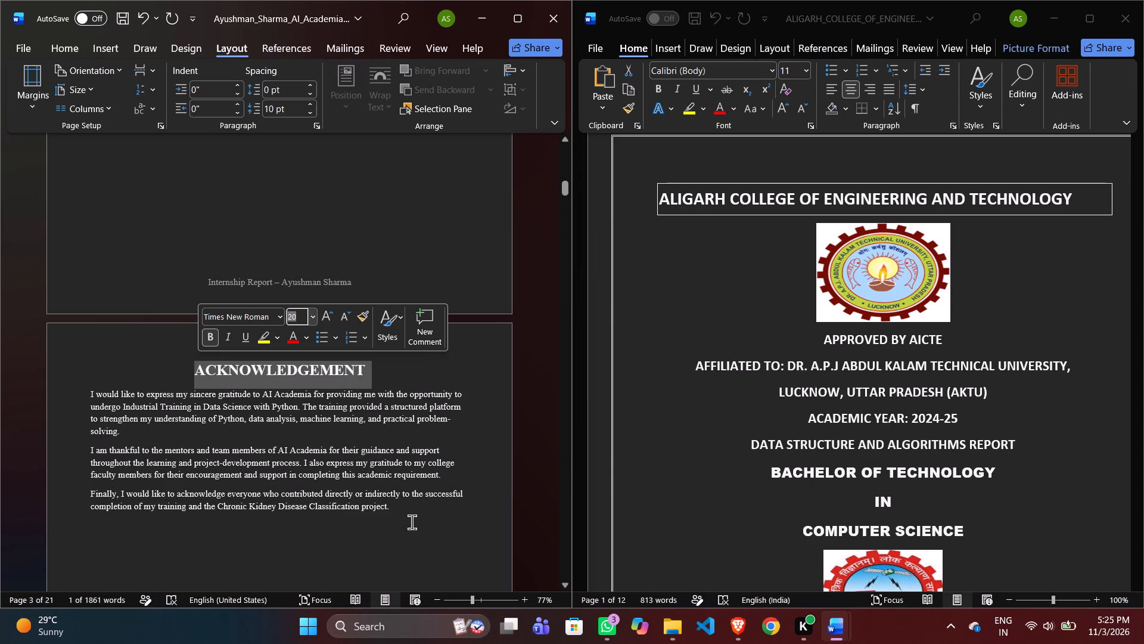
# Set the font size of the three Acknowledgement body paragraphs to 16, leaving out the heading.
pyautogui.moveTo(412, 519); pyautogui.dragTo(91, 399)
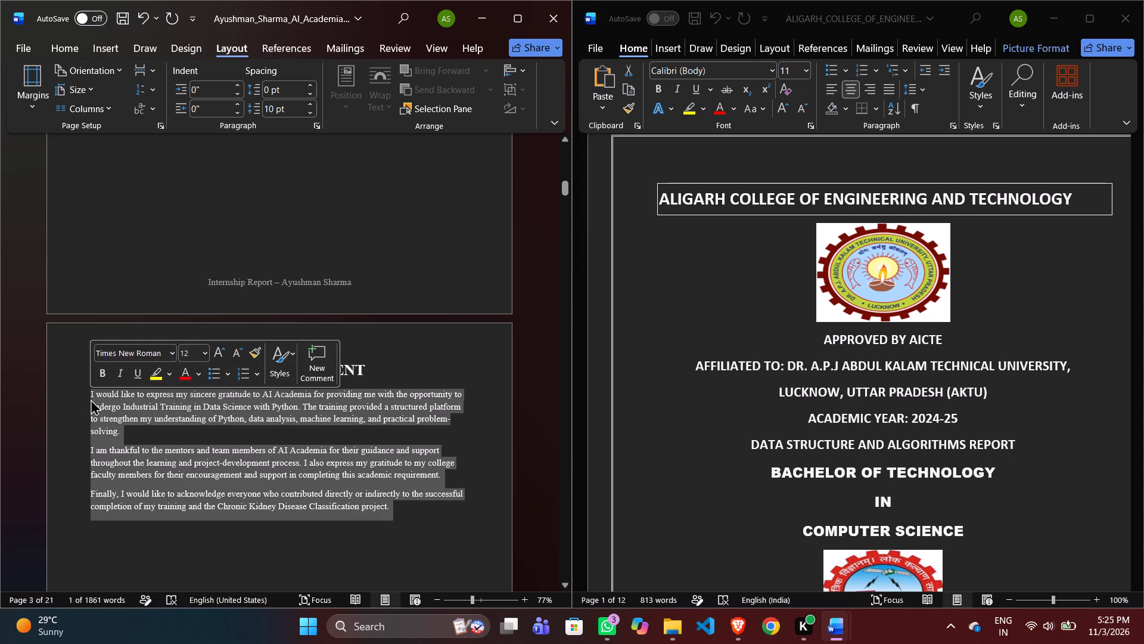
pyautogui.doubleClick(190, 350)
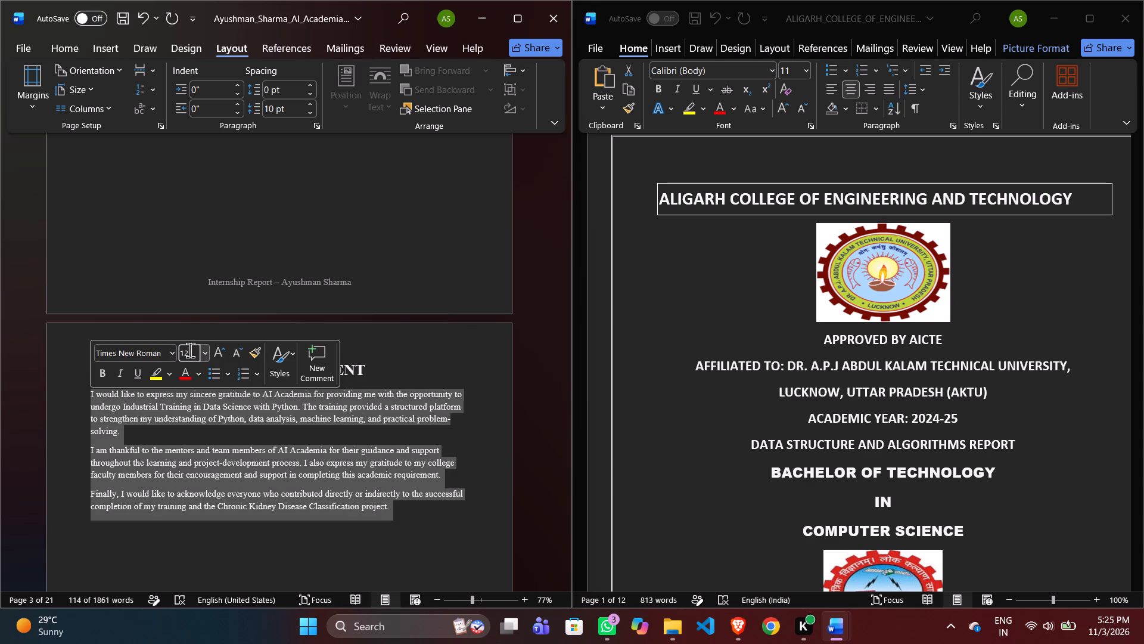
pyautogui.press('BackSpace')
pyautogui.press('BackSpace')
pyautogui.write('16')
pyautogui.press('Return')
pyautogui.click(456, 357)
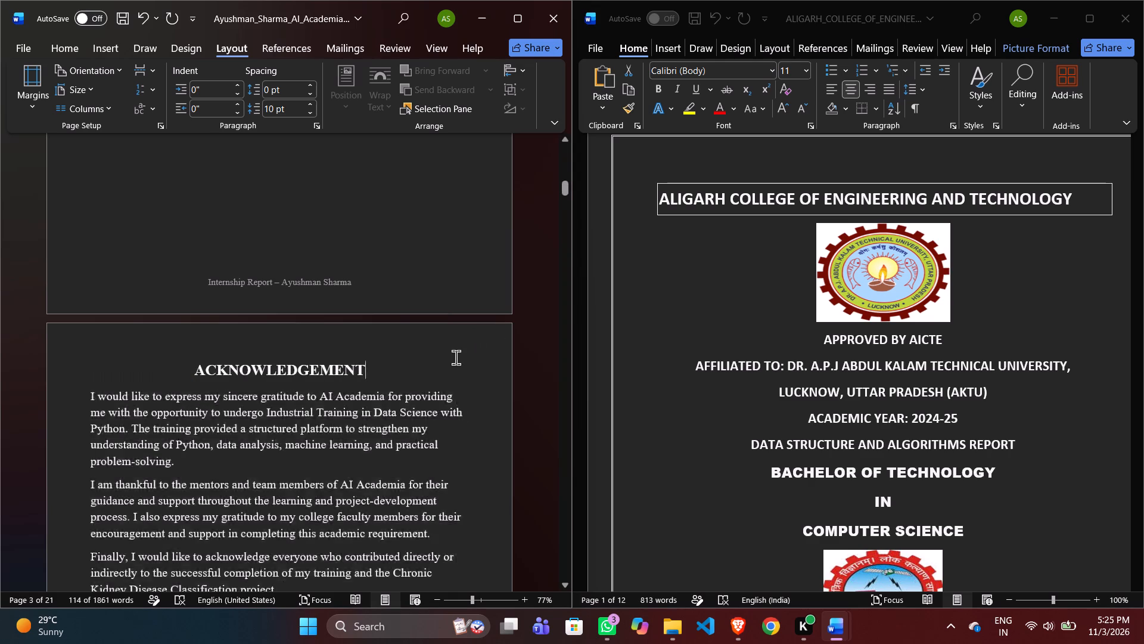
# Save the internship report after checking the pages back to its cover.
pyautogui.scroll(-3, 456, 357)
pyautogui.scroll(5, 456, 357)
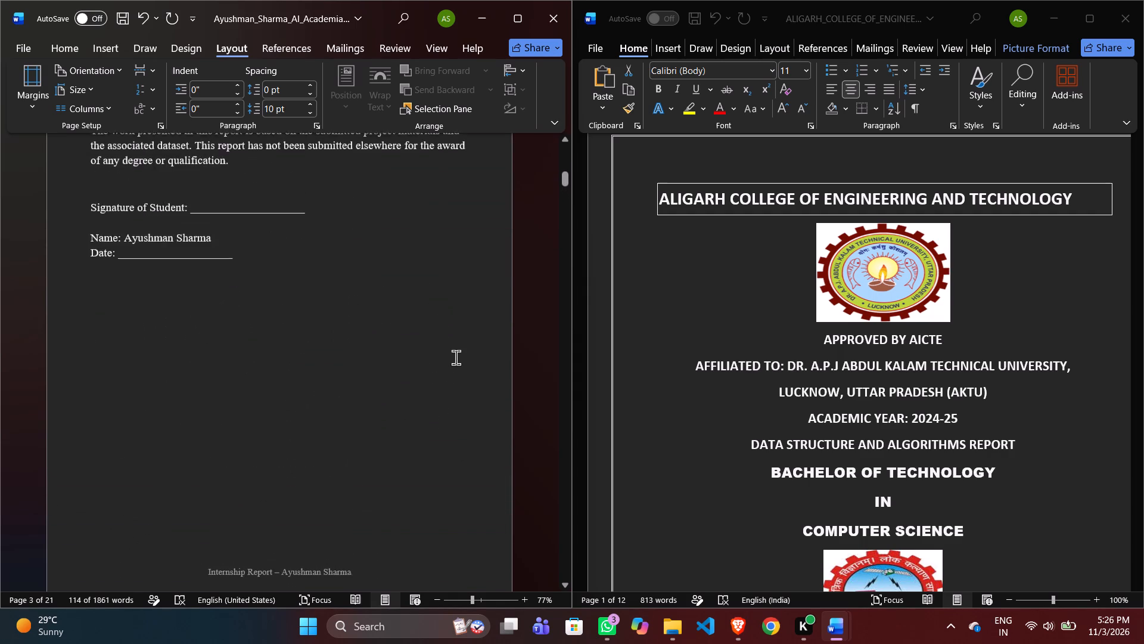
pyautogui.scroll(6, 456, 357)
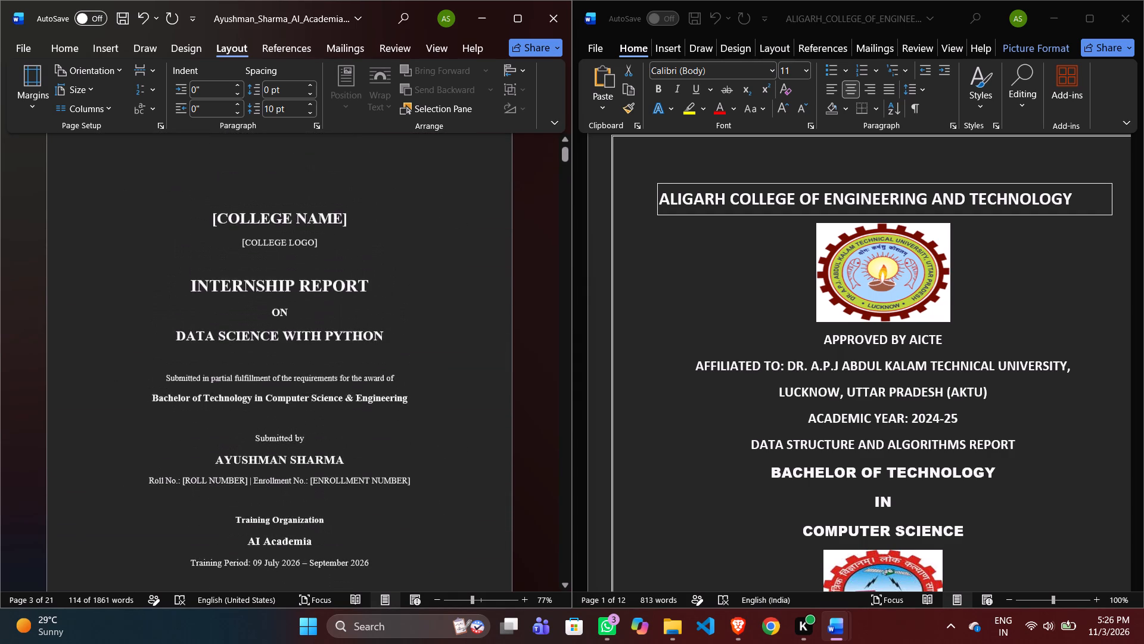
pyautogui.scroll(1, 456, 357)
pyautogui.scroll(-2, 456, 357)
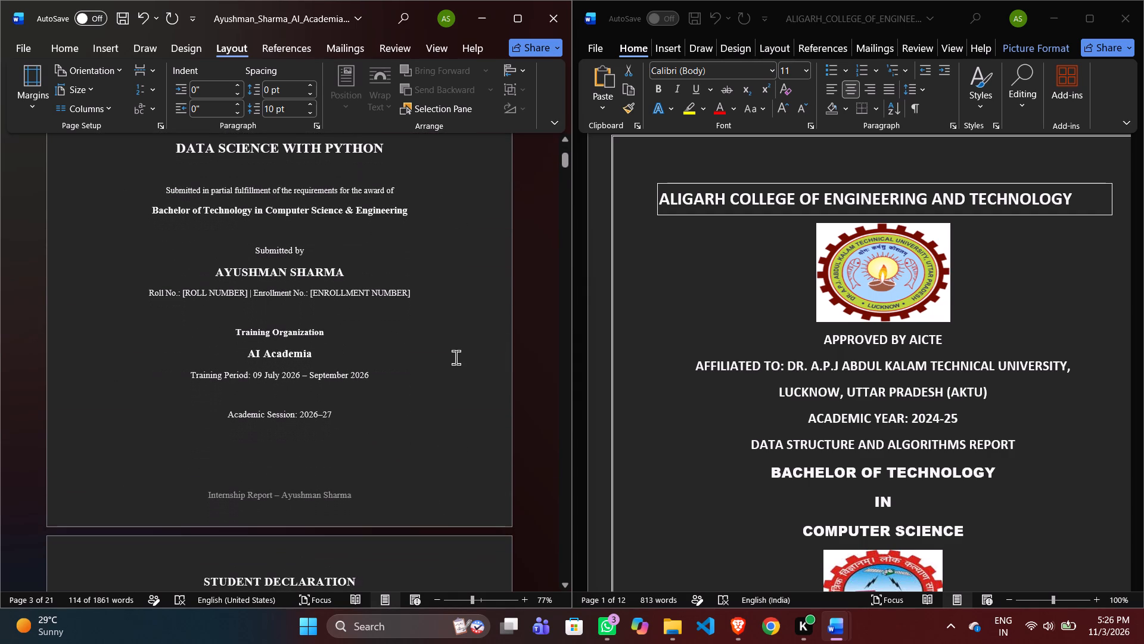
pyautogui.hotkey('ctrl', 's')
# Look through the internship report's chapter and front-matter pages, finishing at the top of the cover page.
pyautogui.scroll(-11, 456, 357)
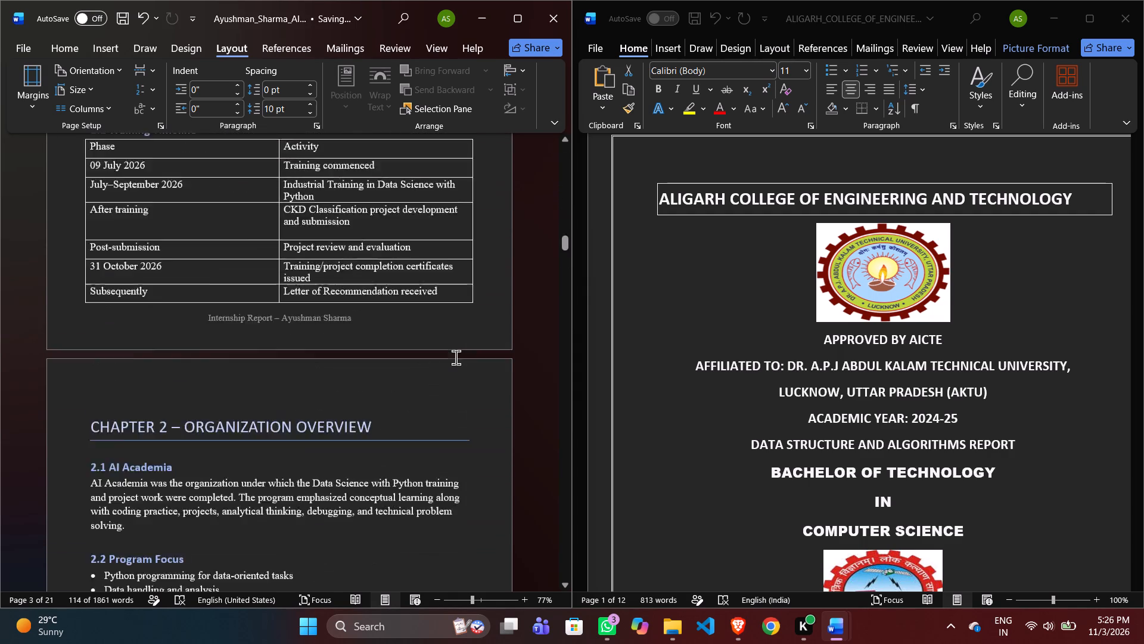
pyautogui.scroll(-2, 456, 357)
pyautogui.scroll(7, 456, 357)
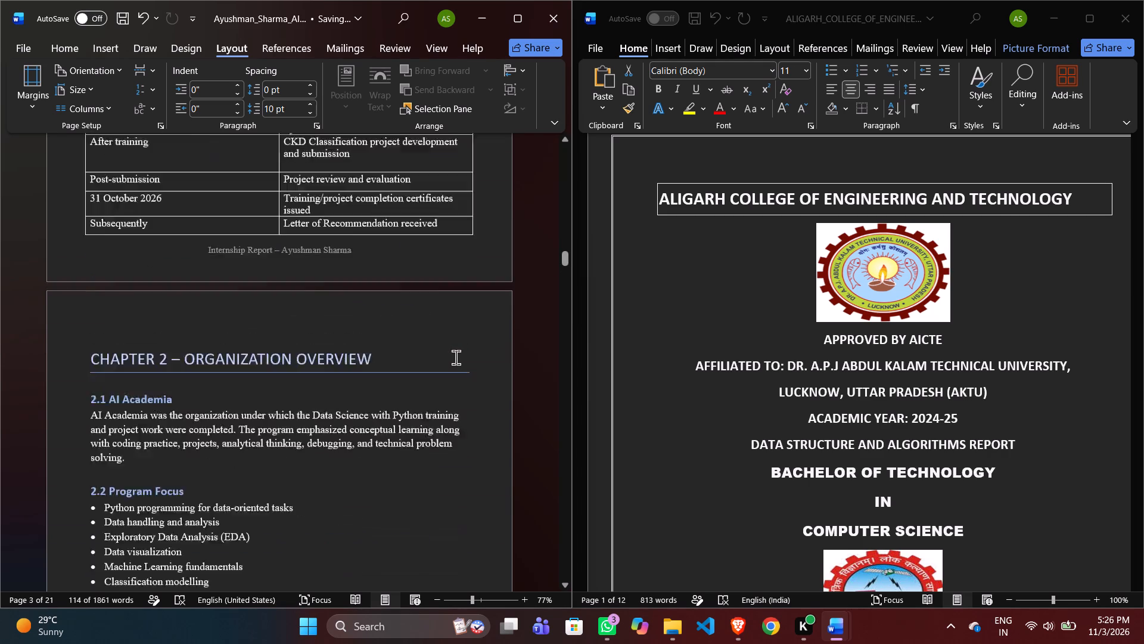
pyautogui.scroll(2, 456, 357)
pyautogui.scroll(-2, 456, 357)
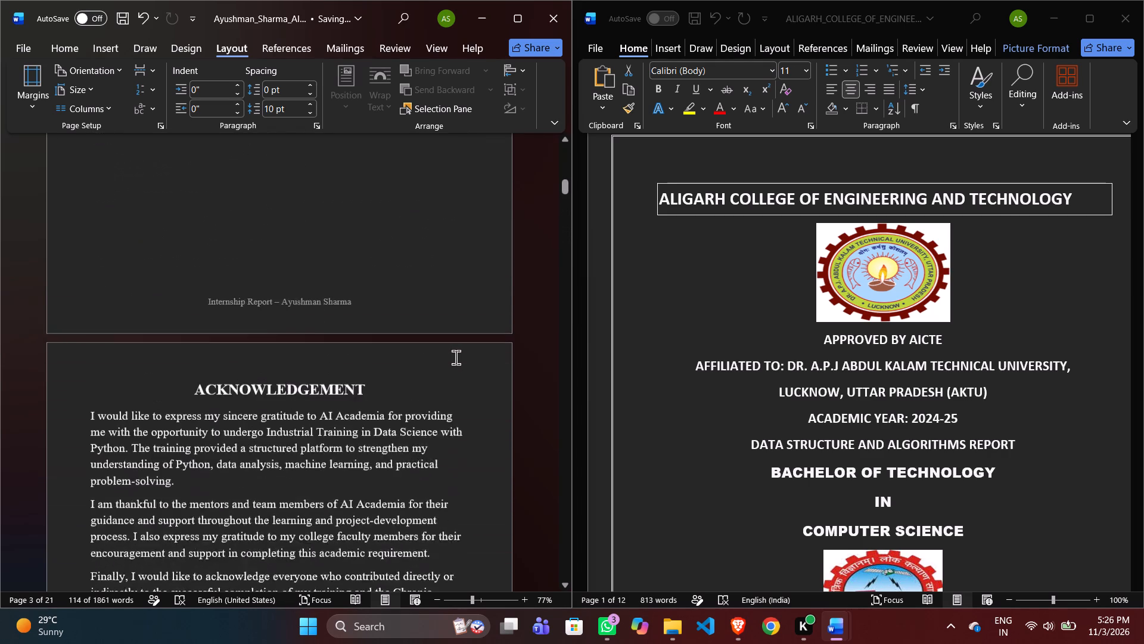
pyautogui.scroll(-2, 456, 357)
pyautogui.scroll(5, 456, 357)
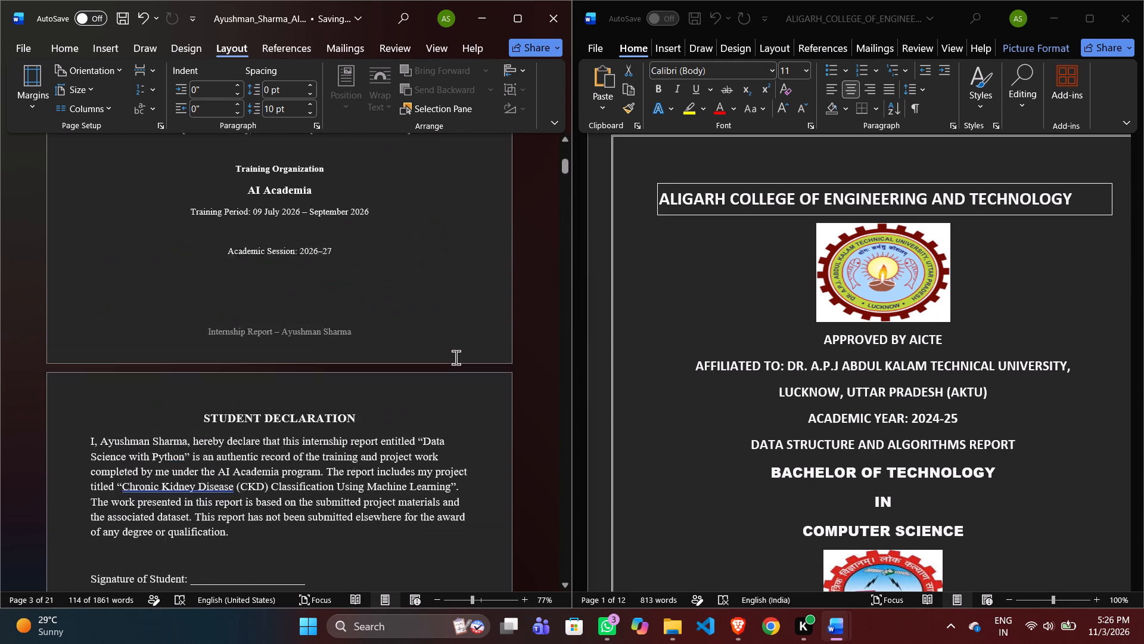
pyautogui.scroll(1, 456, 357)
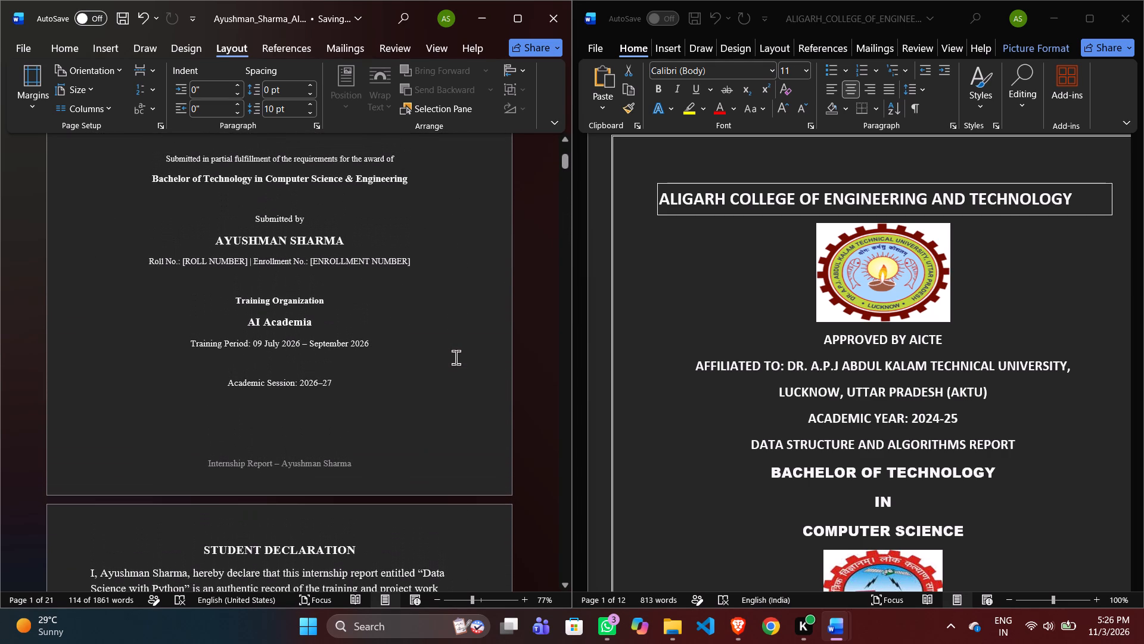
pyautogui.scroll(2, 456, 357)
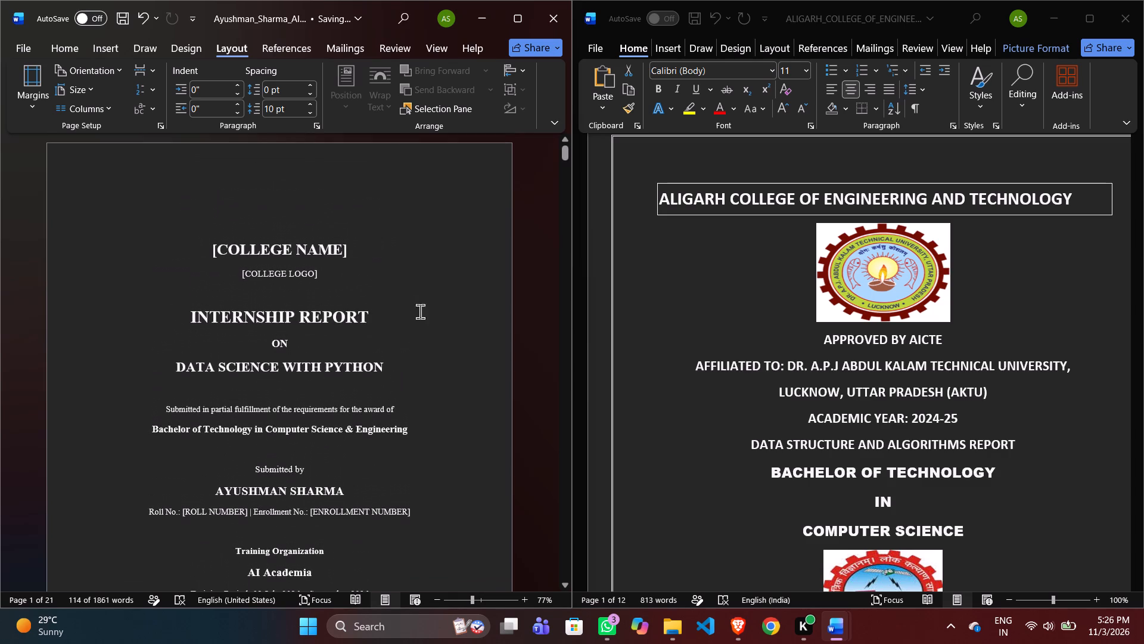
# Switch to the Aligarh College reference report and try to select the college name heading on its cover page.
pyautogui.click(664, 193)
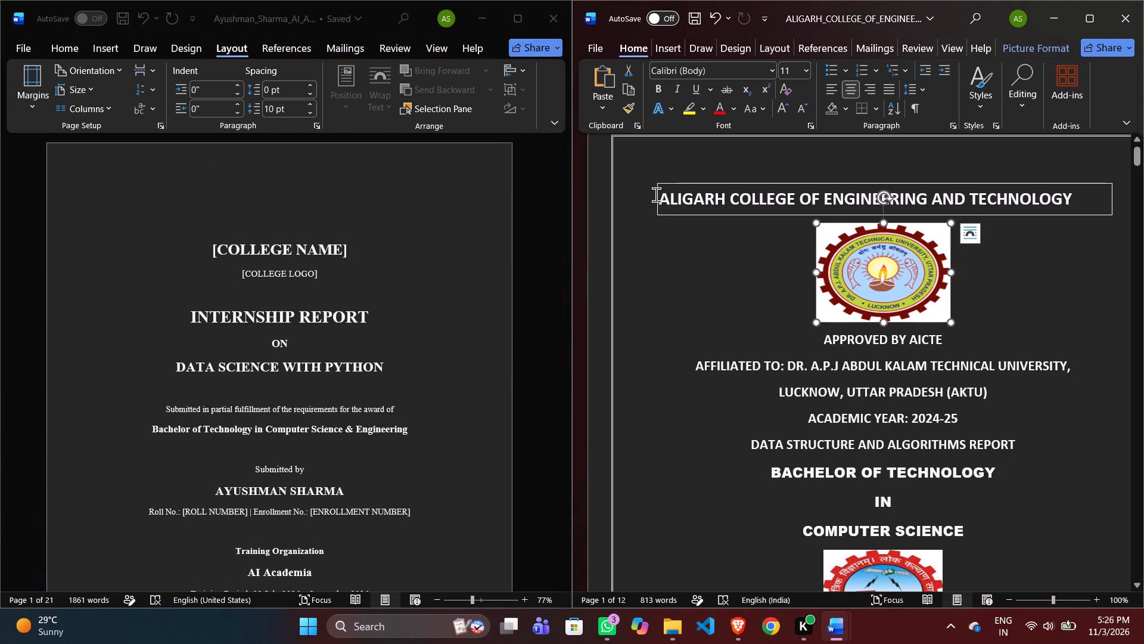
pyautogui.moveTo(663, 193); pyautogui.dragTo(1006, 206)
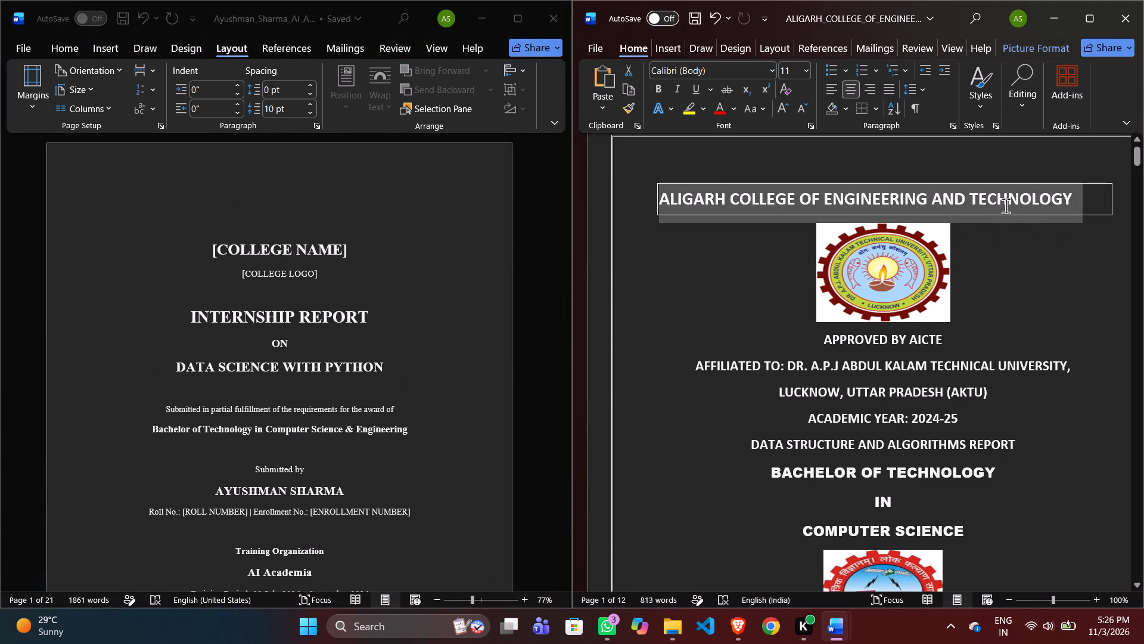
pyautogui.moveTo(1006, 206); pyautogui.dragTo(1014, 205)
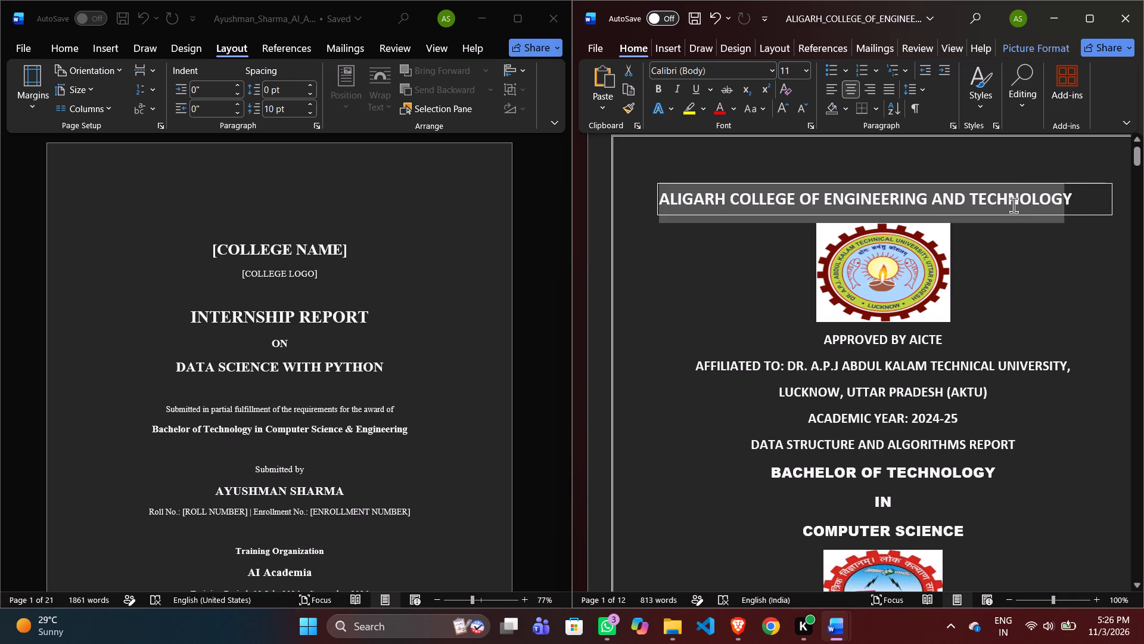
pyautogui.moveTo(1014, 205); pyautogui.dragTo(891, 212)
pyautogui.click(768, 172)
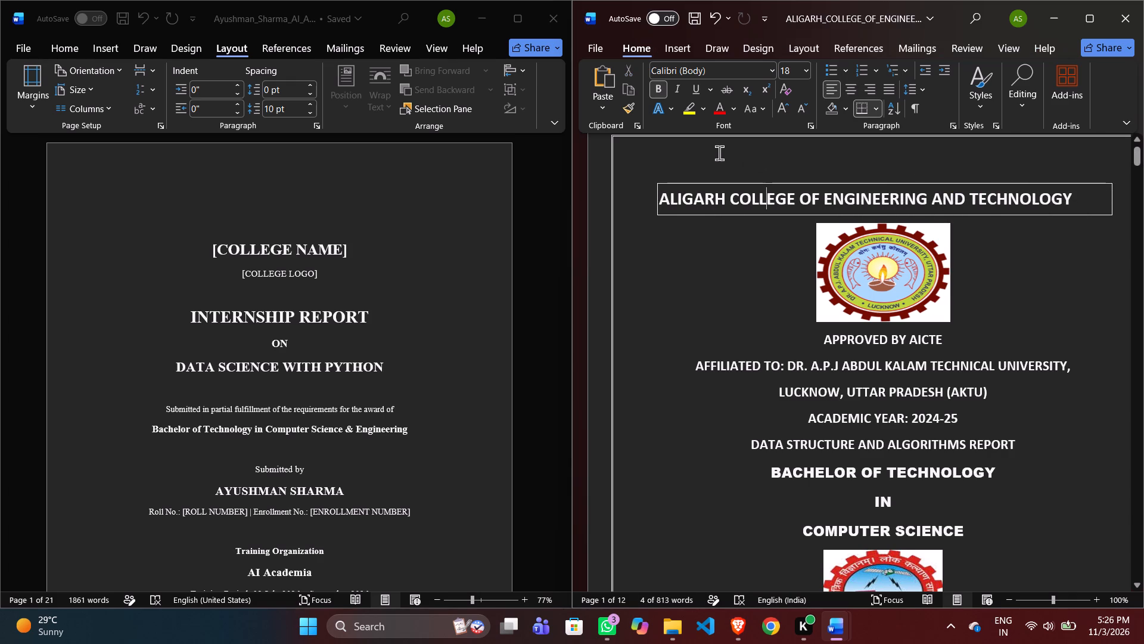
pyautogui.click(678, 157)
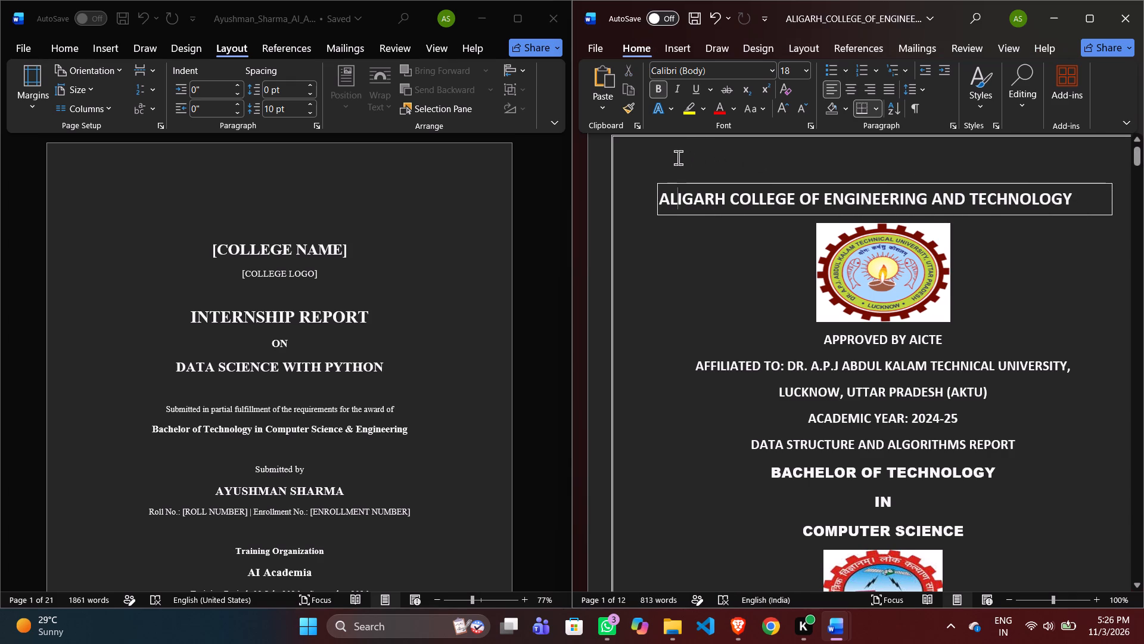
# Go to page 1 of the reference report with the Go To command.
pyautogui.hotkey('ctrl', 'g')
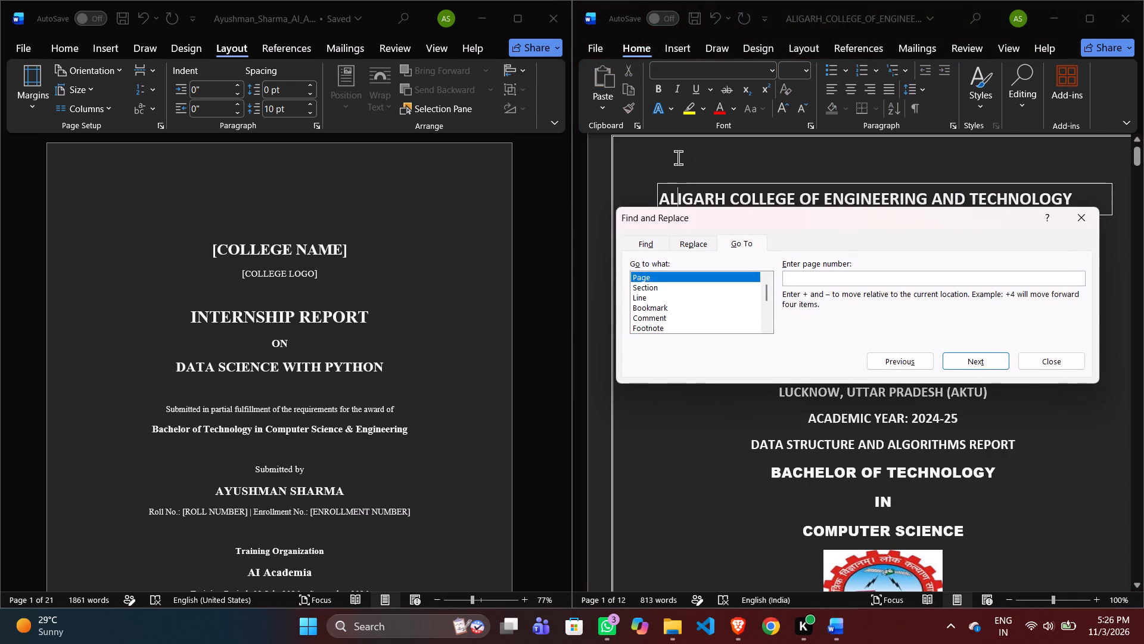
pyautogui.click(659, 275)
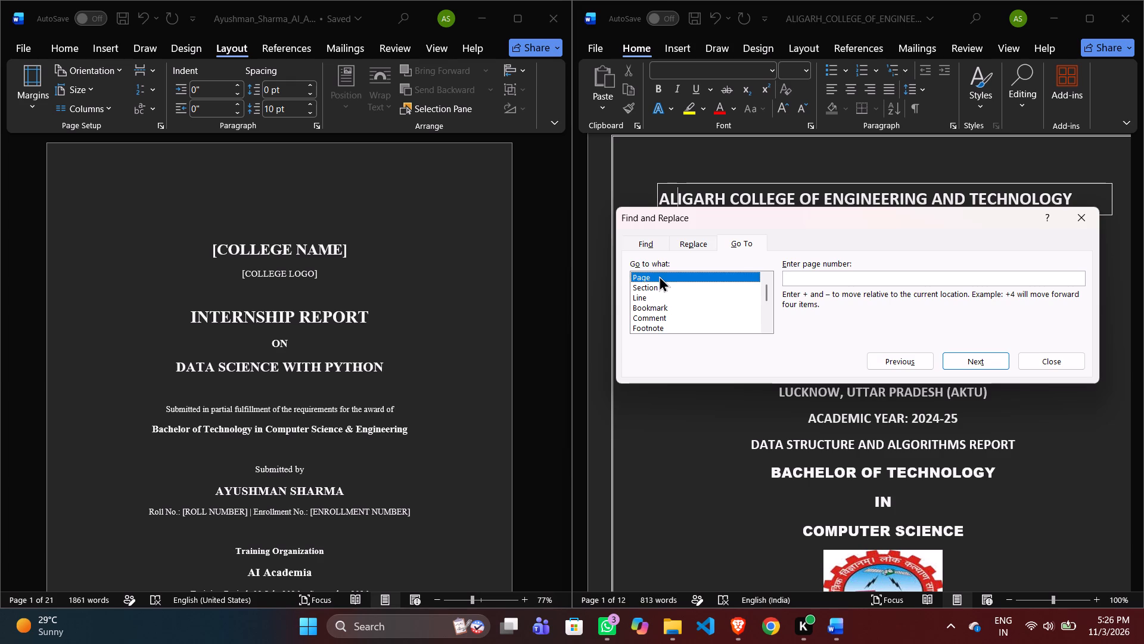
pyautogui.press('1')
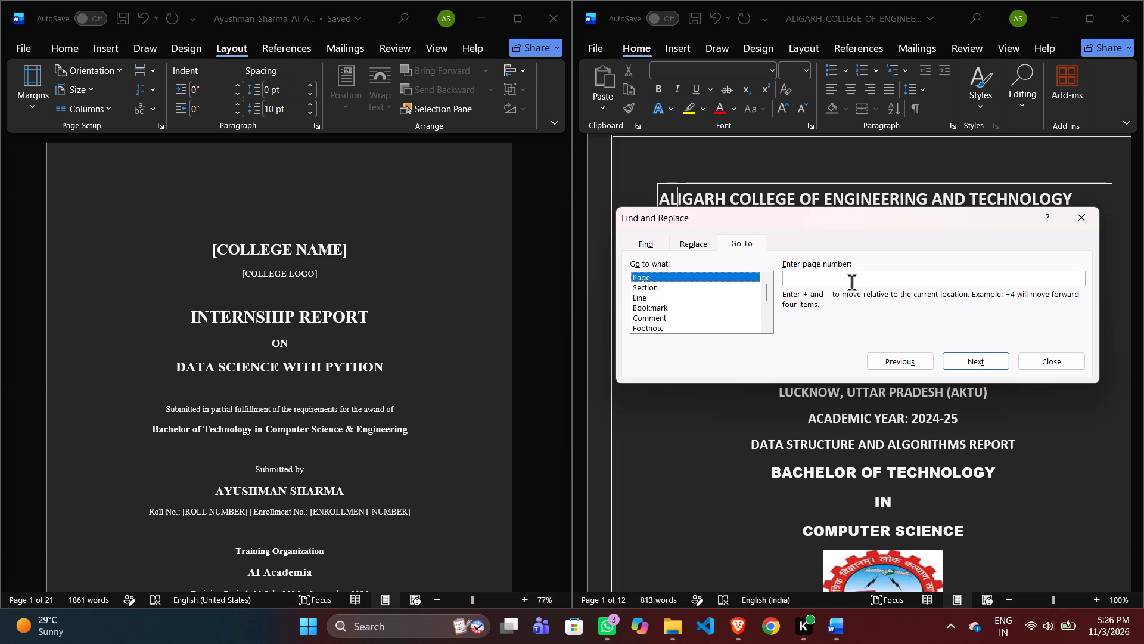
pyautogui.click(851, 282)
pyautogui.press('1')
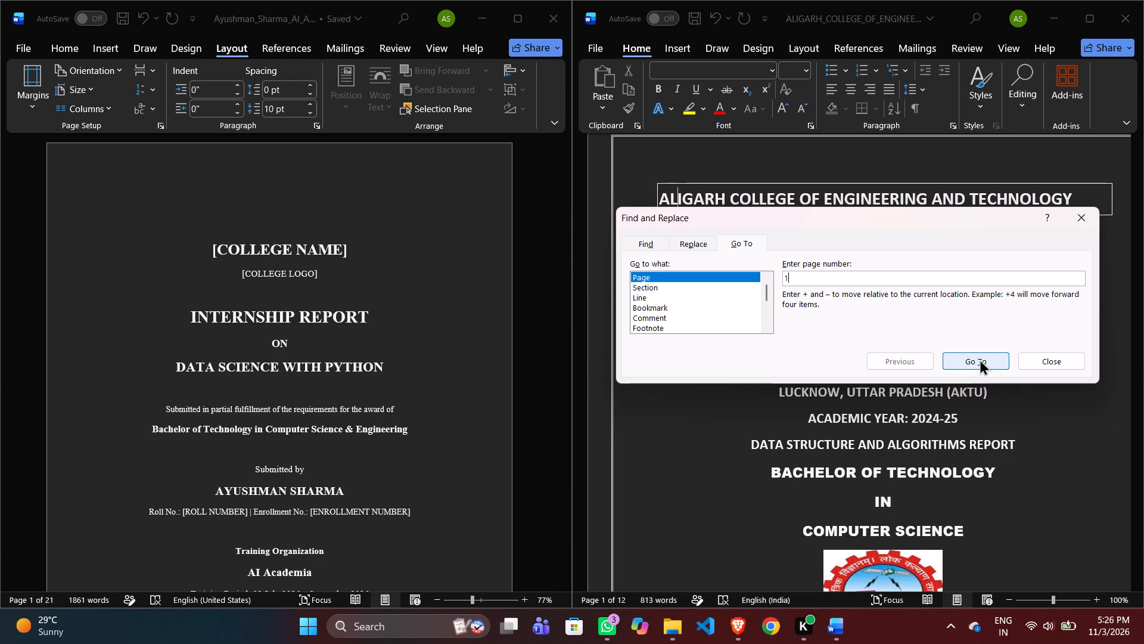
pyautogui.click(979, 359)
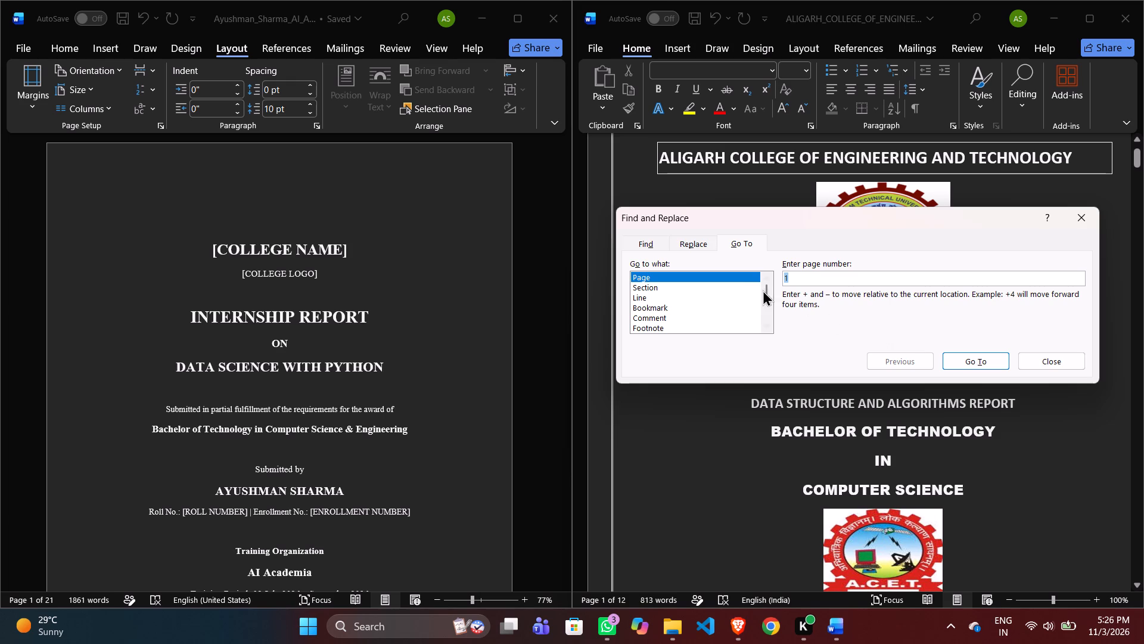
pyautogui.click(657, 240)
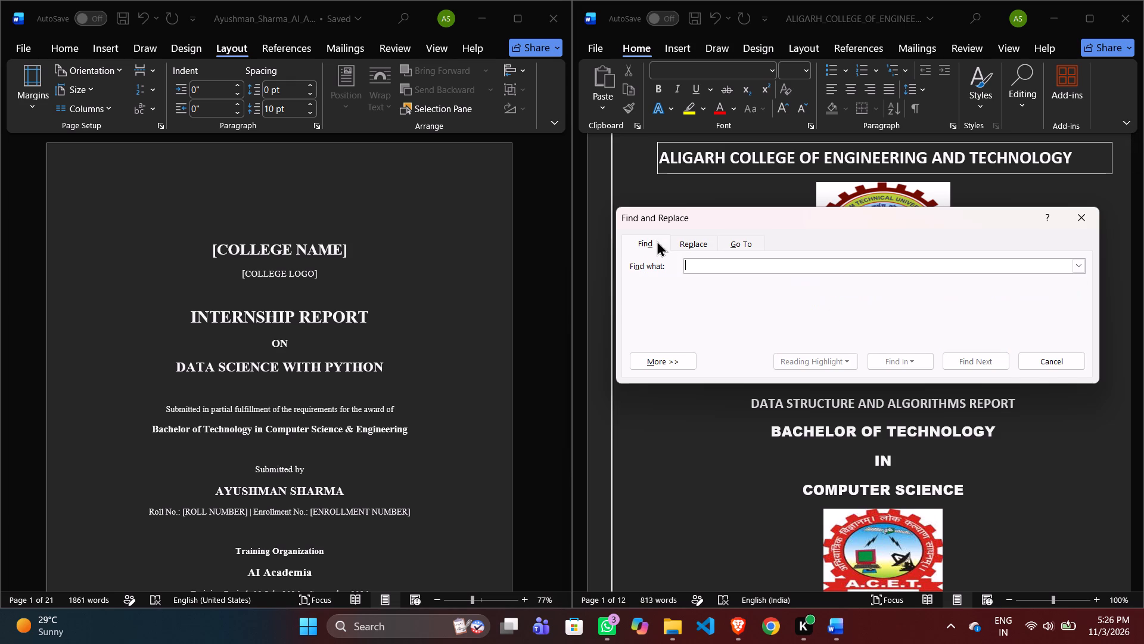
pyautogui.click(686, 240)
pyautogui.click(719, 240)
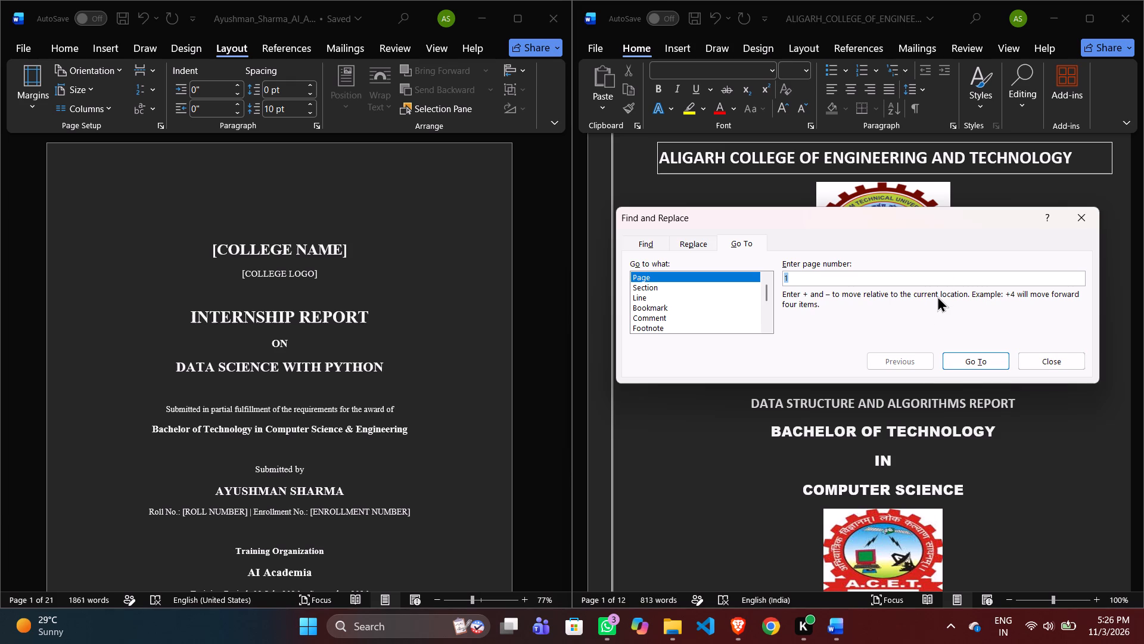
pyautogui.click(1085, 213)
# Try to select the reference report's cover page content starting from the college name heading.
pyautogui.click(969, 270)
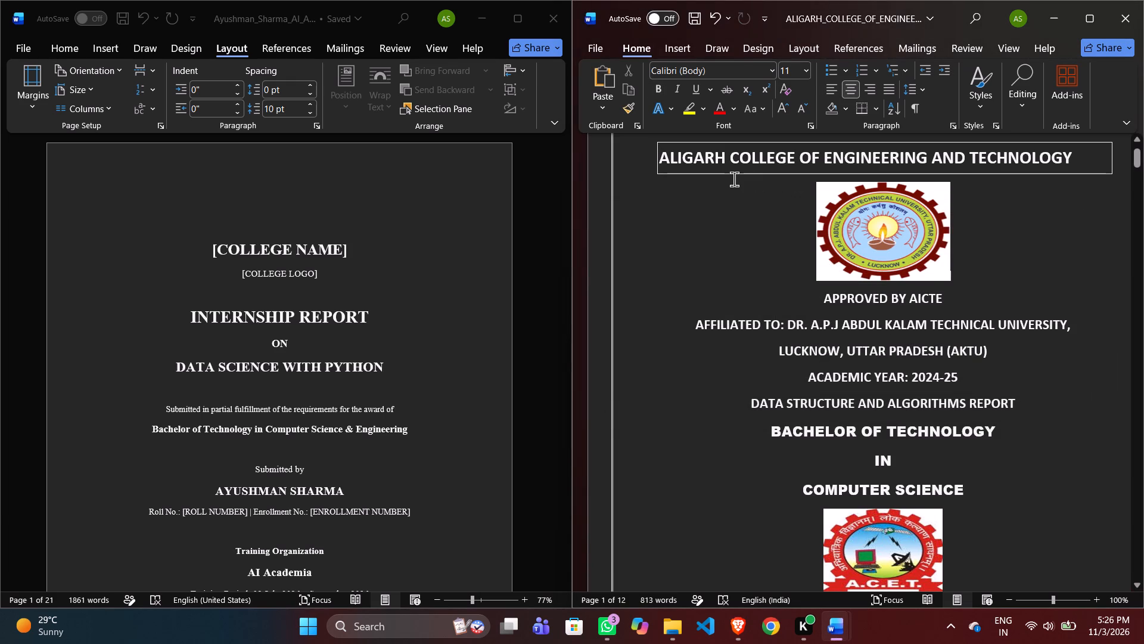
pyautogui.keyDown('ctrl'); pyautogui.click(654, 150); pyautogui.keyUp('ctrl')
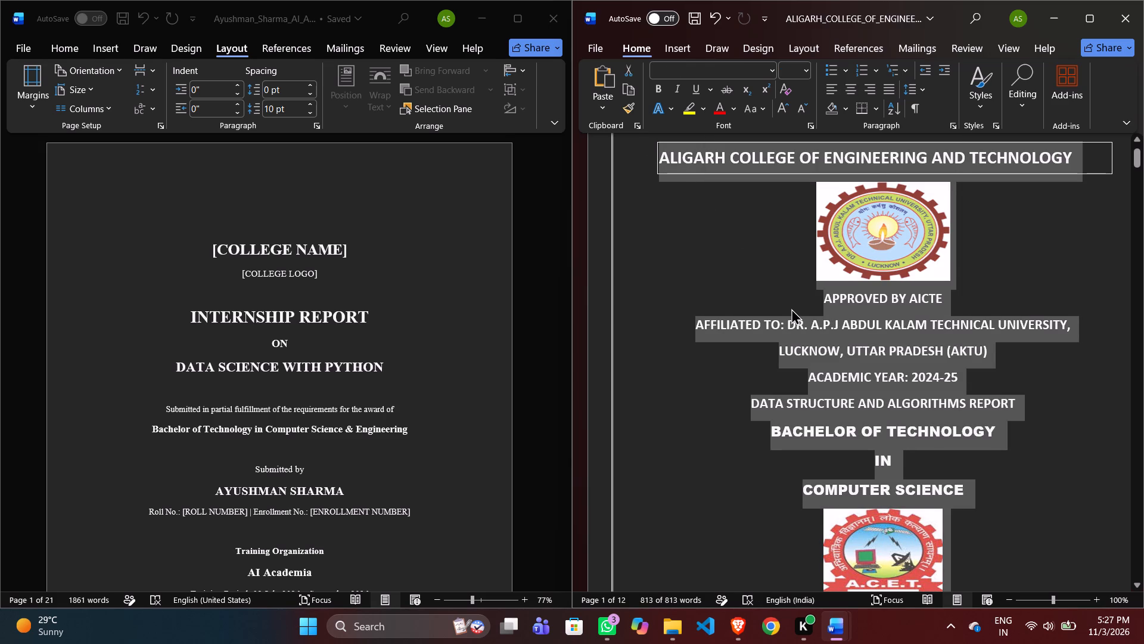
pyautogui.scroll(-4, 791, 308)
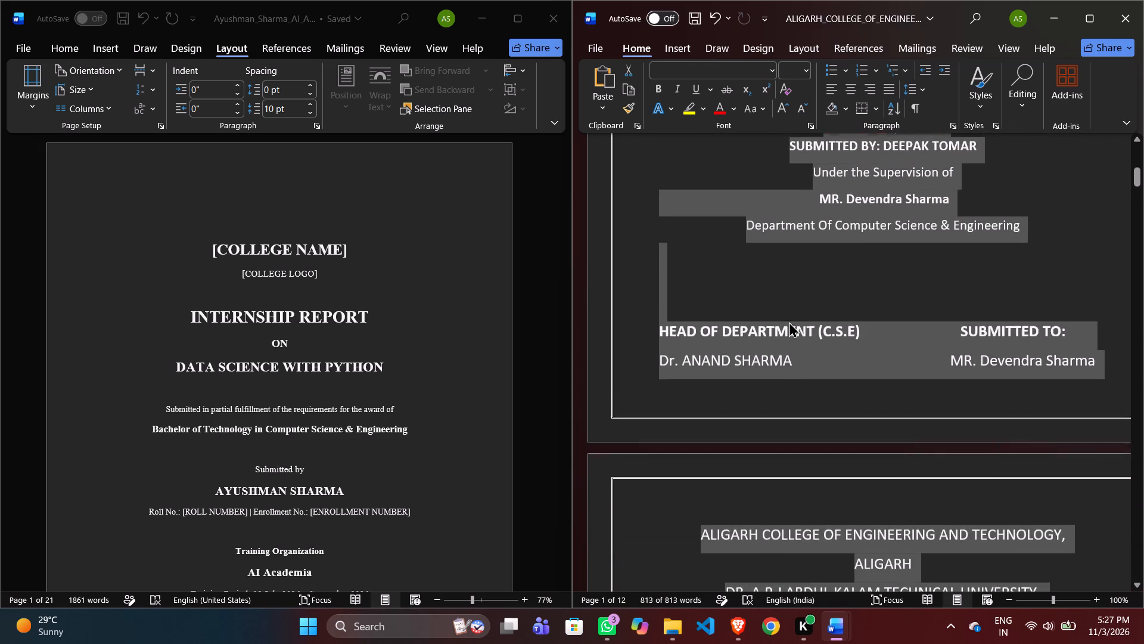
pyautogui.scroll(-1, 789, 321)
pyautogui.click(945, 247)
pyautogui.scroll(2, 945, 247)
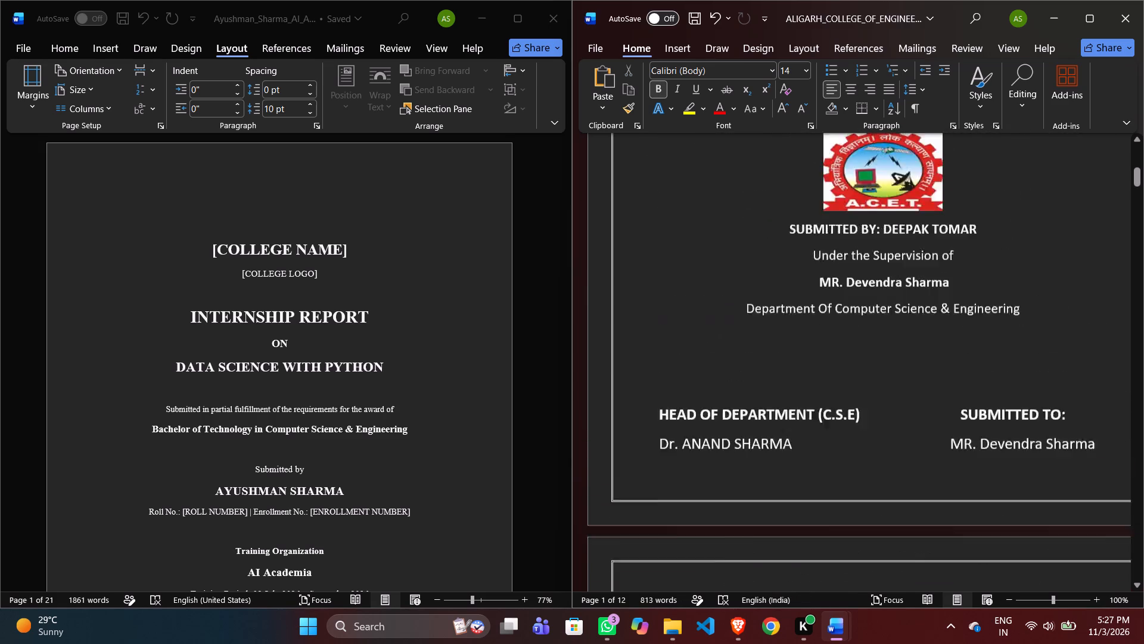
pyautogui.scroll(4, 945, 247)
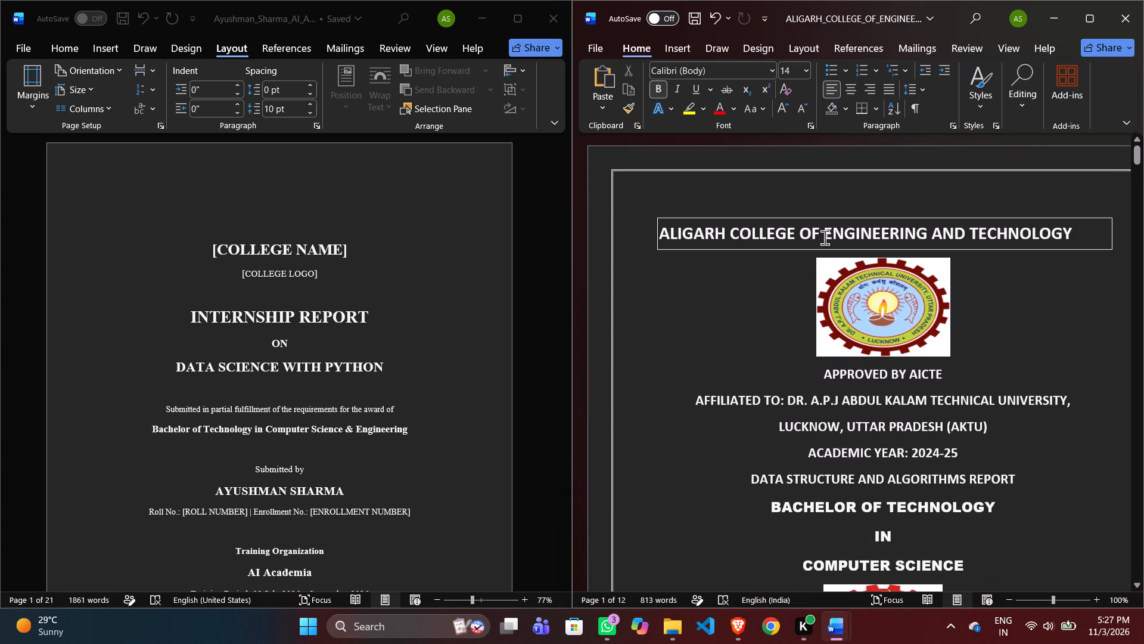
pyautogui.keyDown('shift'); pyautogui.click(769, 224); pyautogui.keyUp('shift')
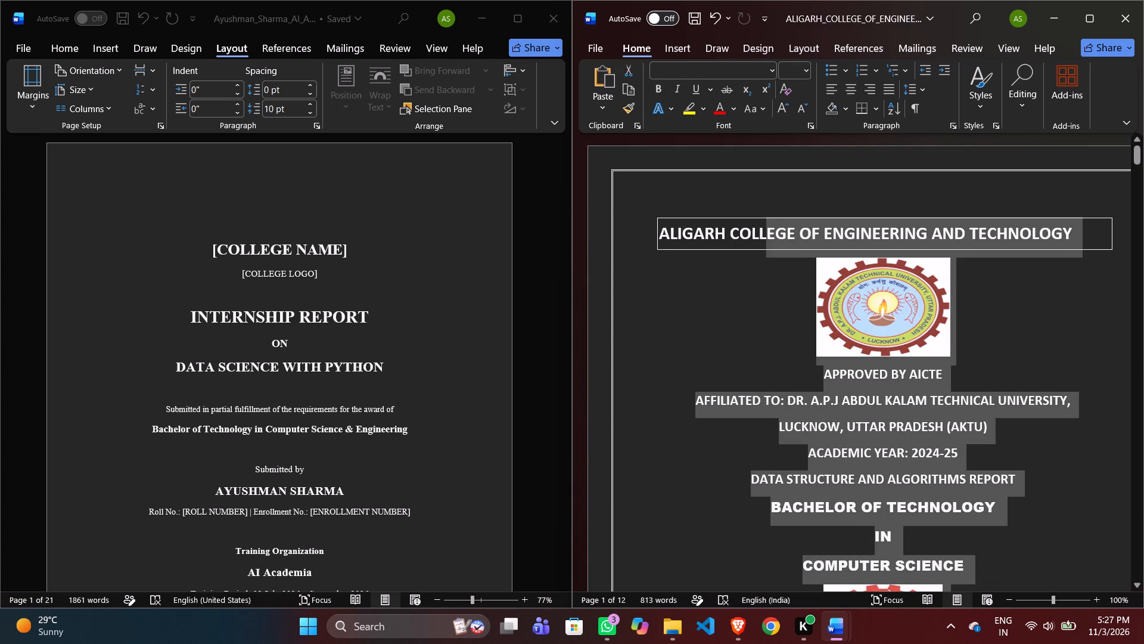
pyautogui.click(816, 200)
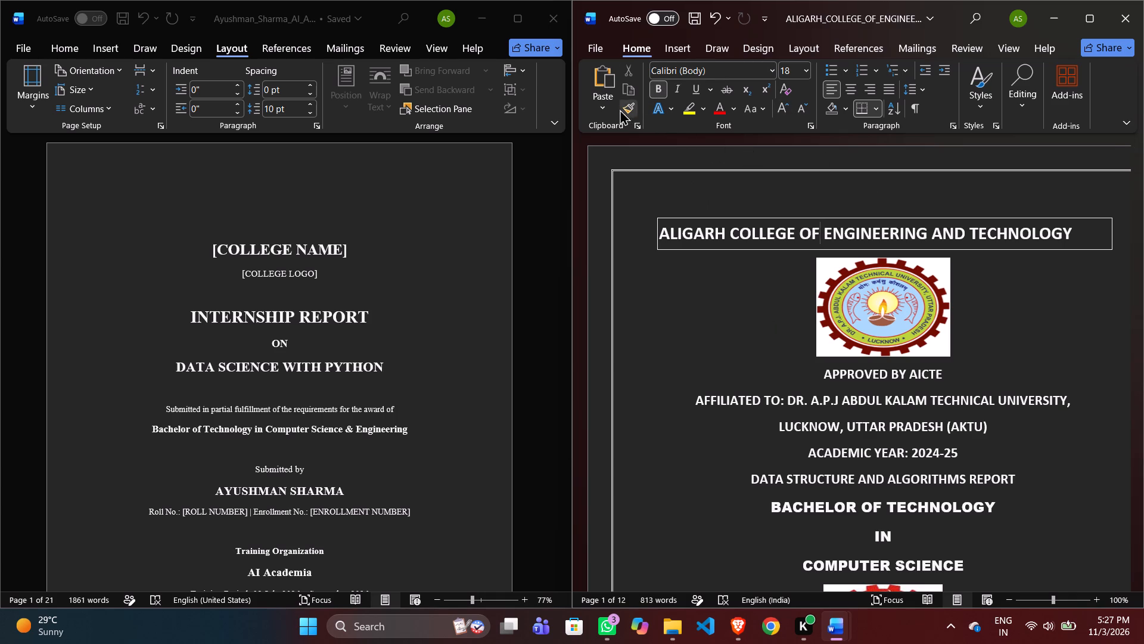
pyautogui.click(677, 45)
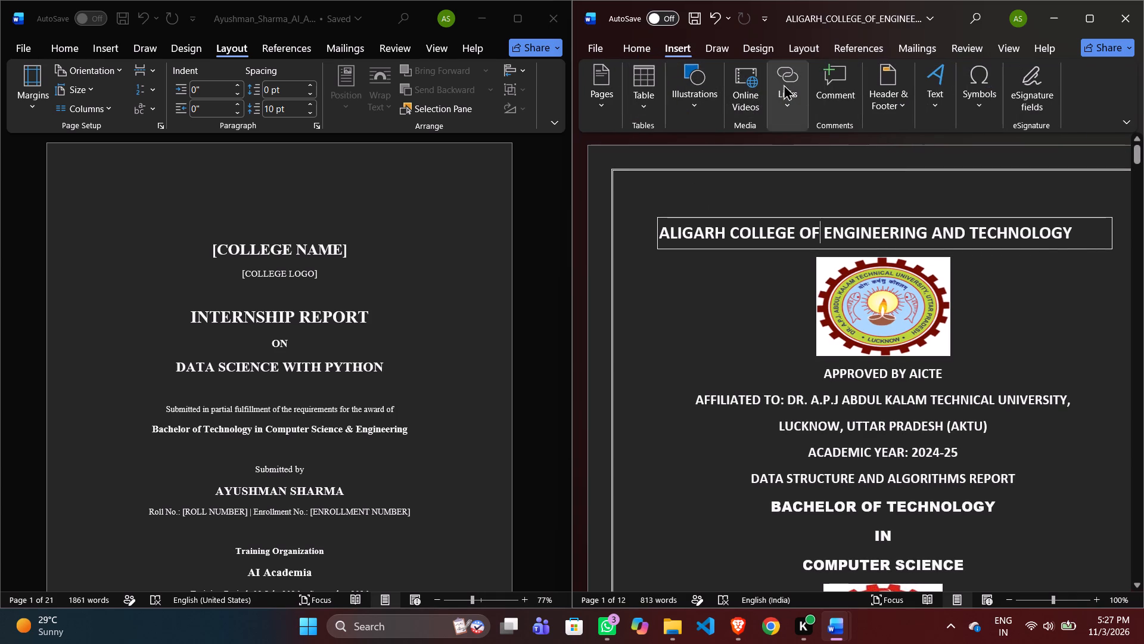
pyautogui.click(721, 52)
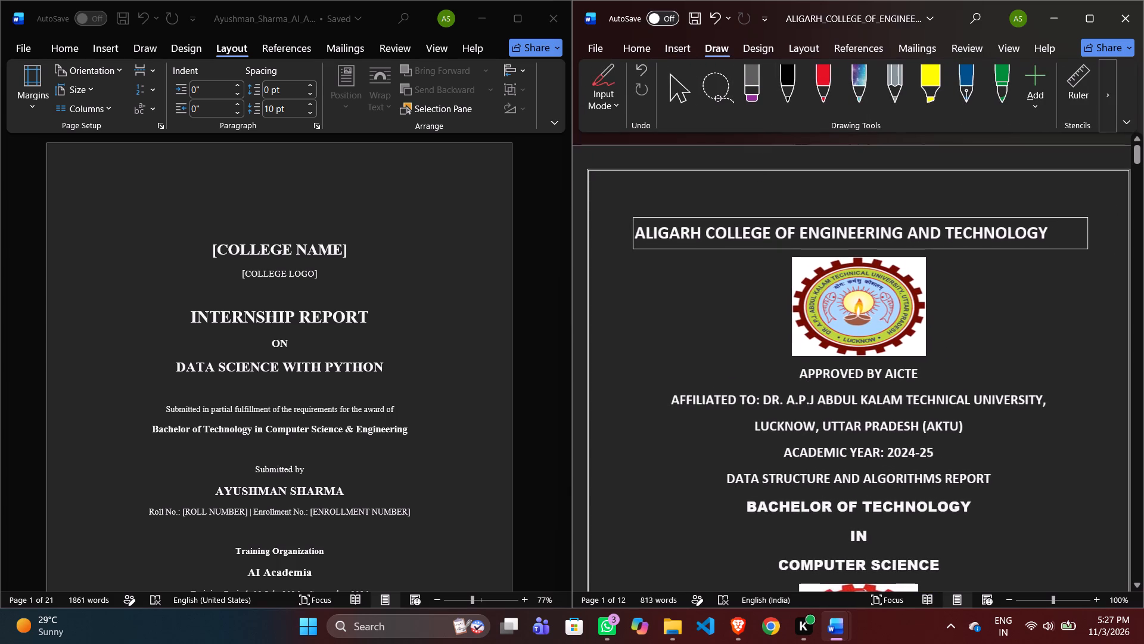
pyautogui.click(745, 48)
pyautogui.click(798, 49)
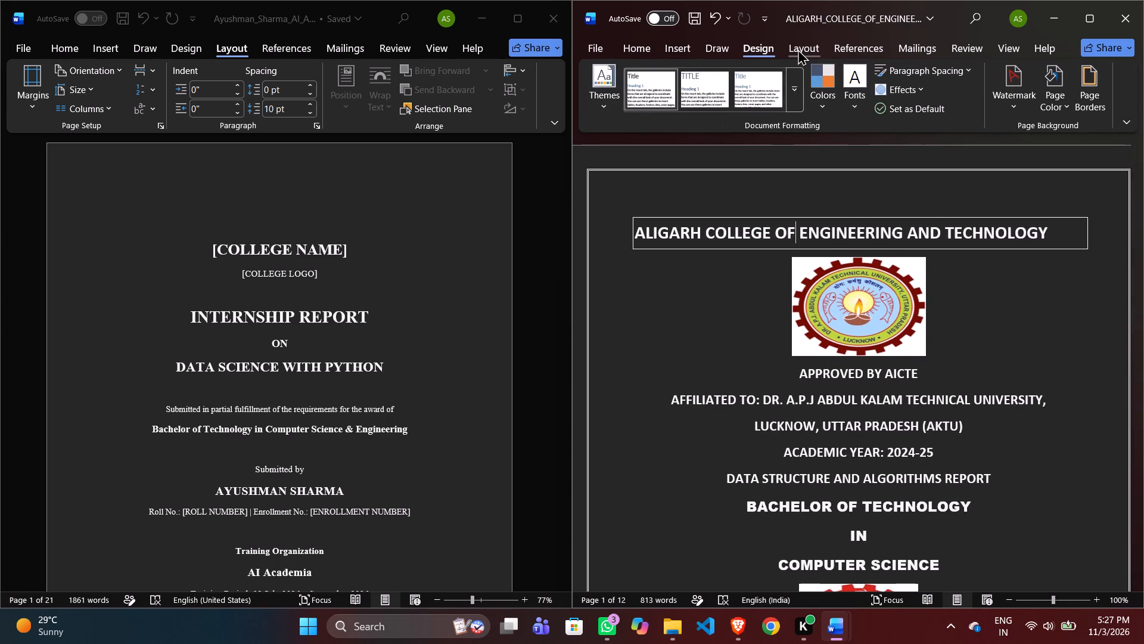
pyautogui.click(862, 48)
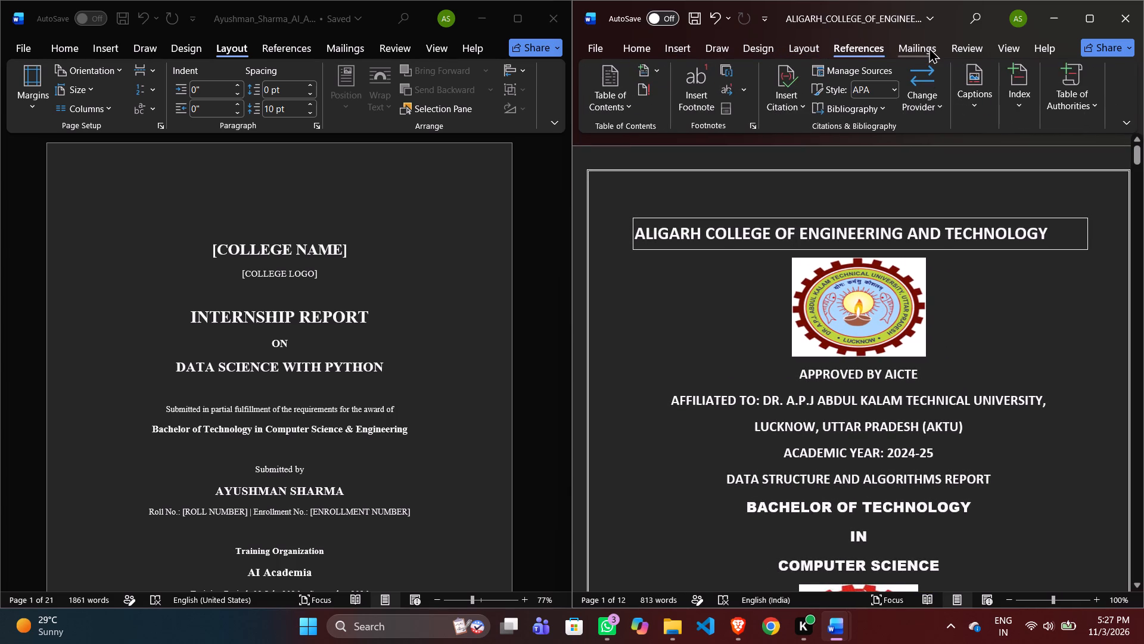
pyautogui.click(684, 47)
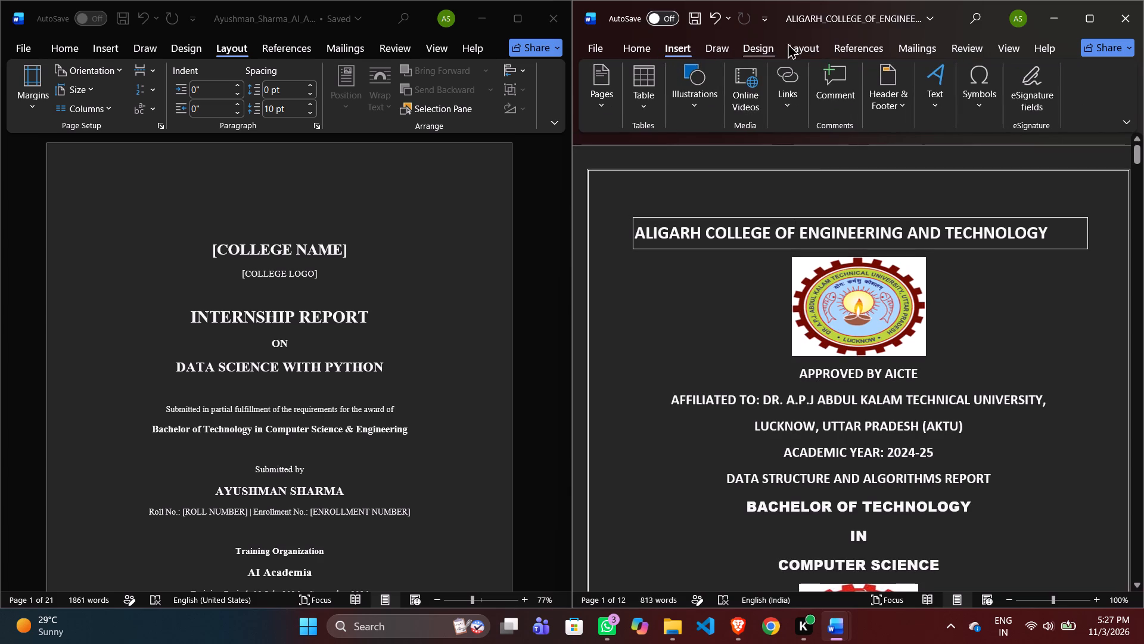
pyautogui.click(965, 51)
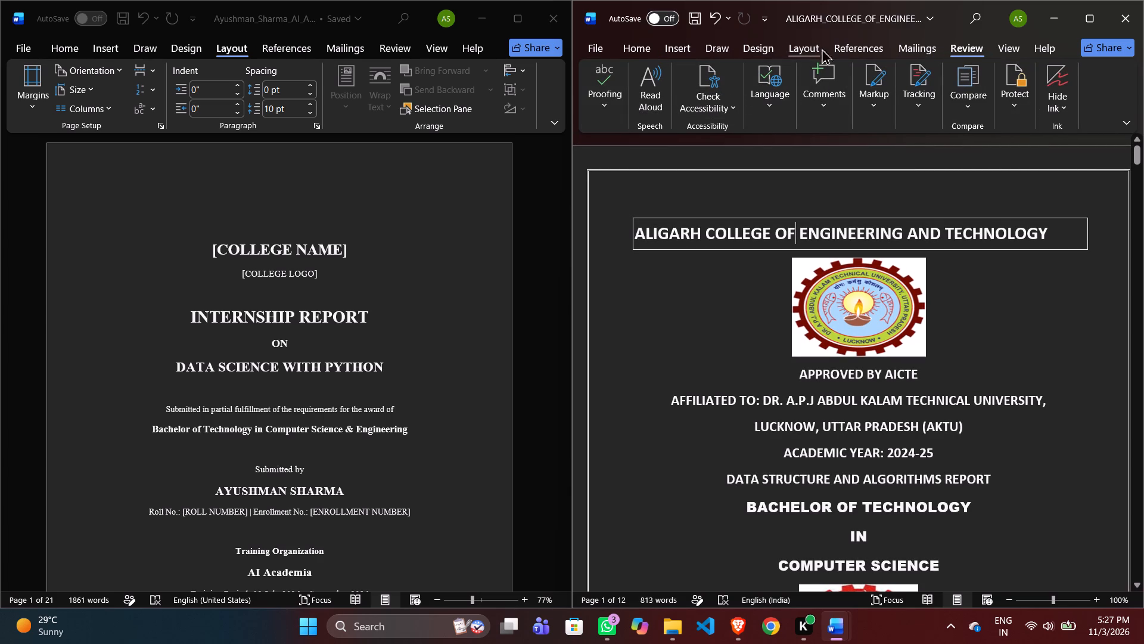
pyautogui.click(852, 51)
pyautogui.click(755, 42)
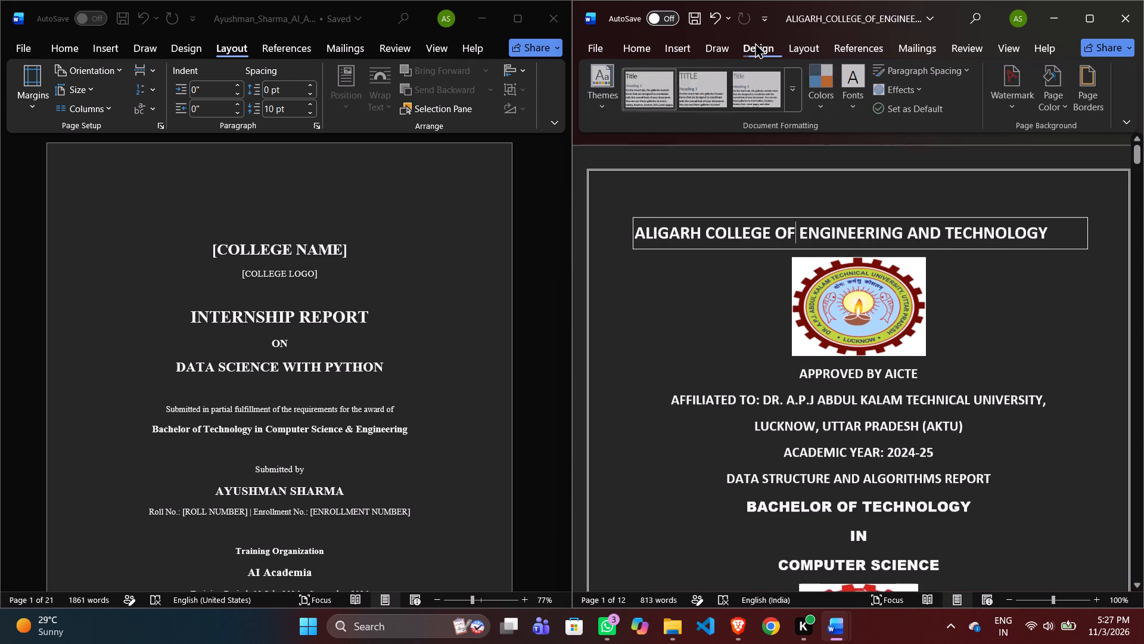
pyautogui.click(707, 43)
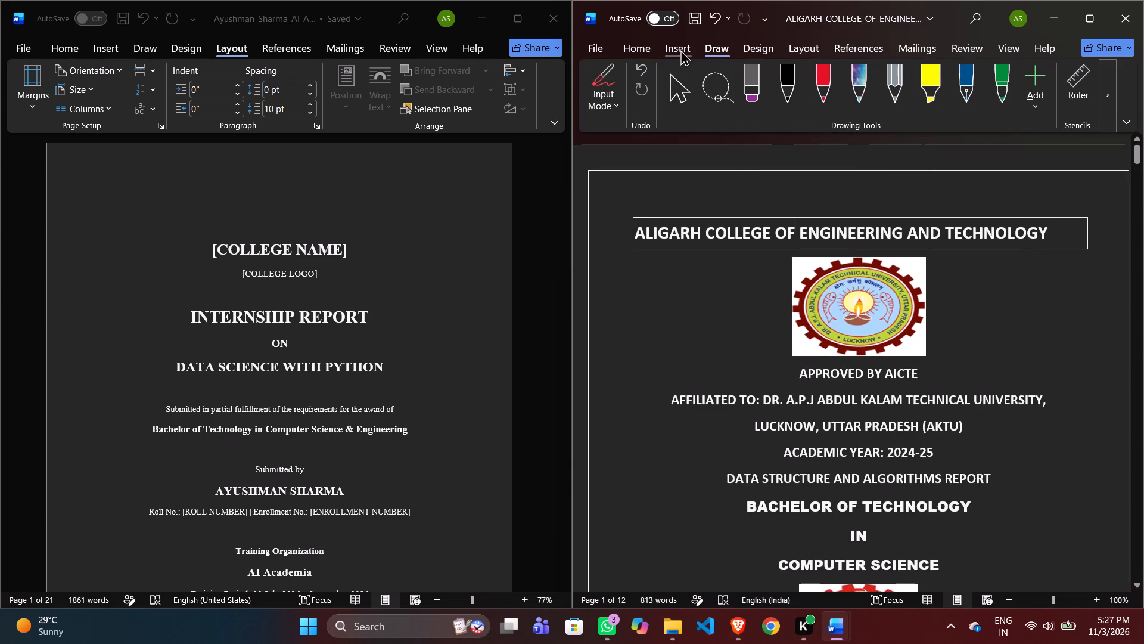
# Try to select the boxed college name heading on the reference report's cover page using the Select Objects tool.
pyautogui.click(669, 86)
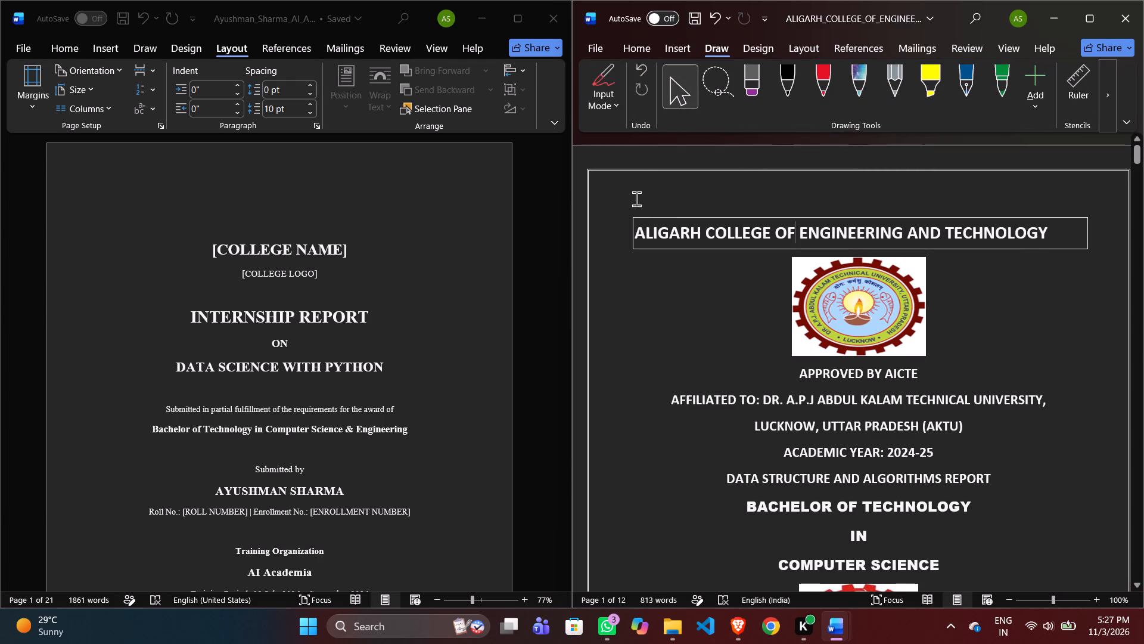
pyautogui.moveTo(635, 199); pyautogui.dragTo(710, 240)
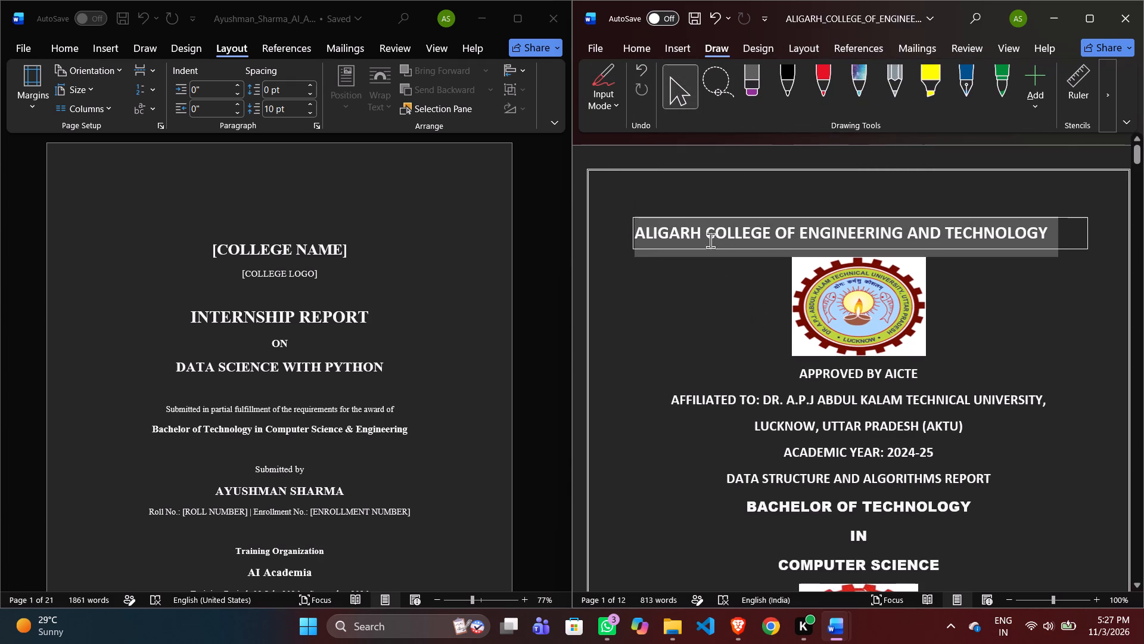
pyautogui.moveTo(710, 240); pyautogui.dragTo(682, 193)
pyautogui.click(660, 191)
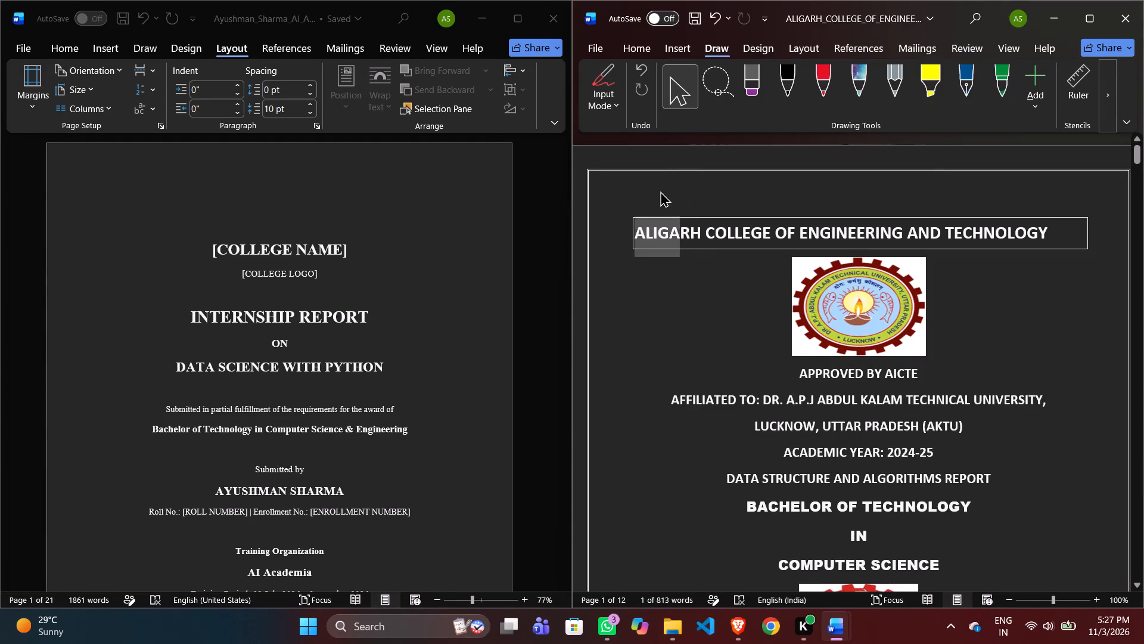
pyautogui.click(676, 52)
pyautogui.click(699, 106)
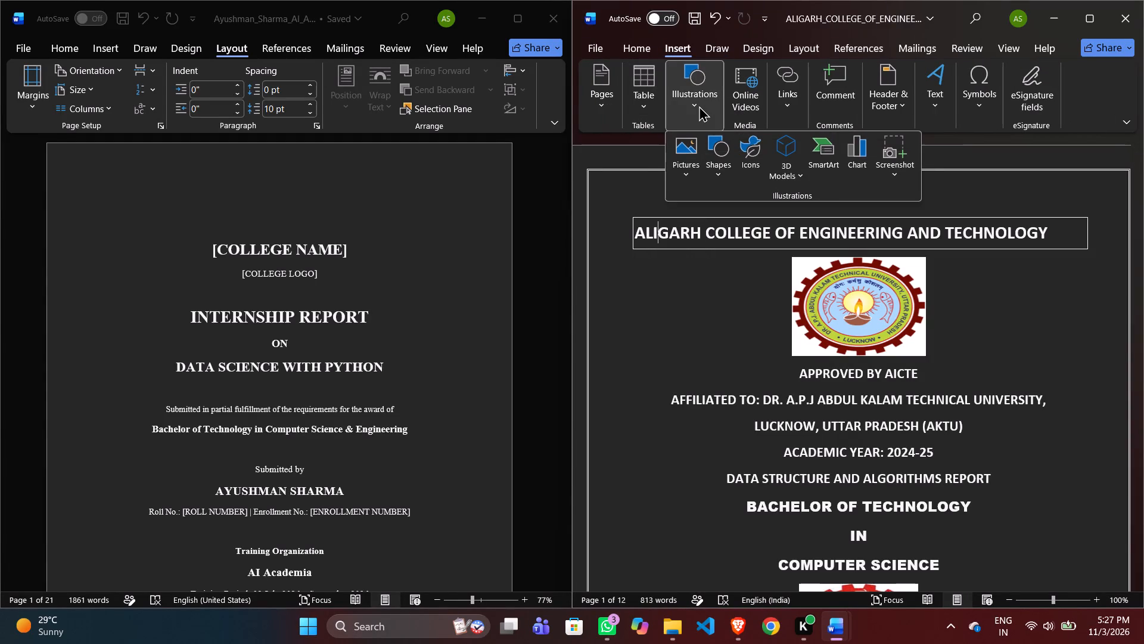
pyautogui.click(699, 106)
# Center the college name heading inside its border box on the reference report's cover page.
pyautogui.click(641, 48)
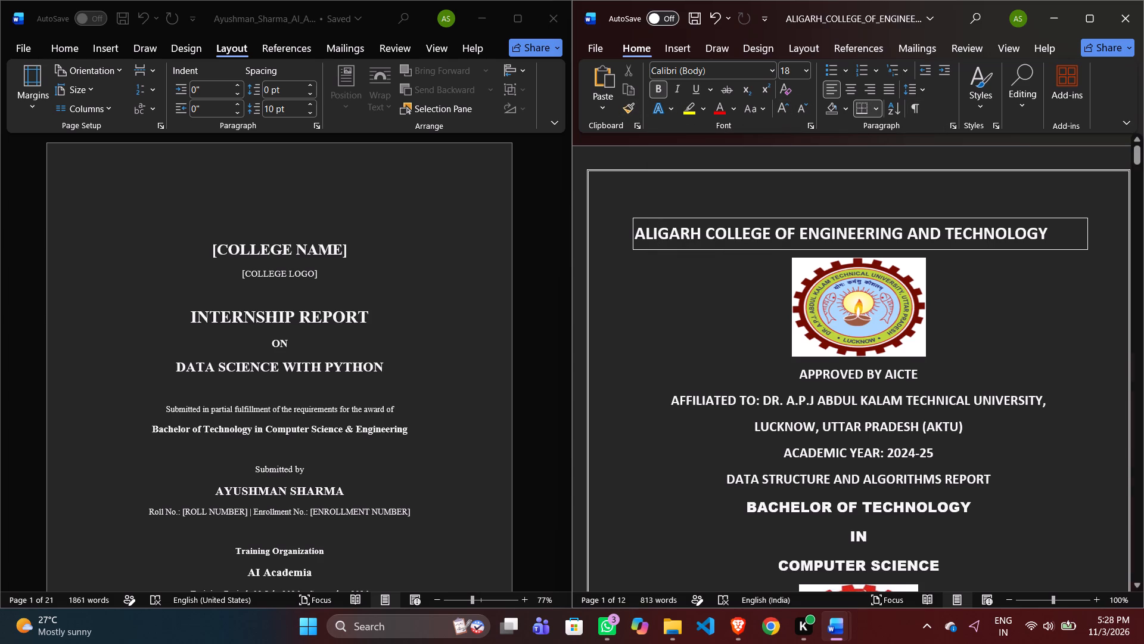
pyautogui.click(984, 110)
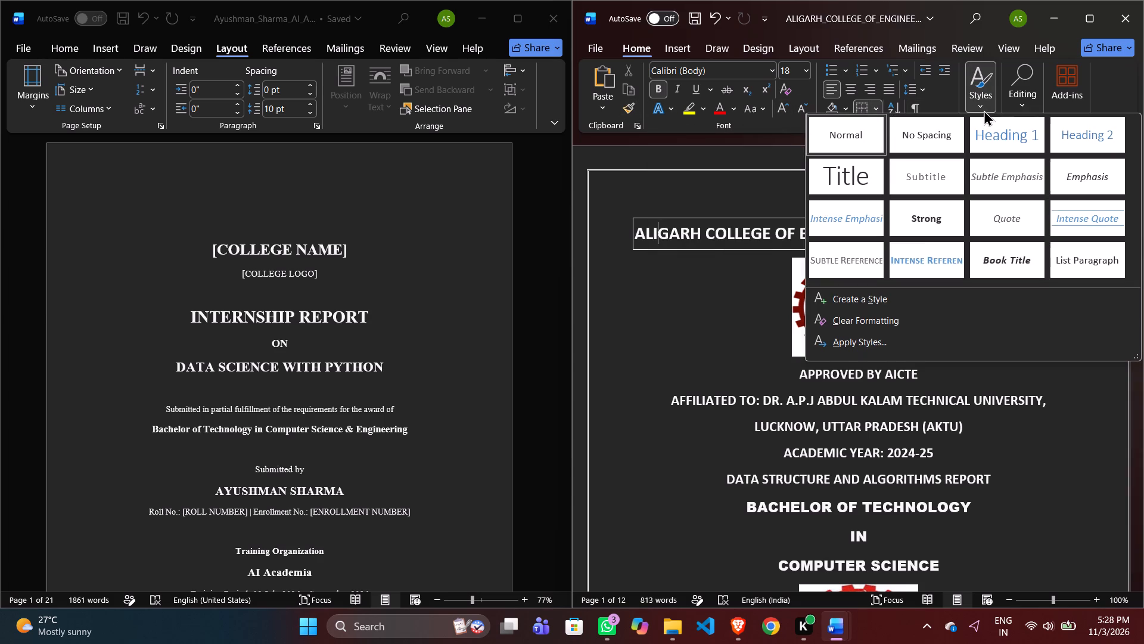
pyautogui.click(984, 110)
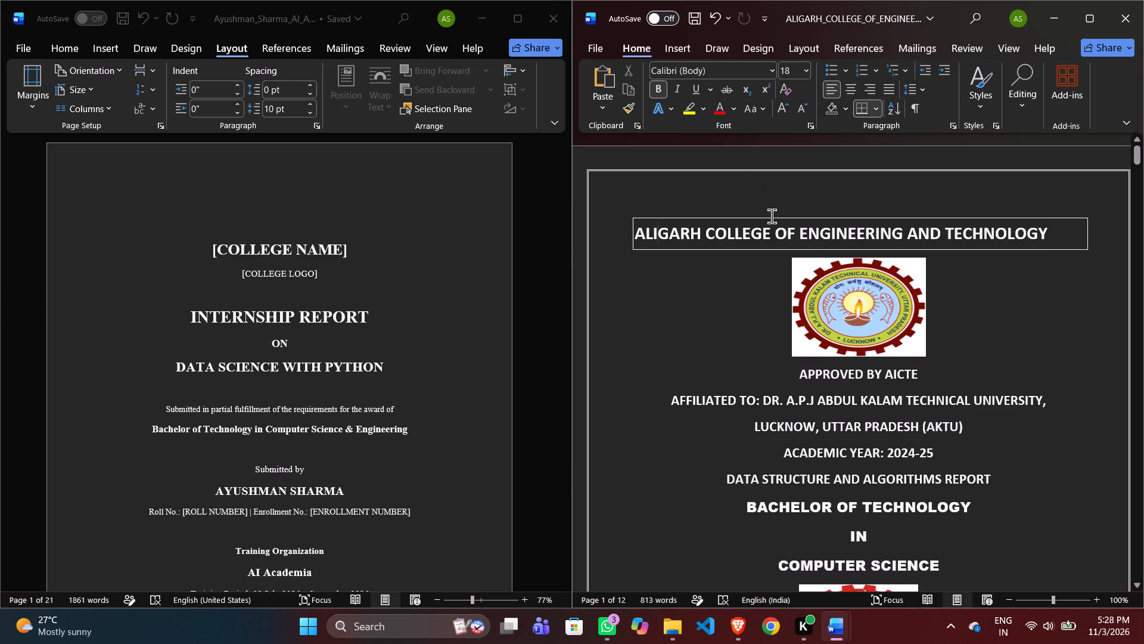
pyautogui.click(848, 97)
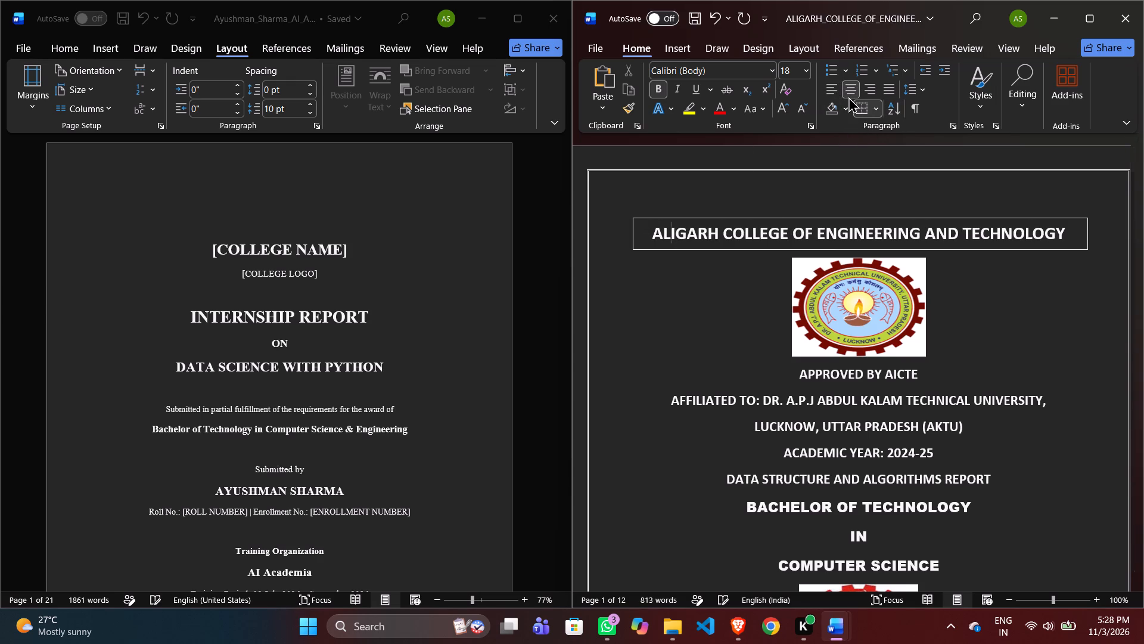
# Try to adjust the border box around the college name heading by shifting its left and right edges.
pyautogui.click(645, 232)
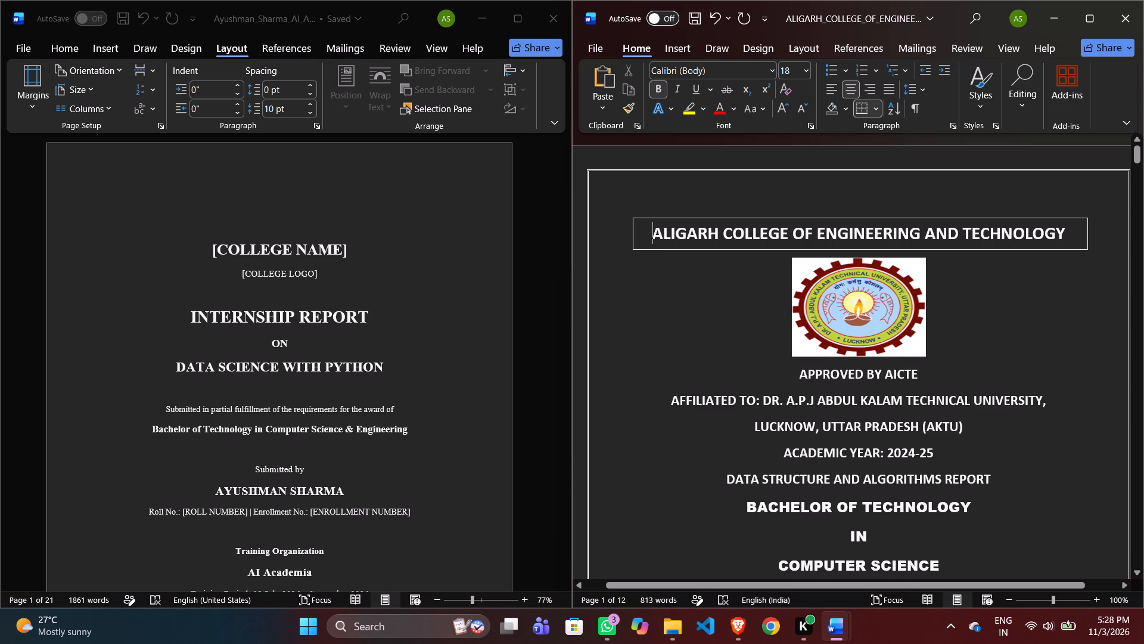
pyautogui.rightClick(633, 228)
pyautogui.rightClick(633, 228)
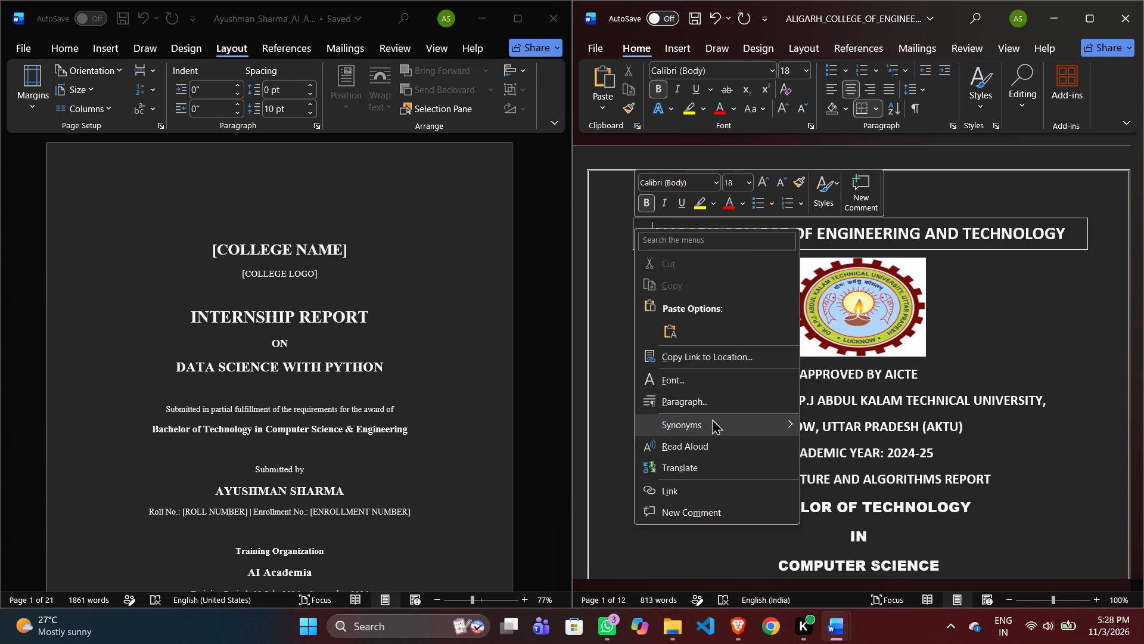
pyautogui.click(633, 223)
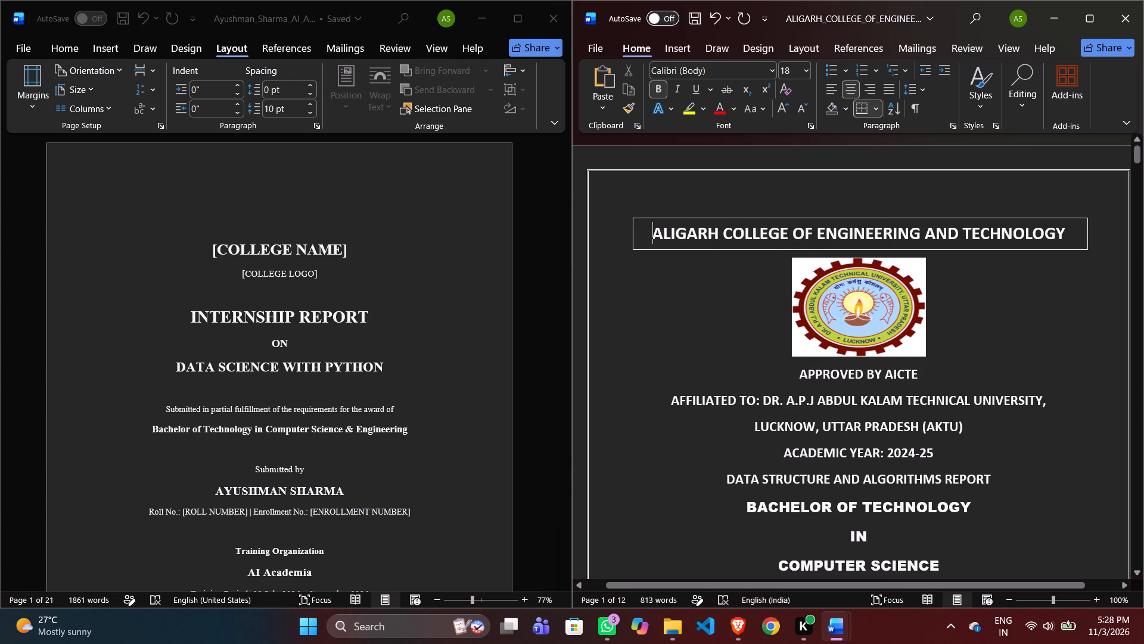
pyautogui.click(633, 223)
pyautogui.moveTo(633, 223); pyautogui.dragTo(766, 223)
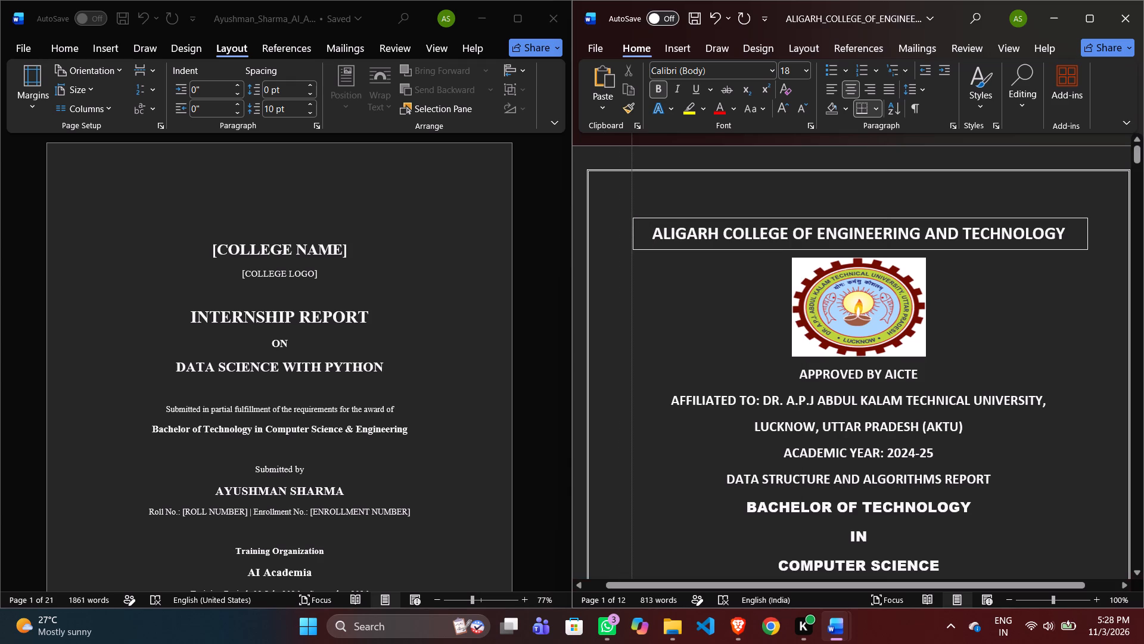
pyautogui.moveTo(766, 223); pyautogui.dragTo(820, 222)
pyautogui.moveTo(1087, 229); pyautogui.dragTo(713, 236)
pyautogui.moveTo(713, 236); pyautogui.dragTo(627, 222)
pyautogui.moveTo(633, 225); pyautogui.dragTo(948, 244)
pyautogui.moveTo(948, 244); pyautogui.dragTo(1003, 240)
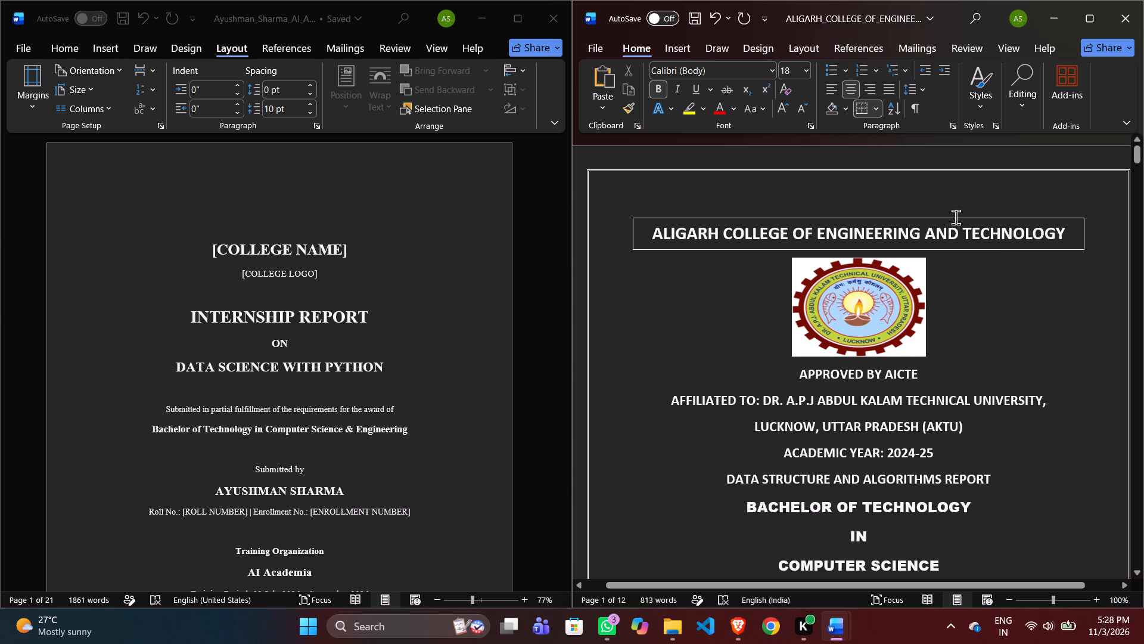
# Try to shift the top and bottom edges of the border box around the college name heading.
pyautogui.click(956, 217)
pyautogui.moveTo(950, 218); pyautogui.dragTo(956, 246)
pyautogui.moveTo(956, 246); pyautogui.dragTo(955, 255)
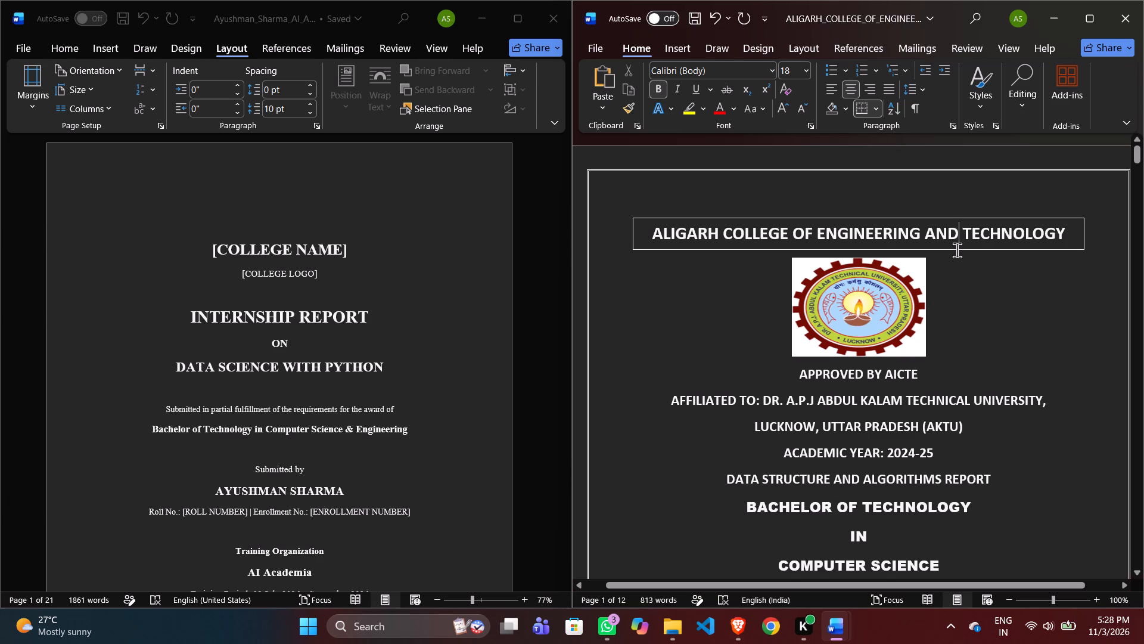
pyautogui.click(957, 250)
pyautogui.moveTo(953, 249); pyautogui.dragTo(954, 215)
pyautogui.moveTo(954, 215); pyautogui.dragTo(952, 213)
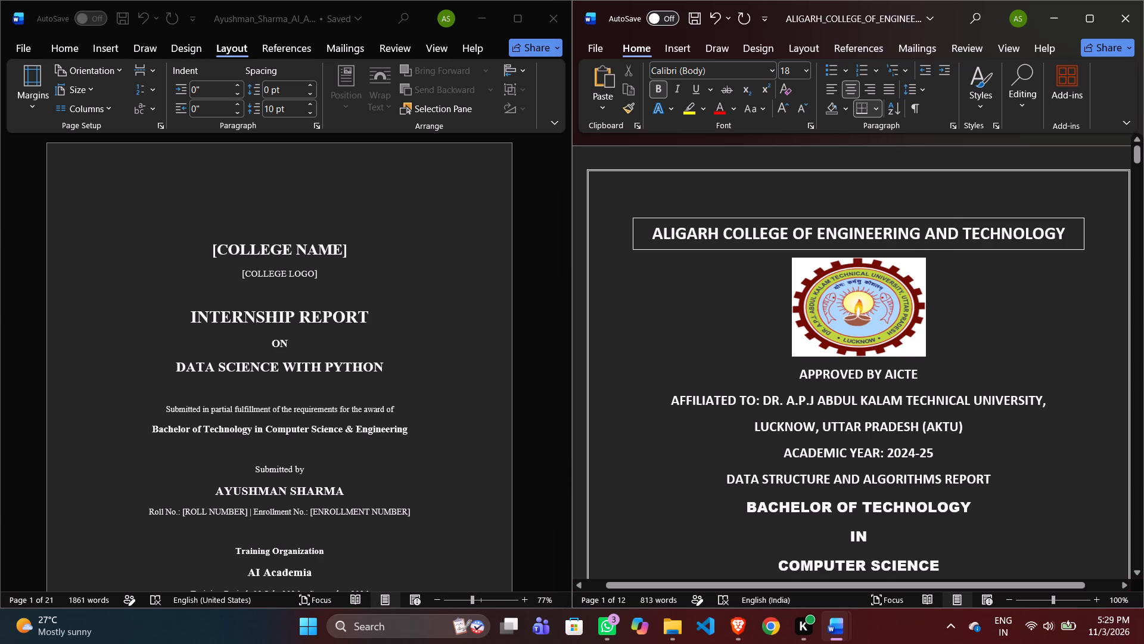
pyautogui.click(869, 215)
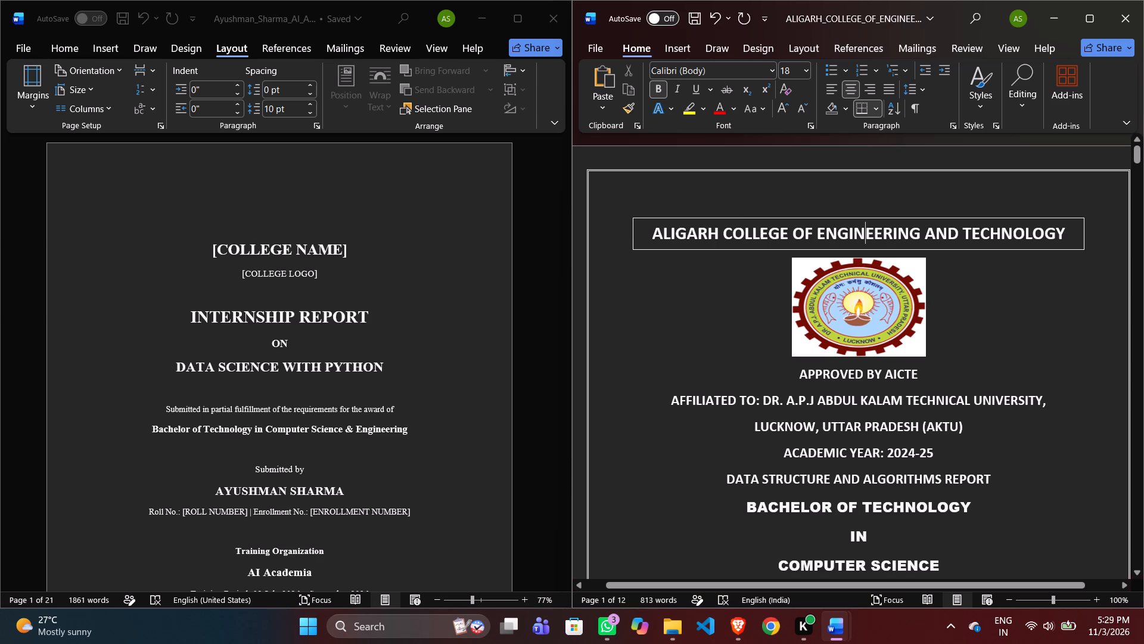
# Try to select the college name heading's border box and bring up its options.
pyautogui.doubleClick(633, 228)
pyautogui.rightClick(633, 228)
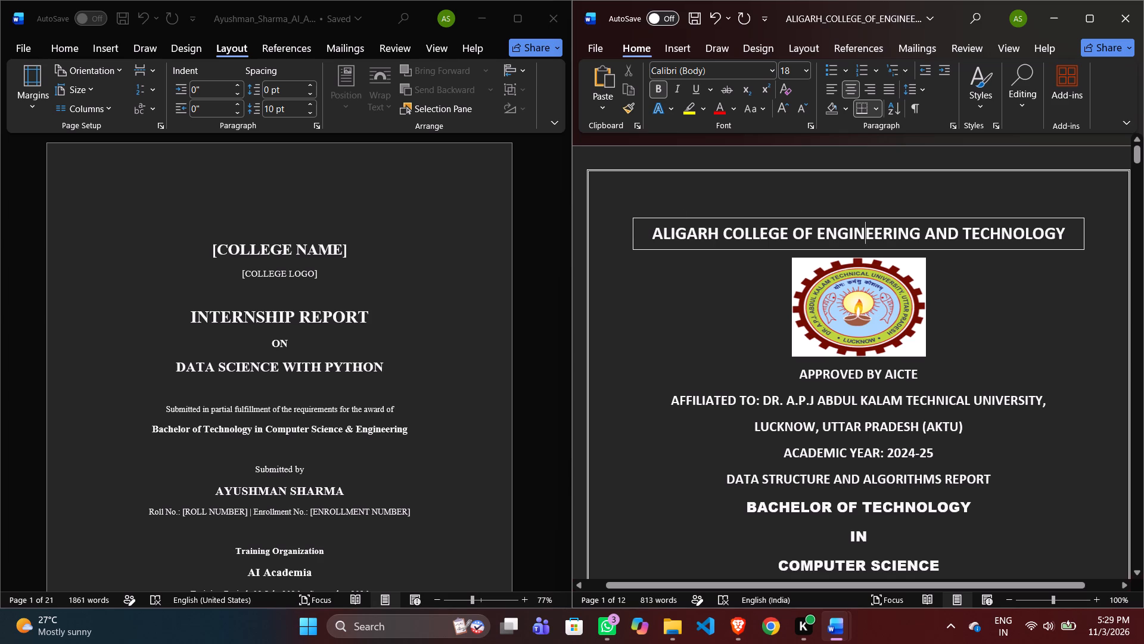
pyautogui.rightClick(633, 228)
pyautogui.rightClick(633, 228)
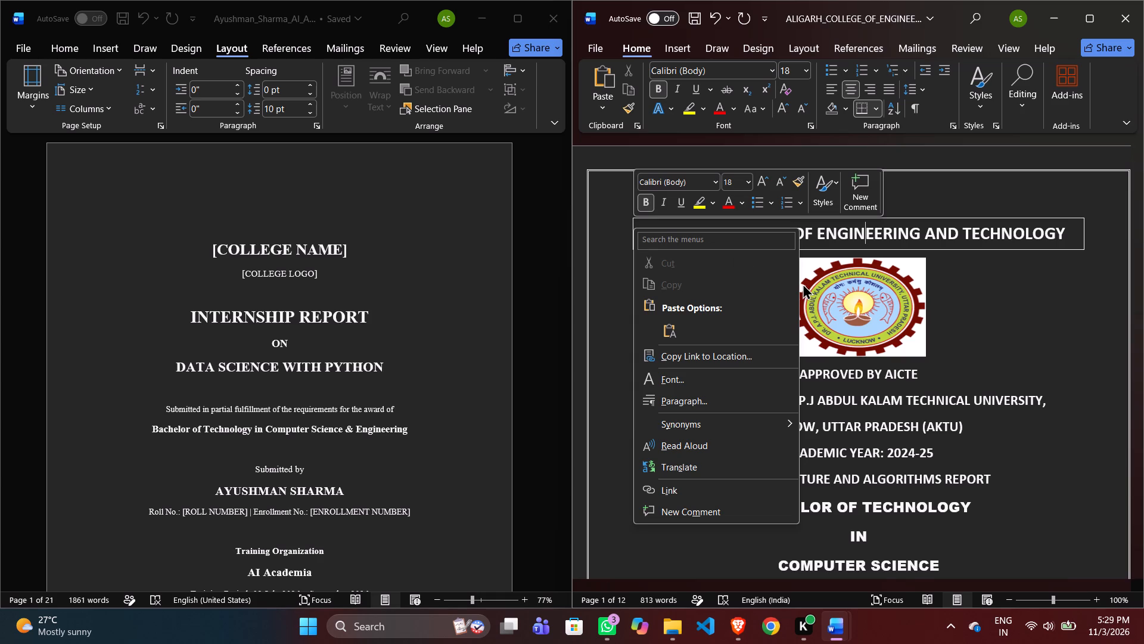
# Delete the entire college name heading together with its border box from the reference report's cover page.
pyautogui.doubleClick(1070, 227)
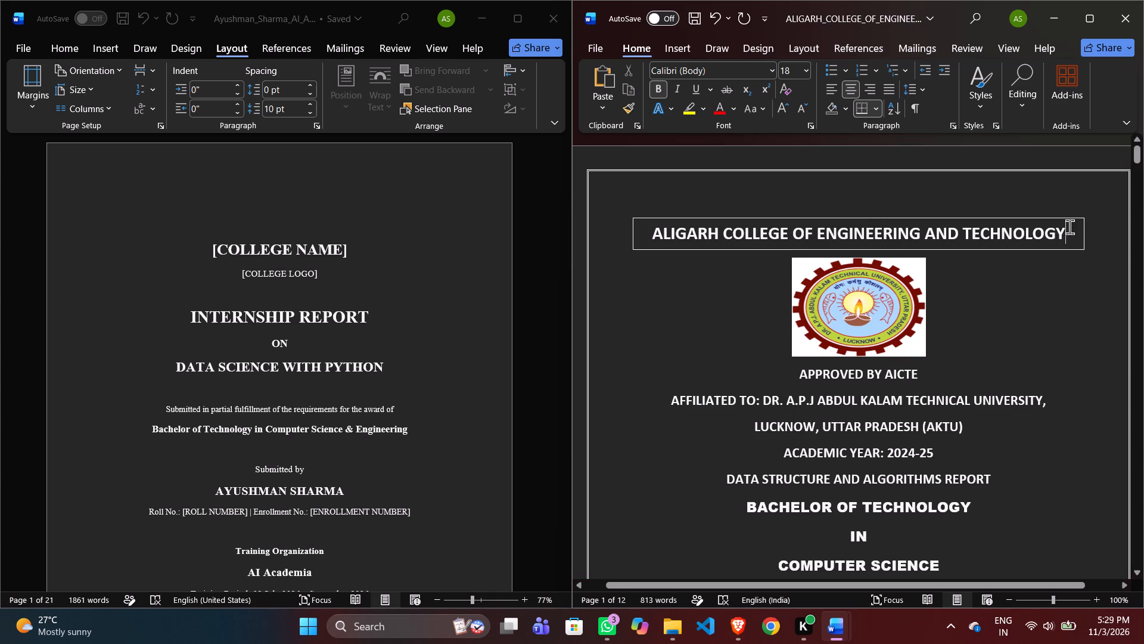
pyautogui.moveTo(1070, 227); pyautogui.dragTo(631, 202)
pyautogui.press('BackSpace')
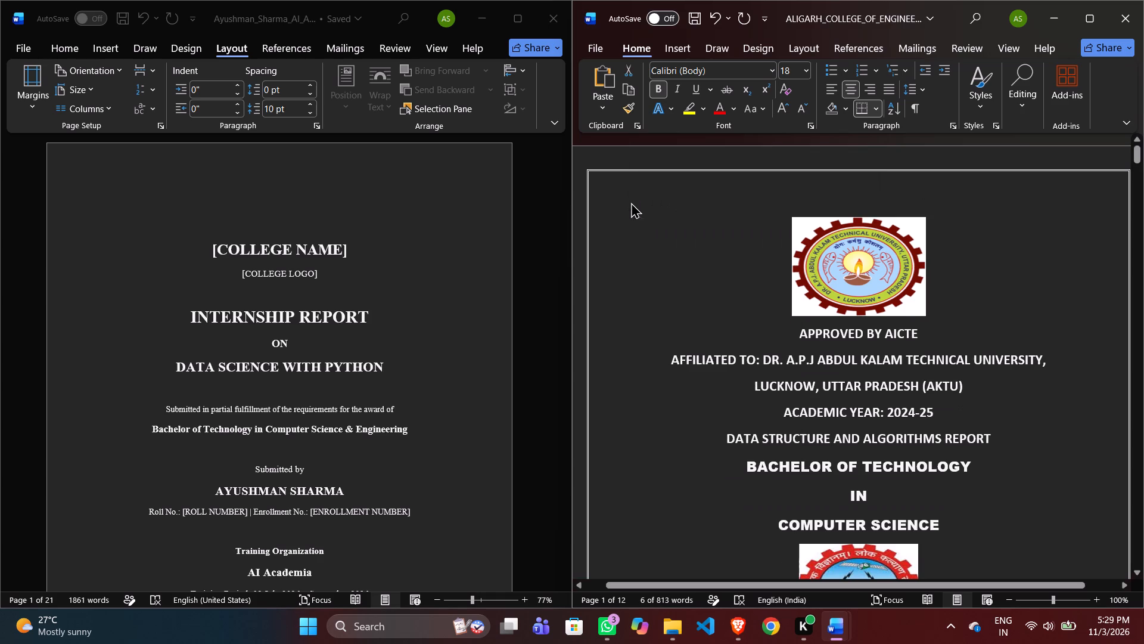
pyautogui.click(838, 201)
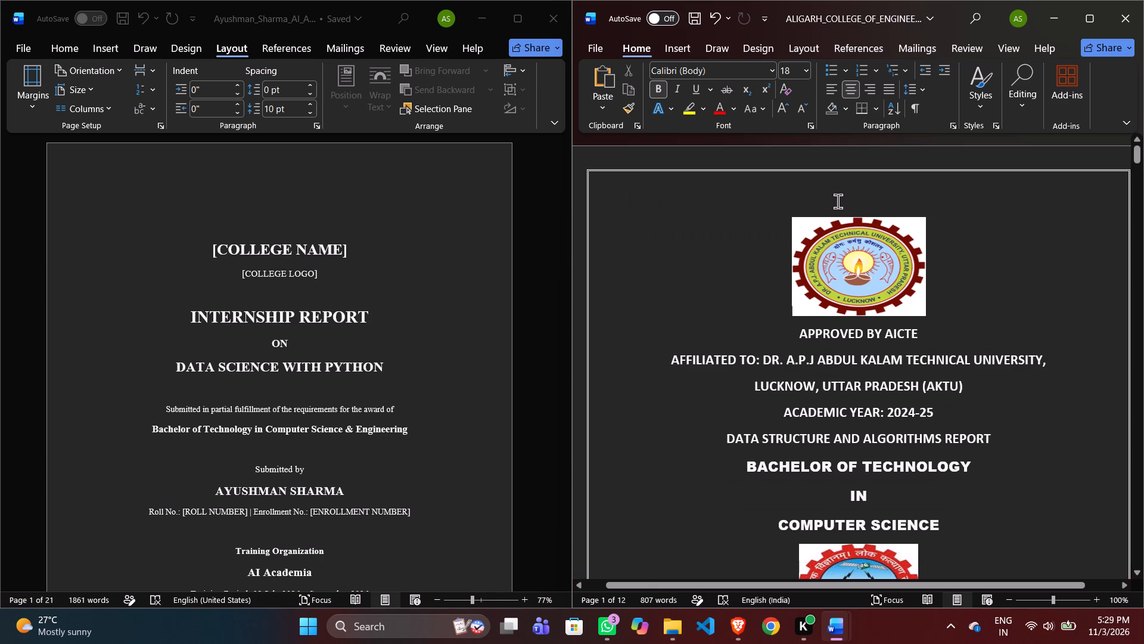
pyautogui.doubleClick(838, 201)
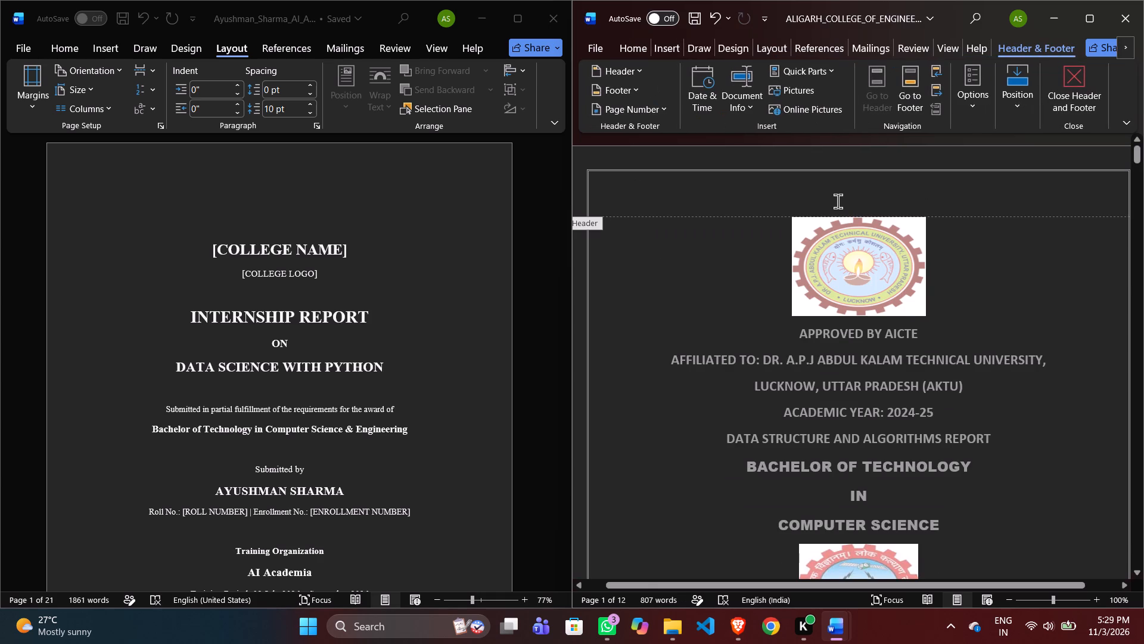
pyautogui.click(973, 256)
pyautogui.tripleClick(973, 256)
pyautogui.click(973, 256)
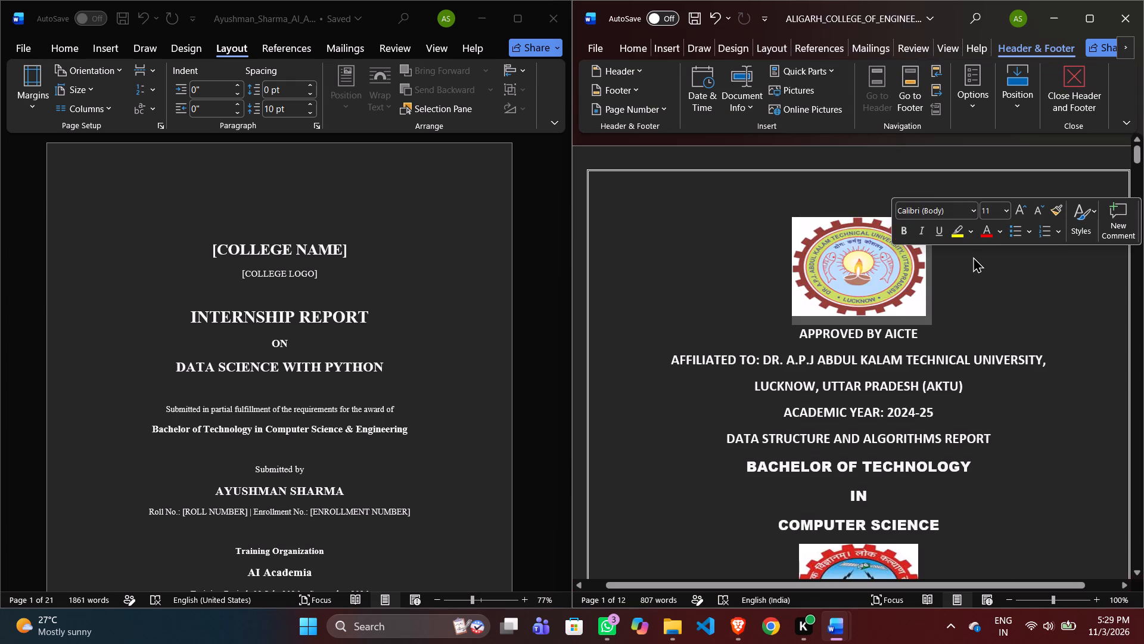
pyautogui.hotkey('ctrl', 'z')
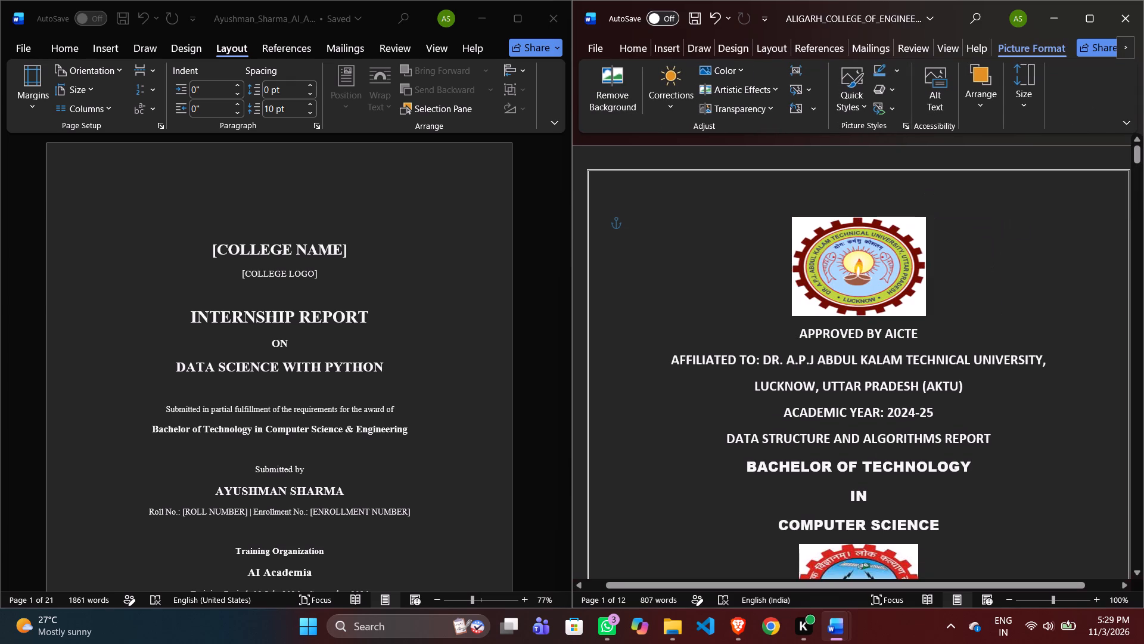
# Insert a blank line above the university logo on the reference report's cover page.
pyautogui.click(922, 206)
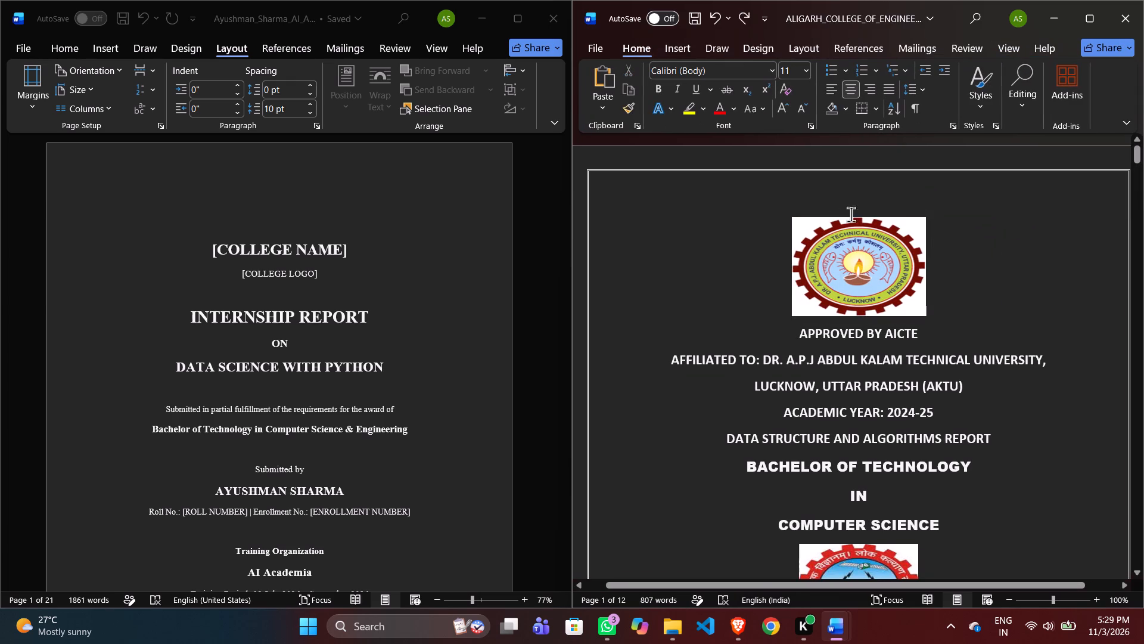
pyautogui.click(787, 223)
pyautogui.press('Return')
pyautogui.press('Up')
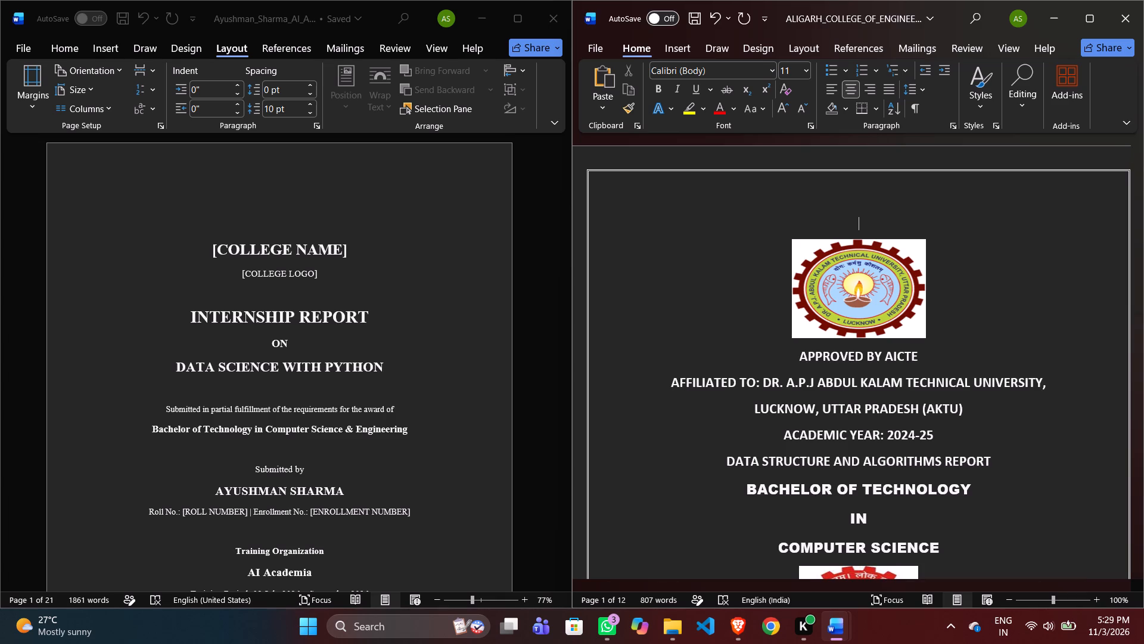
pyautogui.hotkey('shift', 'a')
pyautogui.press('BackSpace')
# Set the blank line above the logo to Arial Black at font size 18.
pyautogui.click(748, 71)
pyautogui.click(748, 71)
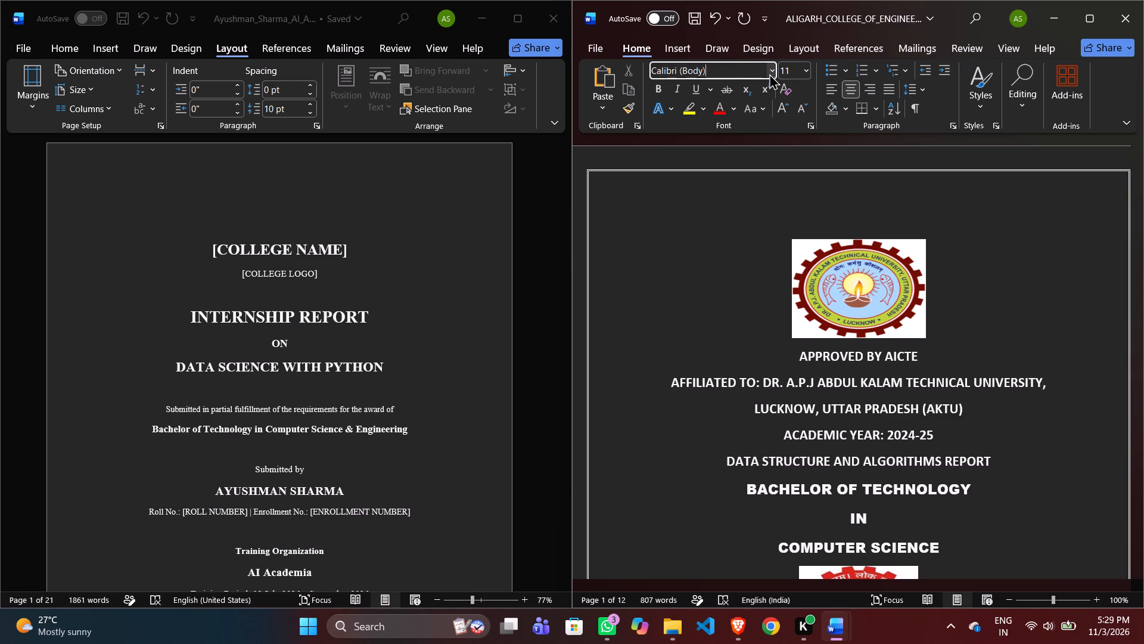
pyautogui.click(769, 73)
pyautogui.click(734, 190)
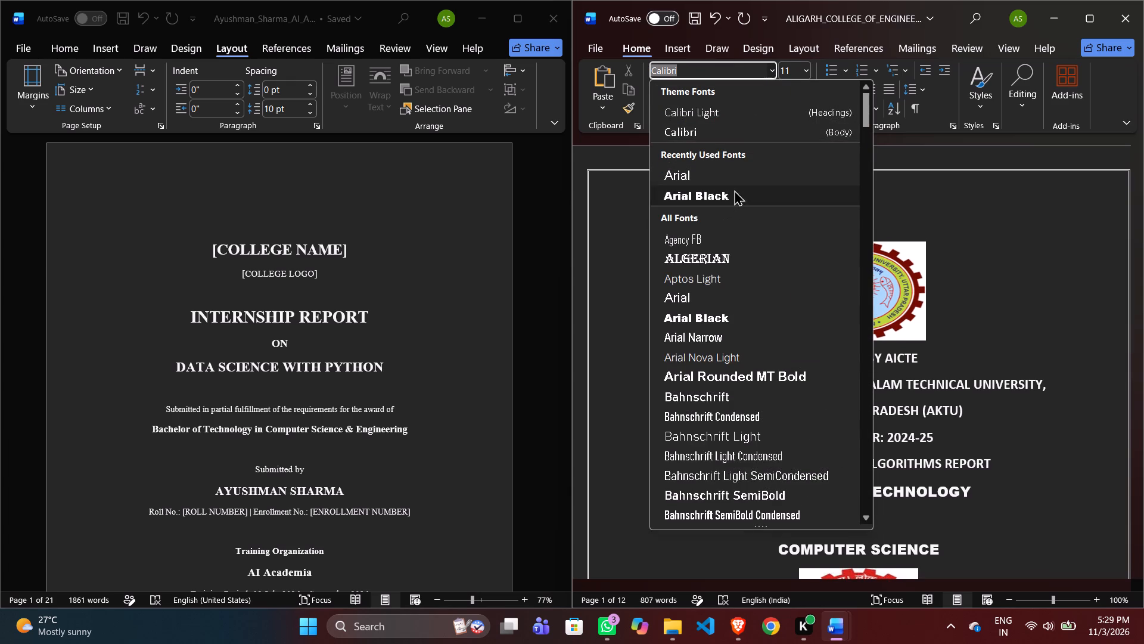
pyautogui.doubleClick(794, 72)
pyautogui.press('BackSpace')
pyautogui.press('BackSpace')
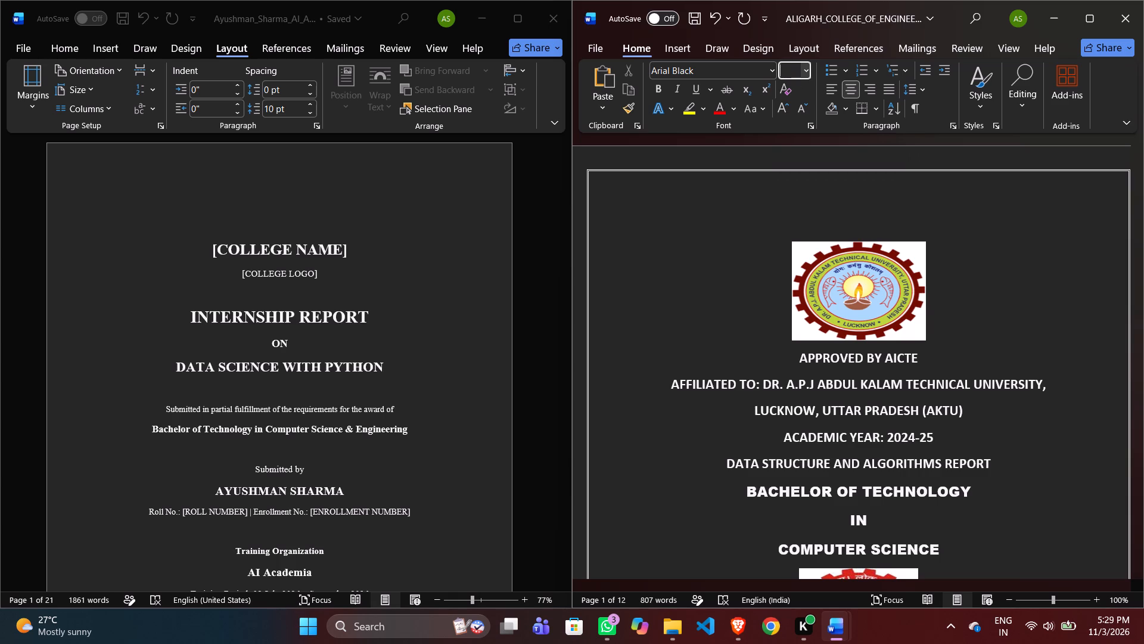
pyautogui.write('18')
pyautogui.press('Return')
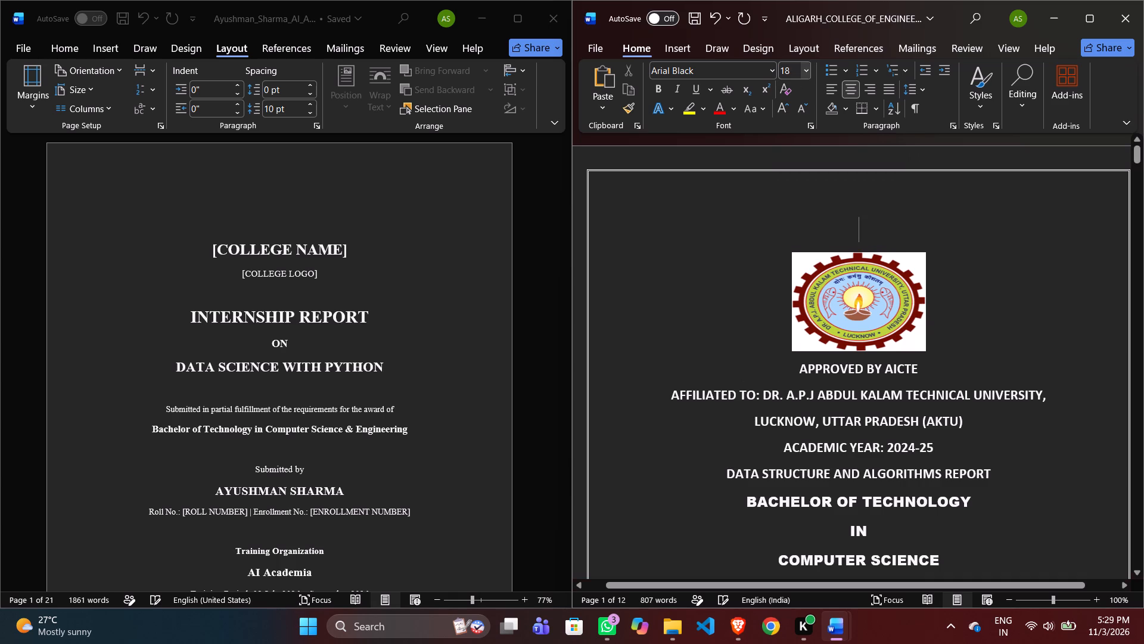
# Enter the heading "ALIGARH COLLEGE OF ENGINEERING AND TECHNOLOGY" in capitals above the university logo.
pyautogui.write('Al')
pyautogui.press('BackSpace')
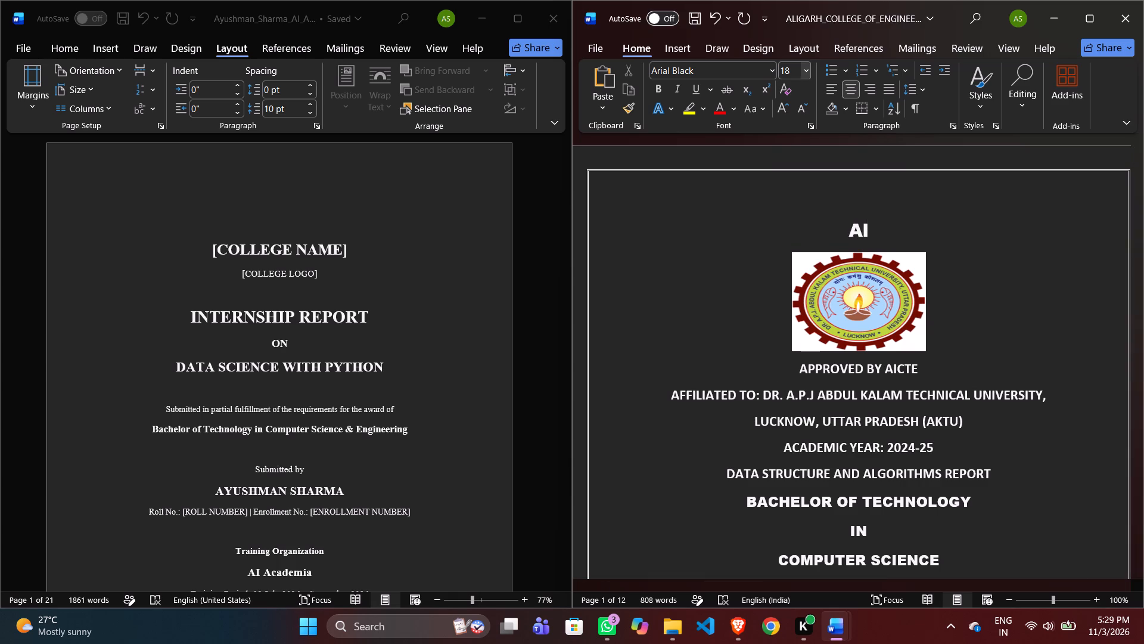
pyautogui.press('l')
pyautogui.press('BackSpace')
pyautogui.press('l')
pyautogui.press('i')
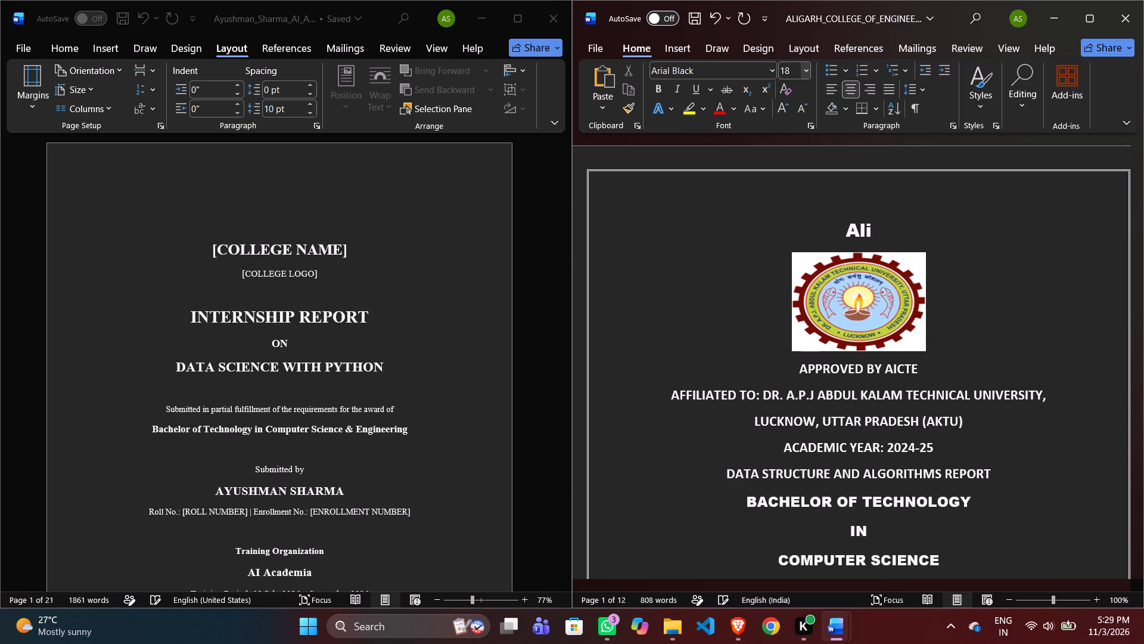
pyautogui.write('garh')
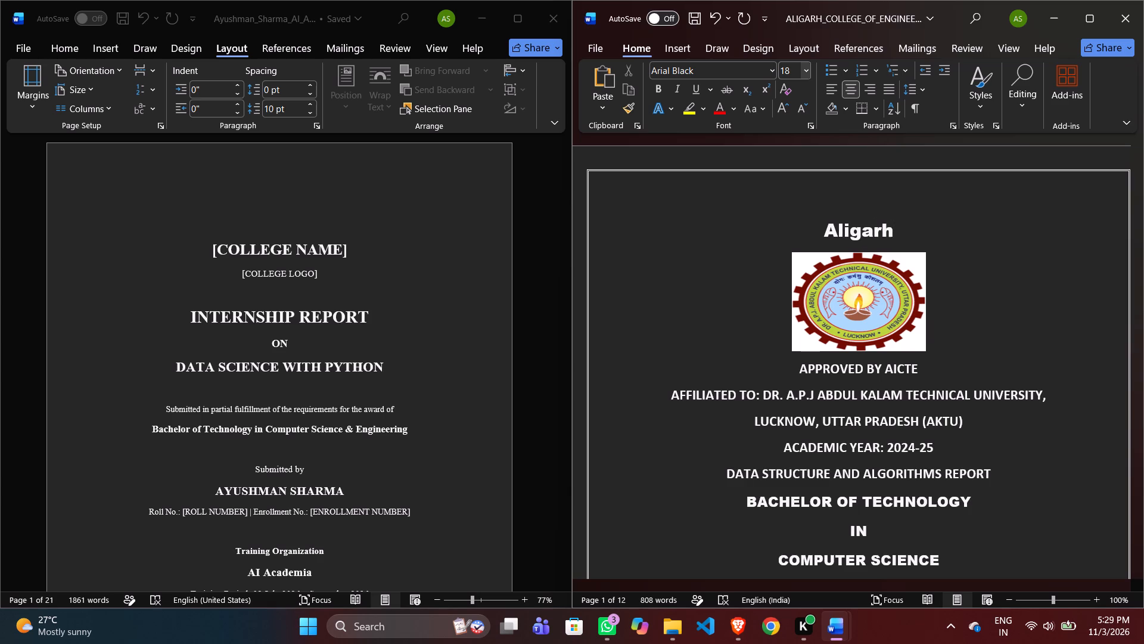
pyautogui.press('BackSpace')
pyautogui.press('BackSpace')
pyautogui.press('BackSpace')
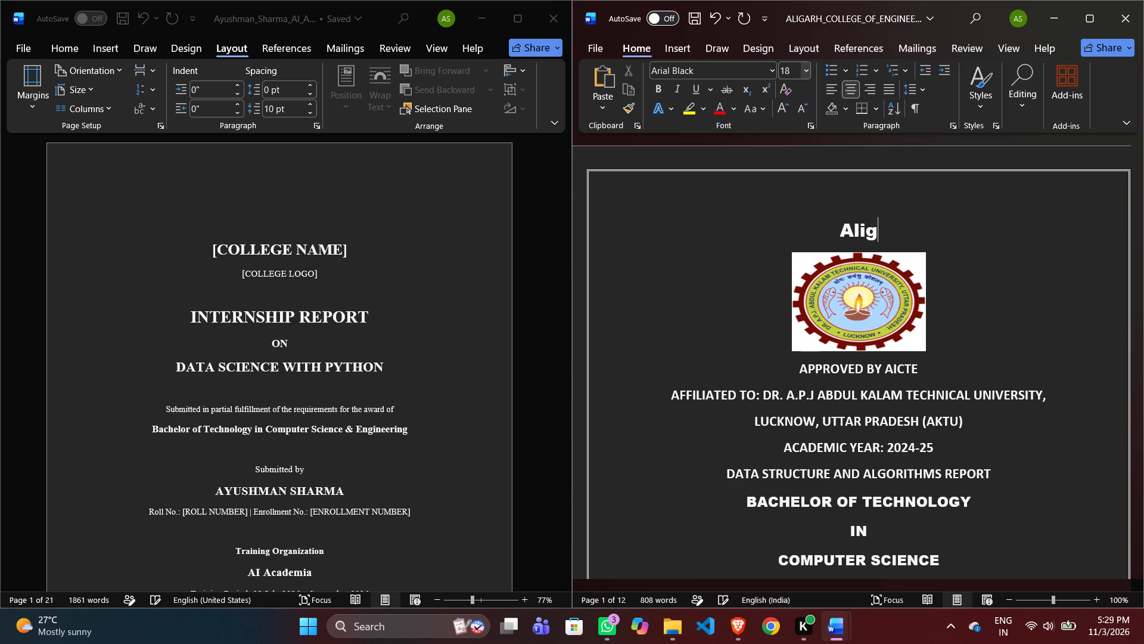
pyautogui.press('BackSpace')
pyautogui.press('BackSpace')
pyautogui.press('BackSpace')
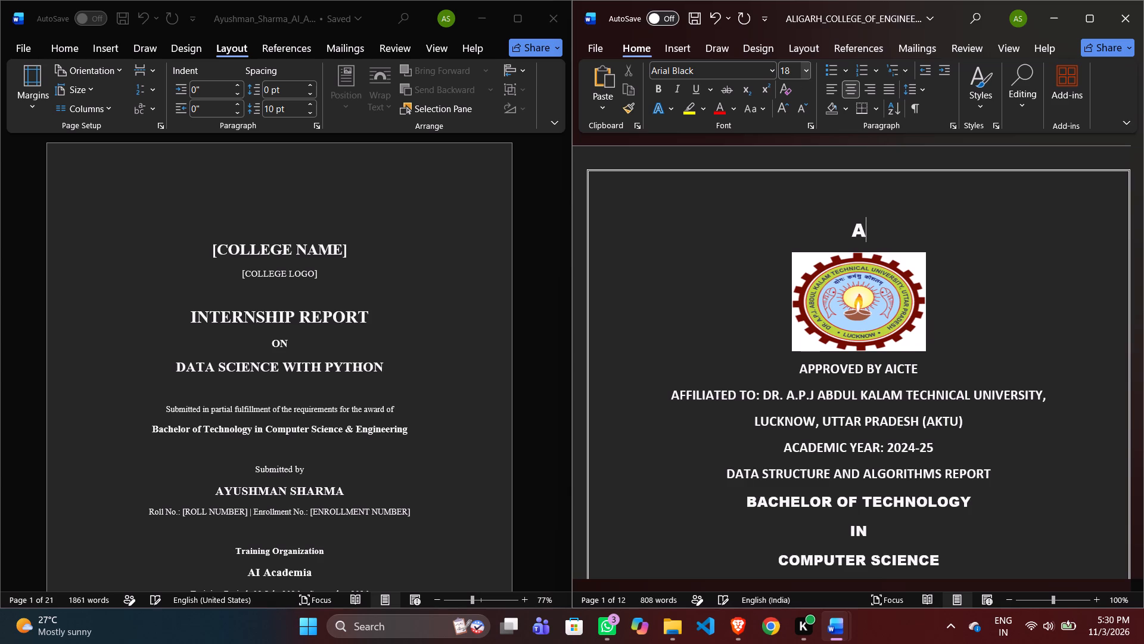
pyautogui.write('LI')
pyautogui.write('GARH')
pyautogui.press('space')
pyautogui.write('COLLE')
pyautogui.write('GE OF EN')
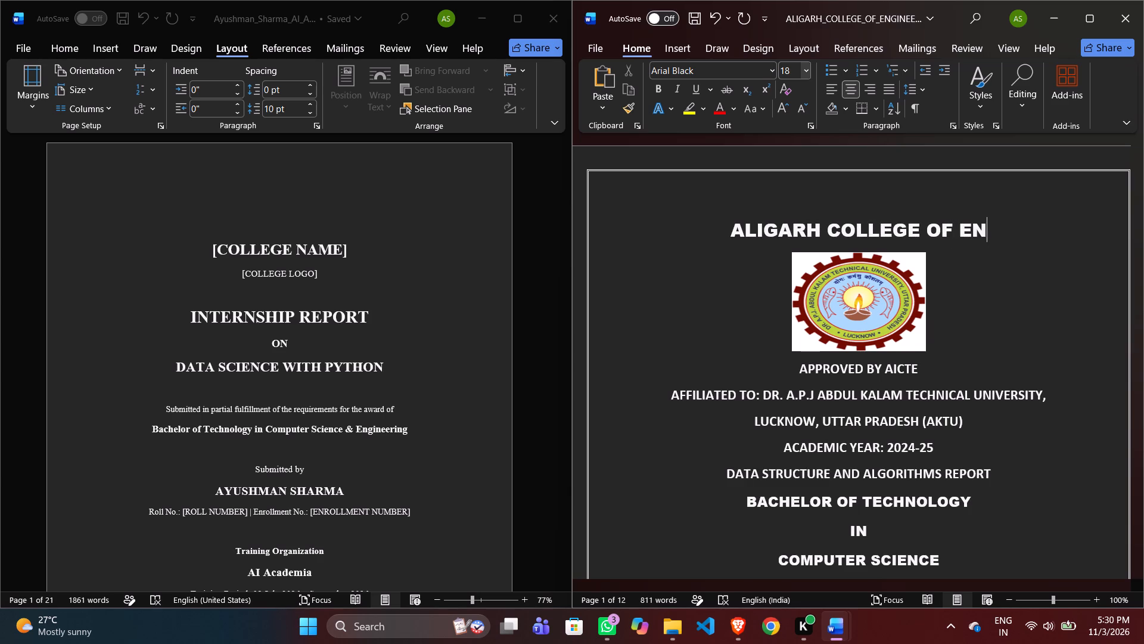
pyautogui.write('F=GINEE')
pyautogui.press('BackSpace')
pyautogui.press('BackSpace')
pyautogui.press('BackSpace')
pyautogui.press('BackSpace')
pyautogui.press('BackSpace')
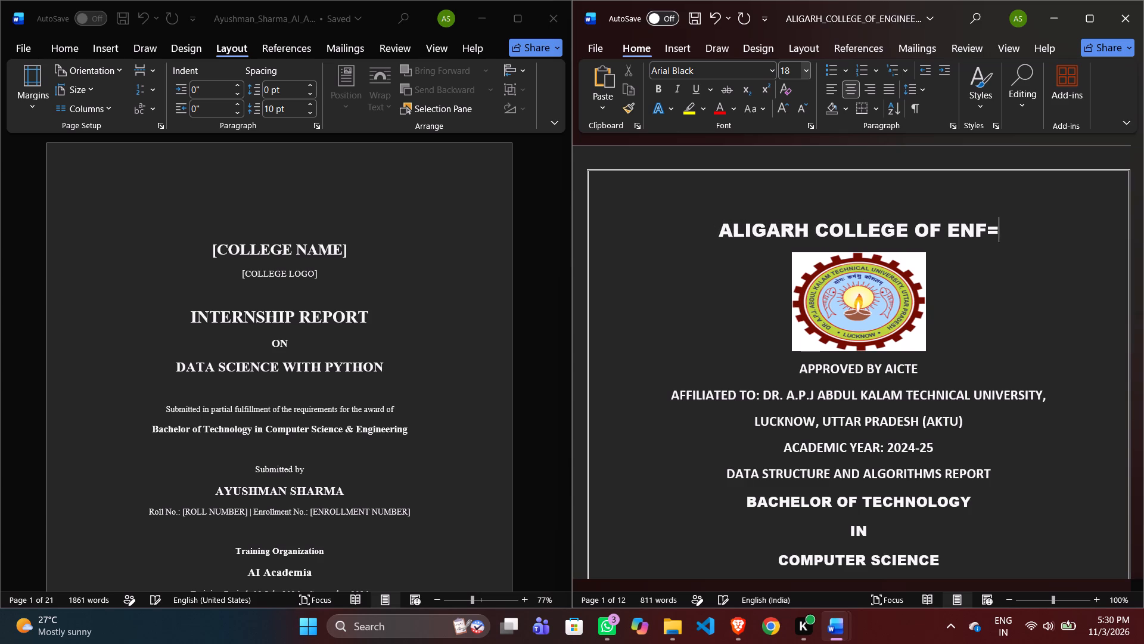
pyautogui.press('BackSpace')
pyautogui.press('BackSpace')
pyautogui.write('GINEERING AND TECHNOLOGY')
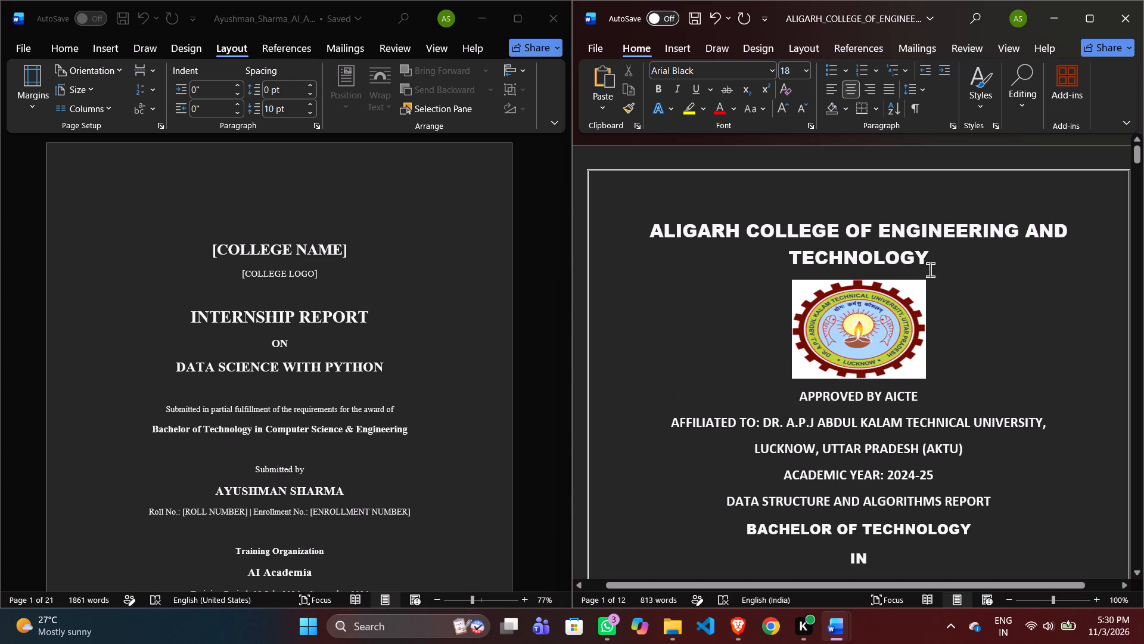
# Set the college name heading's font size to 16.
pyautogui.moveTo(930, 270); pyautogui.dragTo(656, 233)
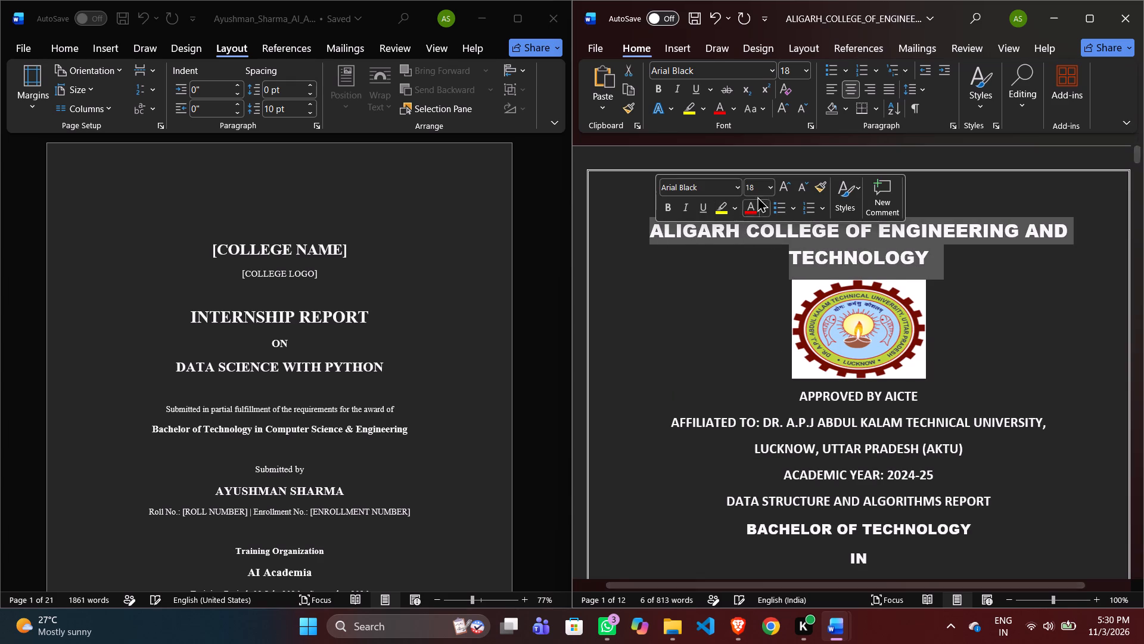
pyautogui.doubleClick(757, 190)
pyautogui.press('BackSpace')
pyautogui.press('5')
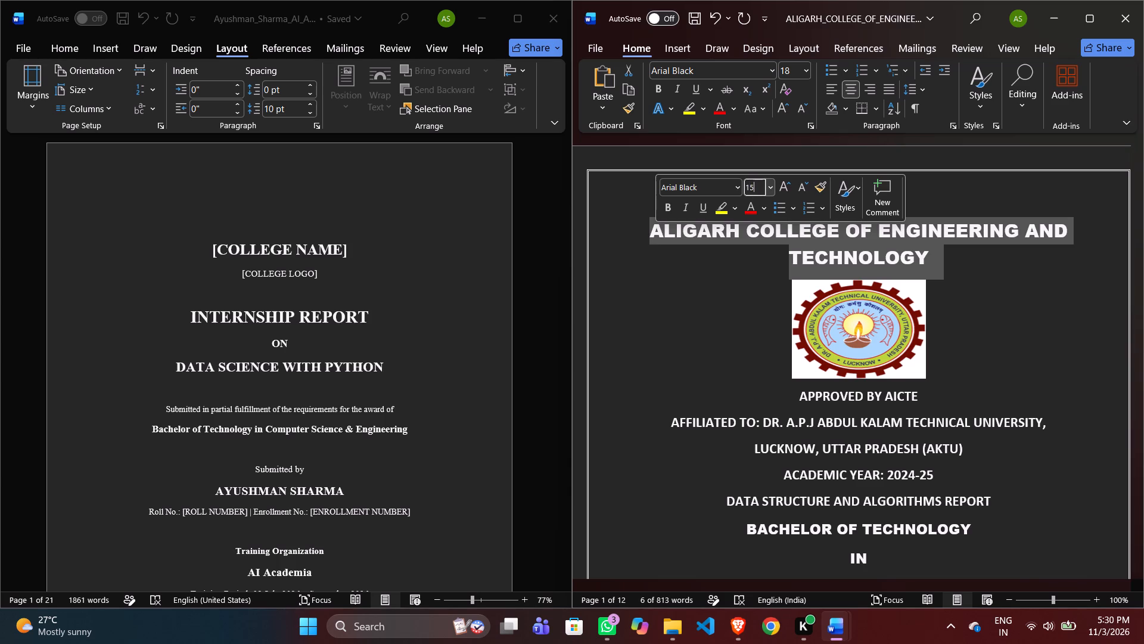
pyautogui.press('BackSpace')
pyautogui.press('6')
pyautogui.press('Return')
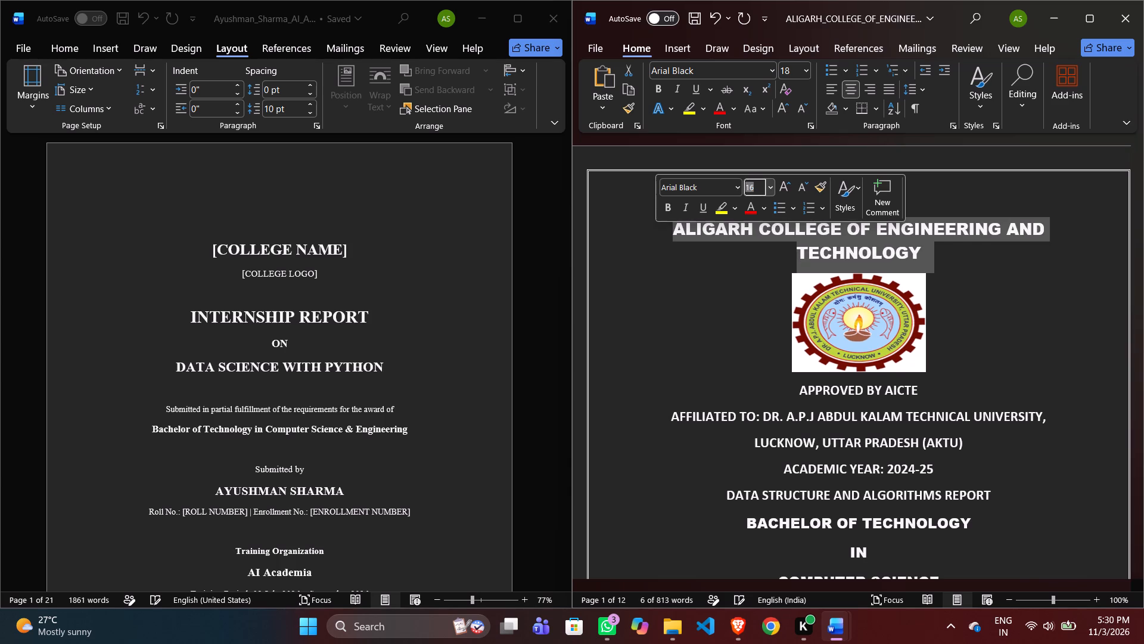
pyautogui.click(794, 224)
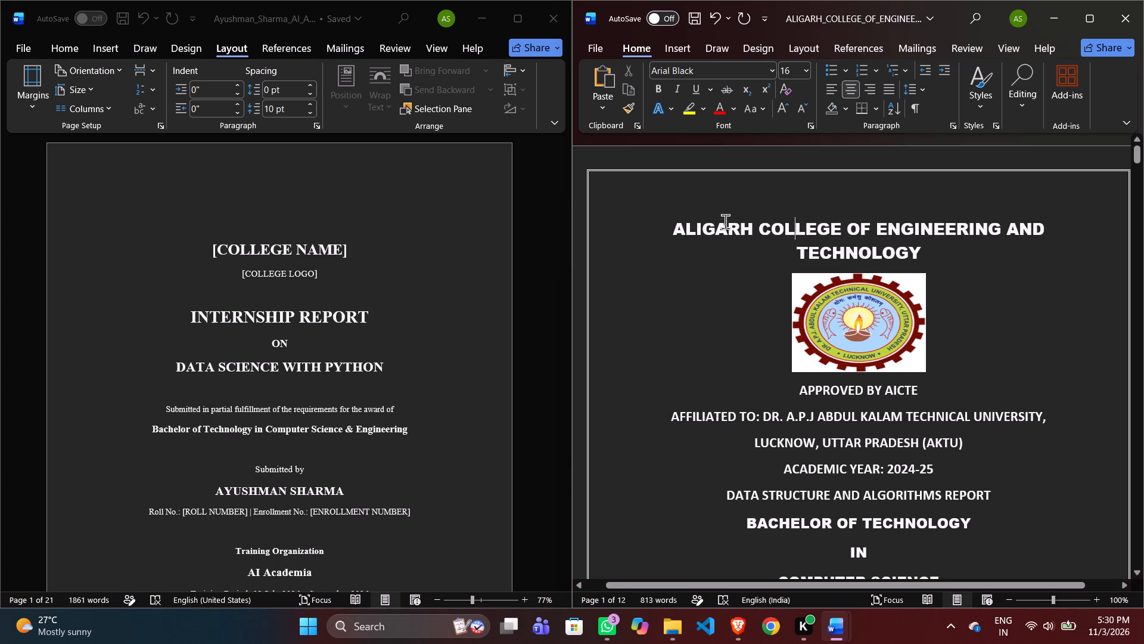
# Apply the Narrow margins preset, 0.5" on all sides, to the reference report.
pyautogui.click(673, 231)
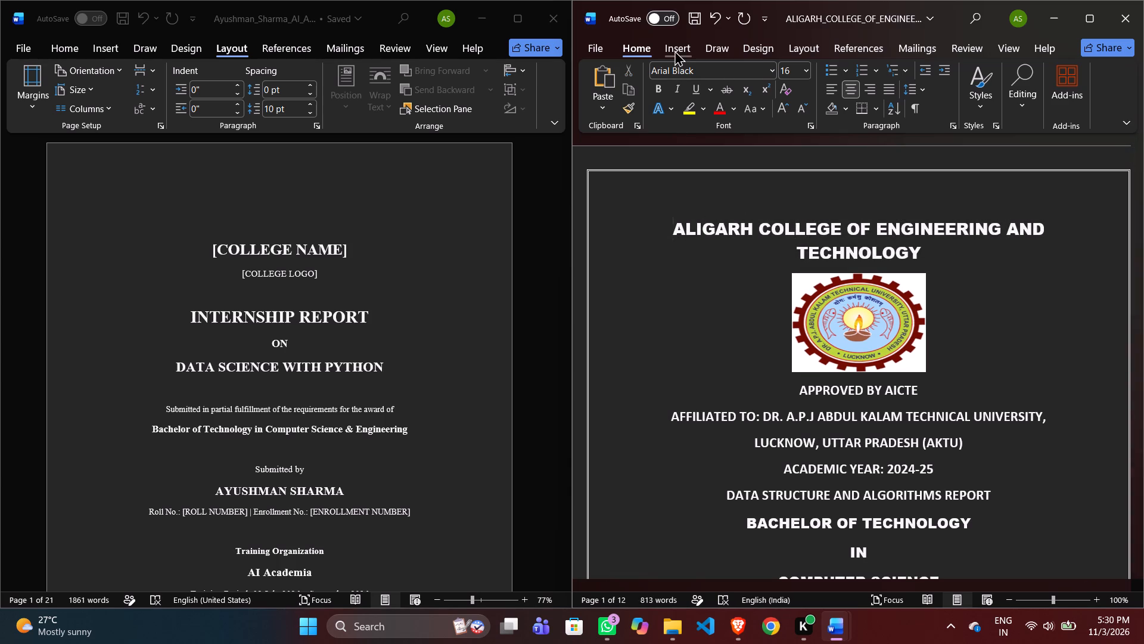
pyautogui.click(675, 50)
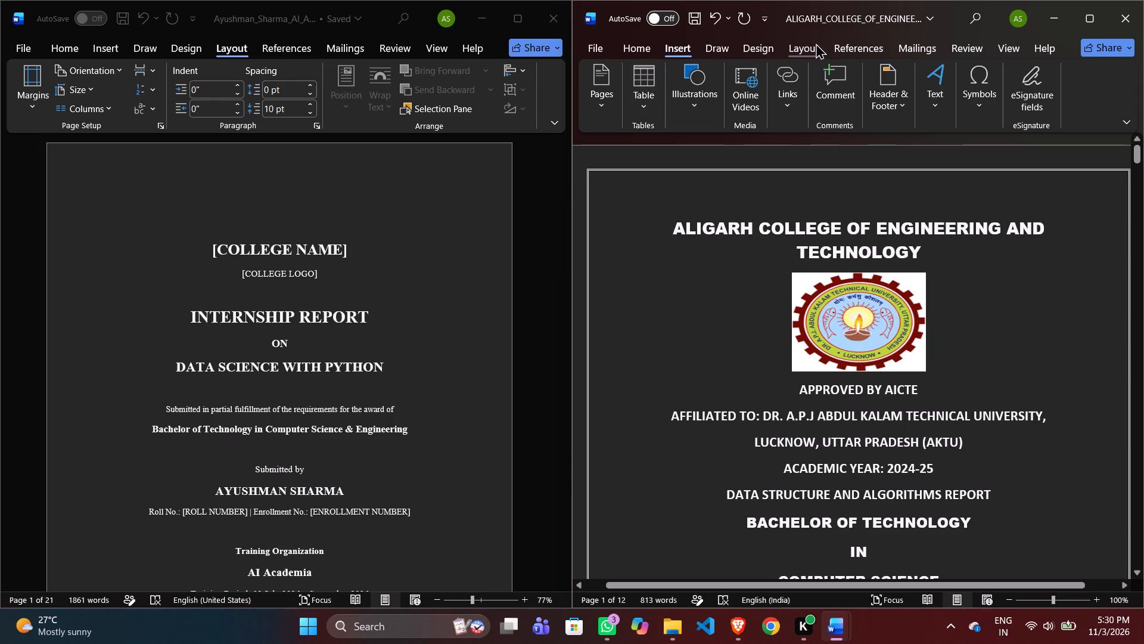
pyautogui.click(814, 44)
pyautogui.click(613, 106)
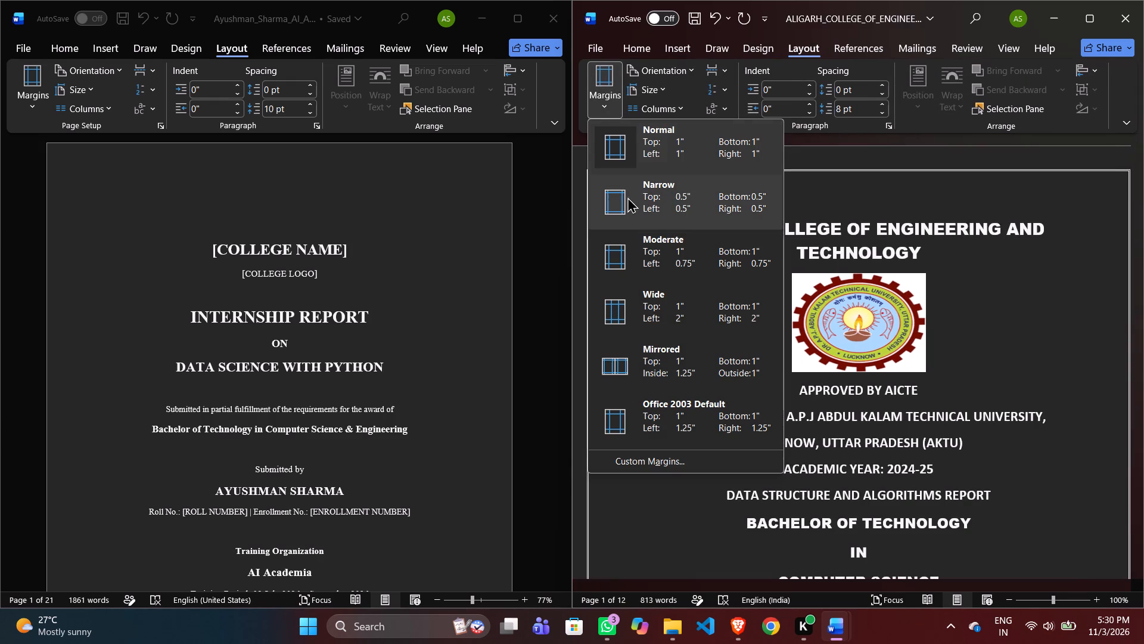
pyautogui.click(659, 199)
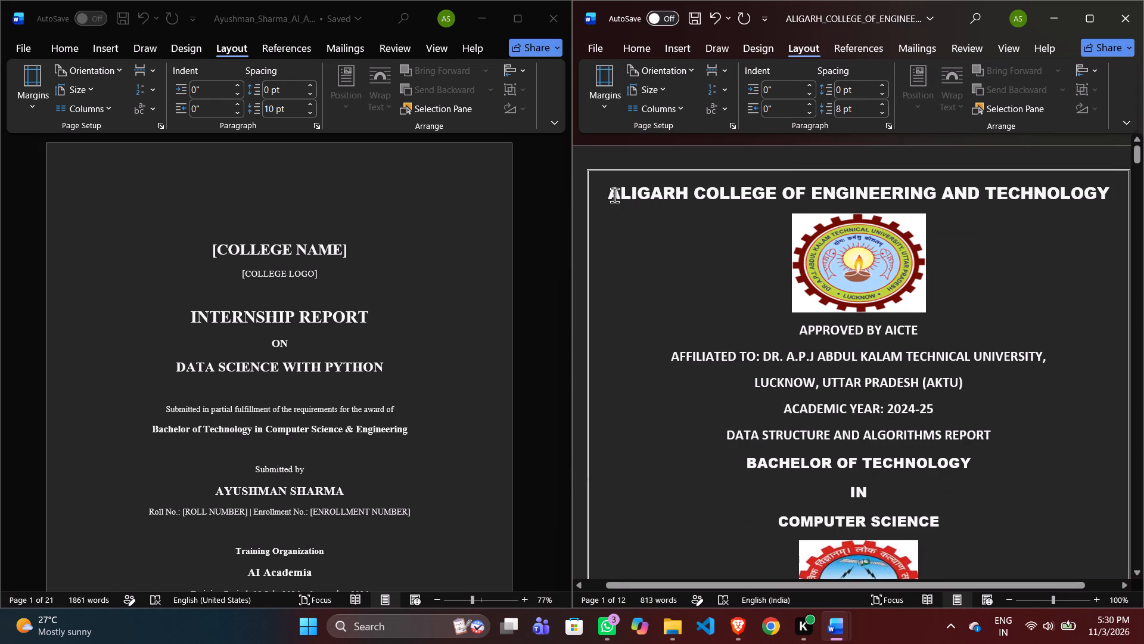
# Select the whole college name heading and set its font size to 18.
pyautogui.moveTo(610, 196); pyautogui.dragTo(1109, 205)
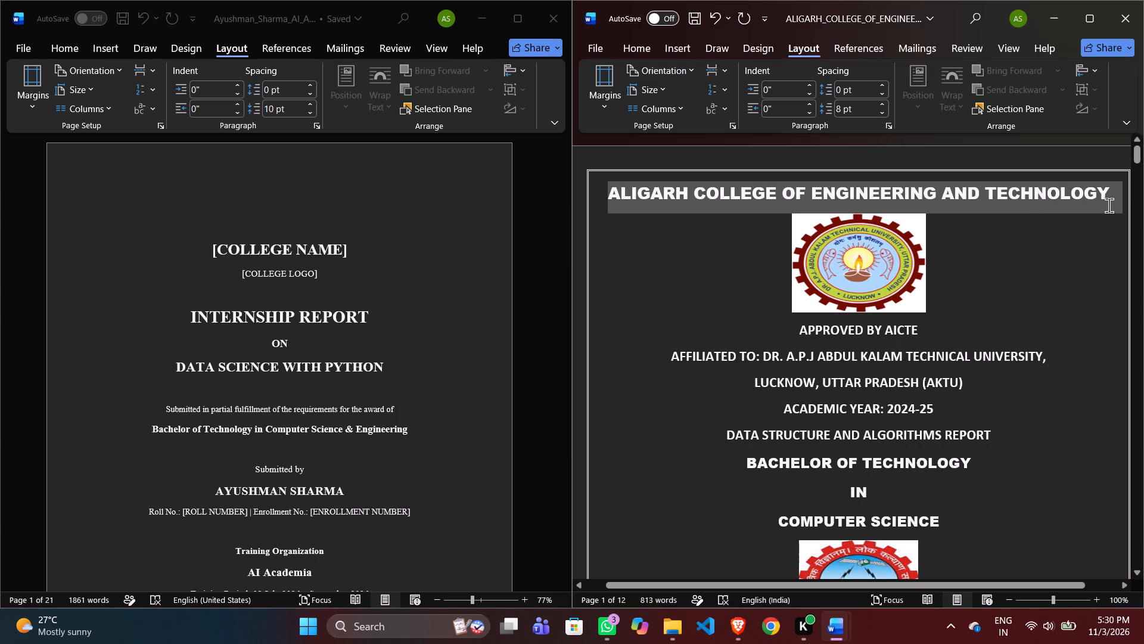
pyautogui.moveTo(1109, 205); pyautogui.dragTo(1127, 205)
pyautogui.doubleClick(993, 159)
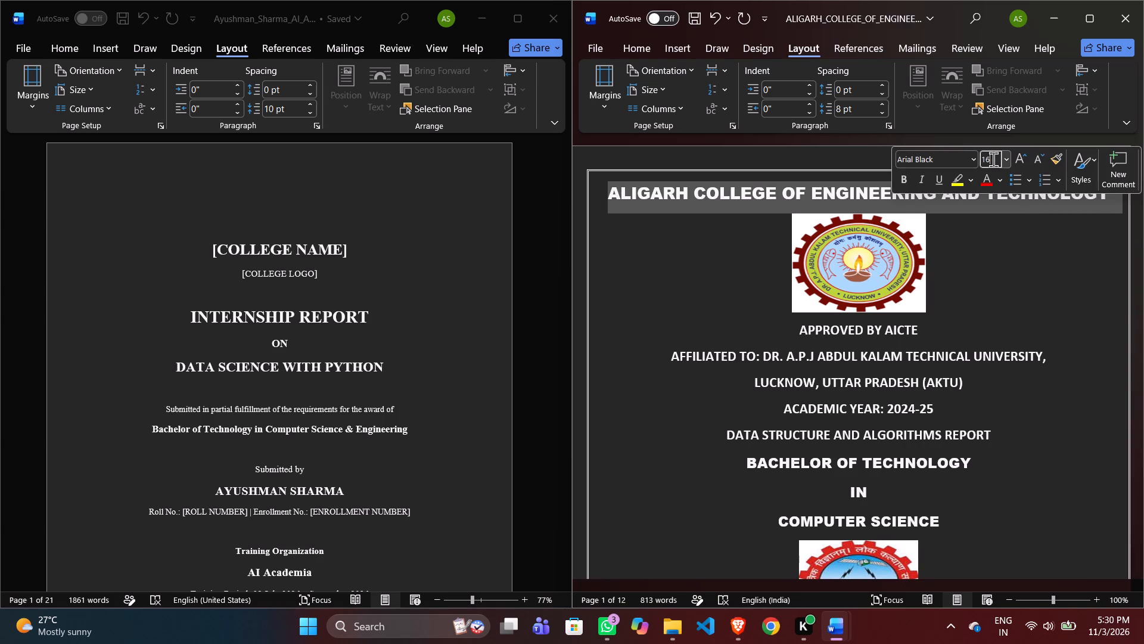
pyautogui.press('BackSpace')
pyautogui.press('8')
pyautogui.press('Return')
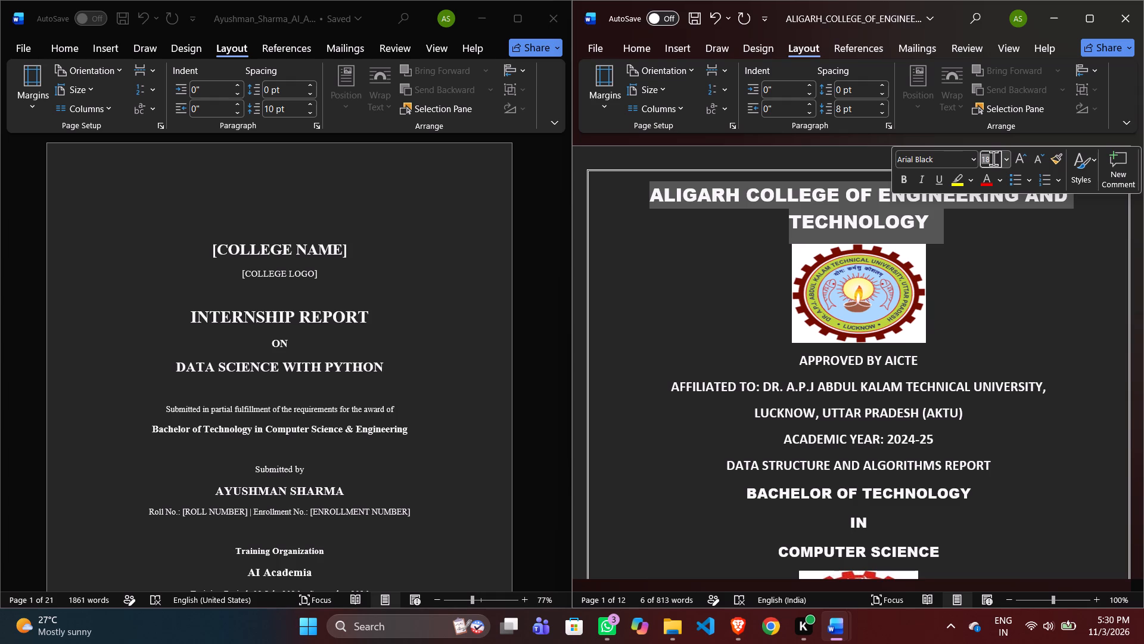
# Try to undo the college name heading's last font size change.
pyautogui.hotkey('ctrl', 'z')
pyautogui.hotkey('ctrl', 'z')
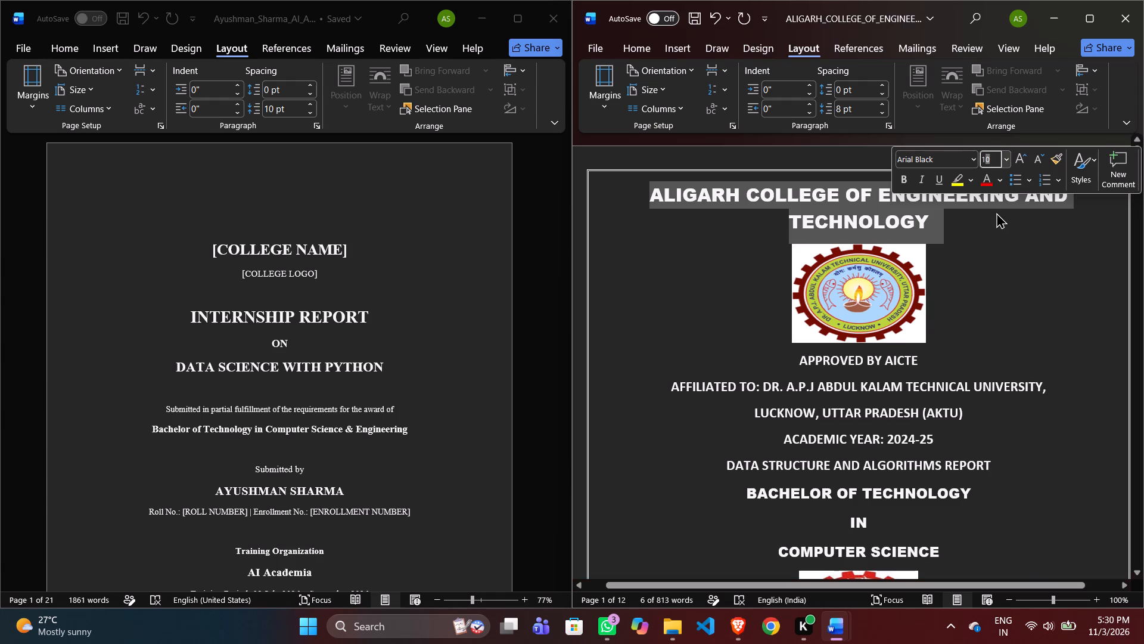
pyautogui.moveTo(997, 212); pyautogui.dragTo(1010, 249)
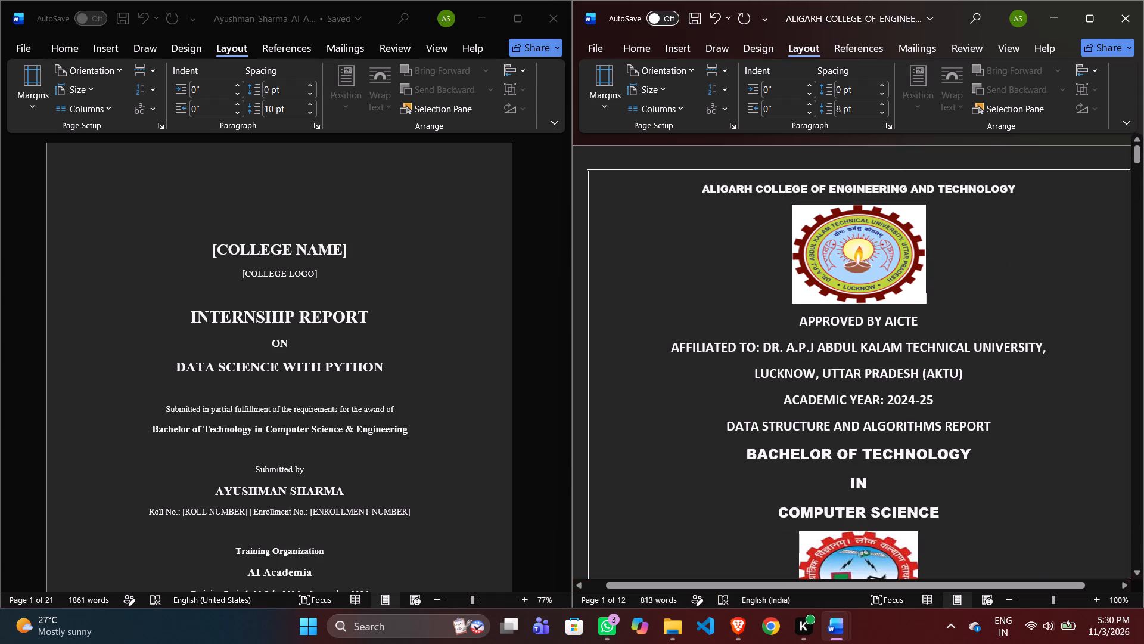
# Undo the college name heading's most recent font size changes in the reference report.
pyautogui.hotkey('ctrl', 'z')
pyautogui.hotkey('ctrl', 'z')
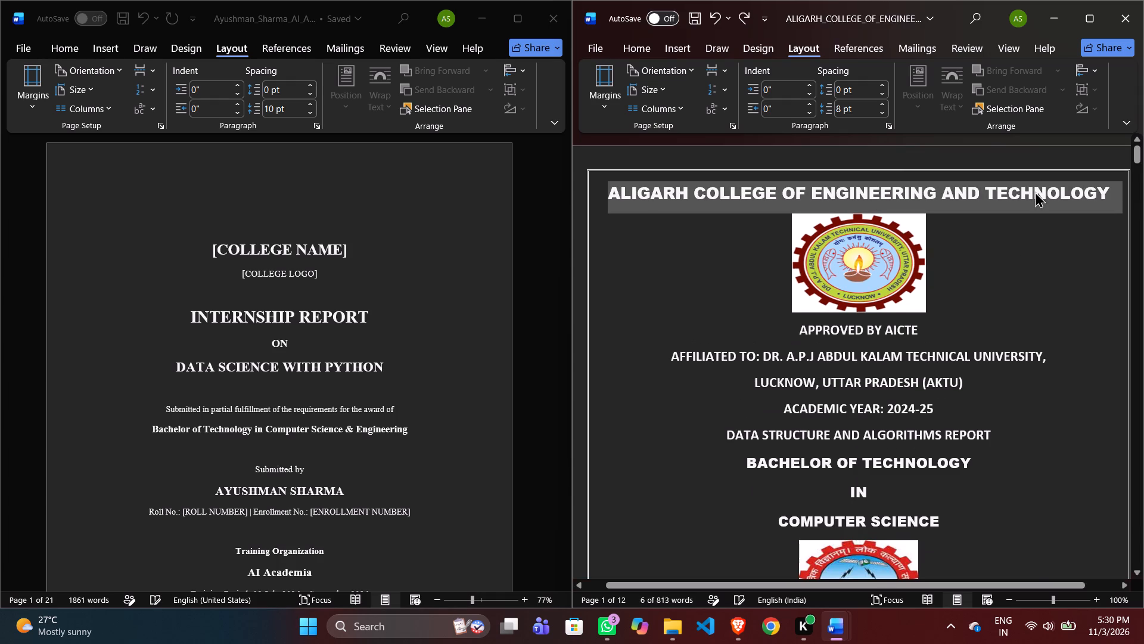
pyautogui.click(1018, 252)
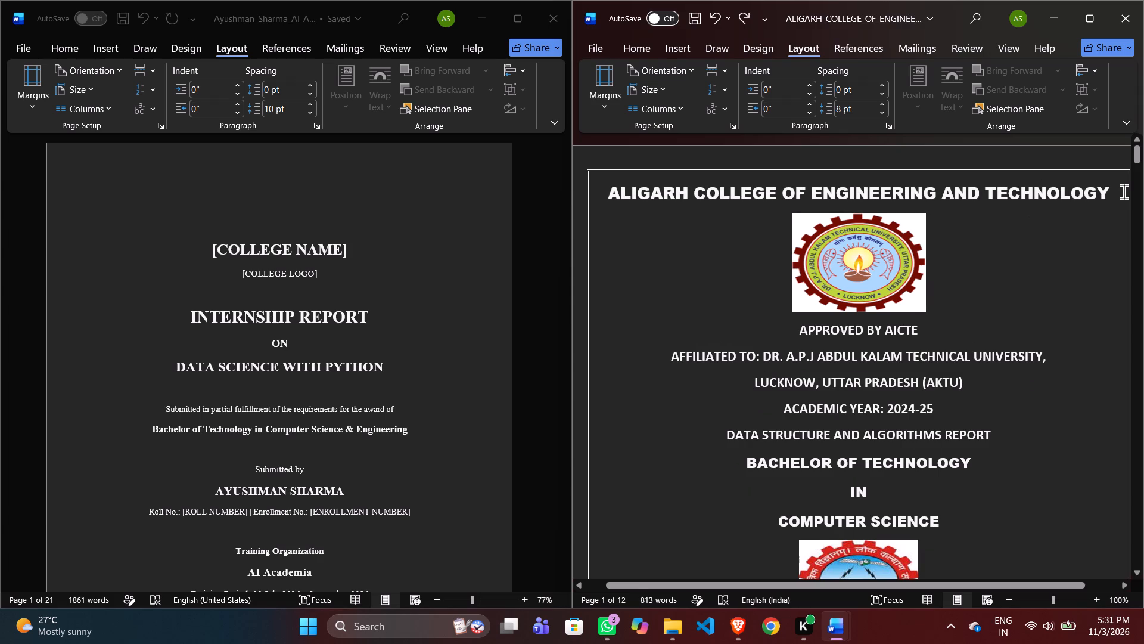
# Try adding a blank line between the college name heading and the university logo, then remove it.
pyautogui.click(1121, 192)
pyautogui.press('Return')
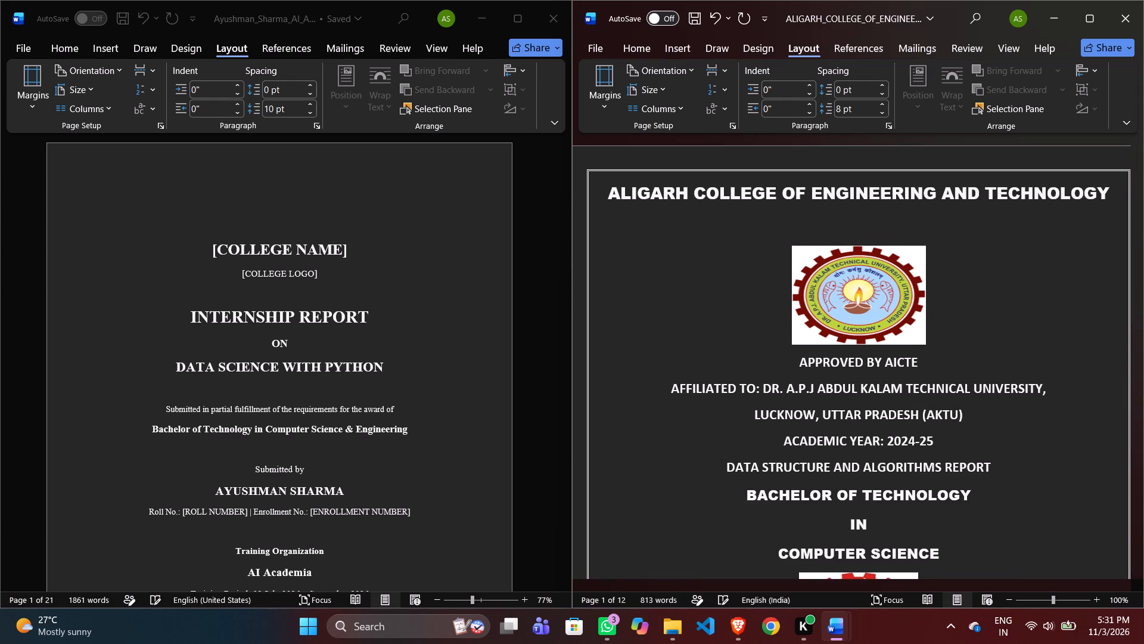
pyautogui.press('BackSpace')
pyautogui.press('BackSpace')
# Look over the reference report's cover page, from the college name heading down to the Head of Department and Submitted To block.
pyautogui.scroll(-3, 991, 366)
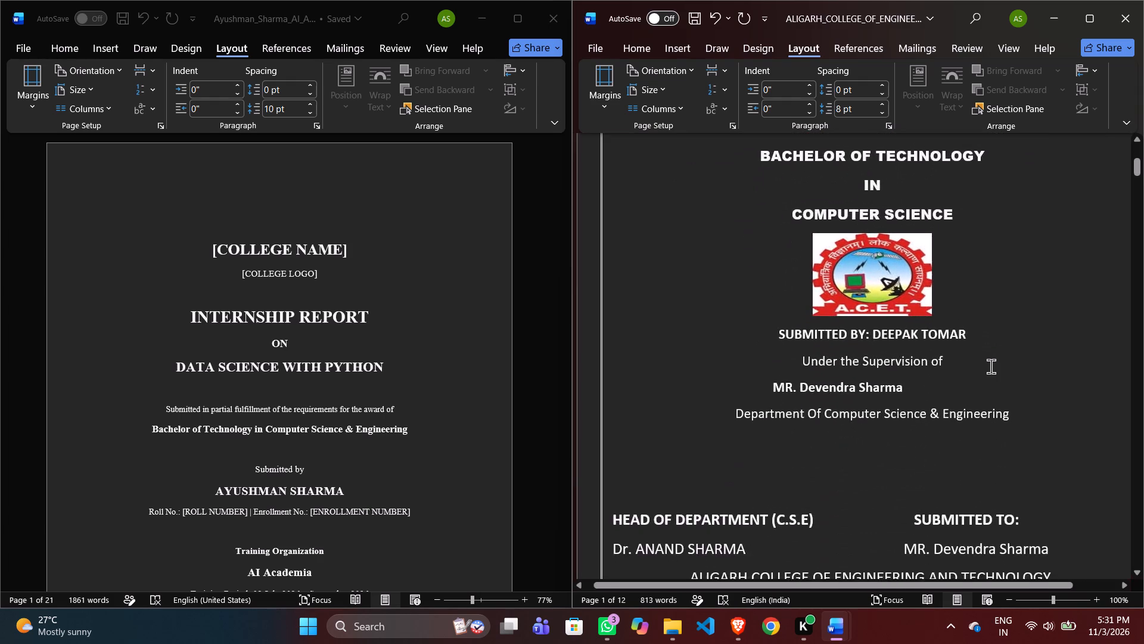
pyautogui.scroll(-2, 991, 366)
pyautogui.scroll(3, 991, 366)
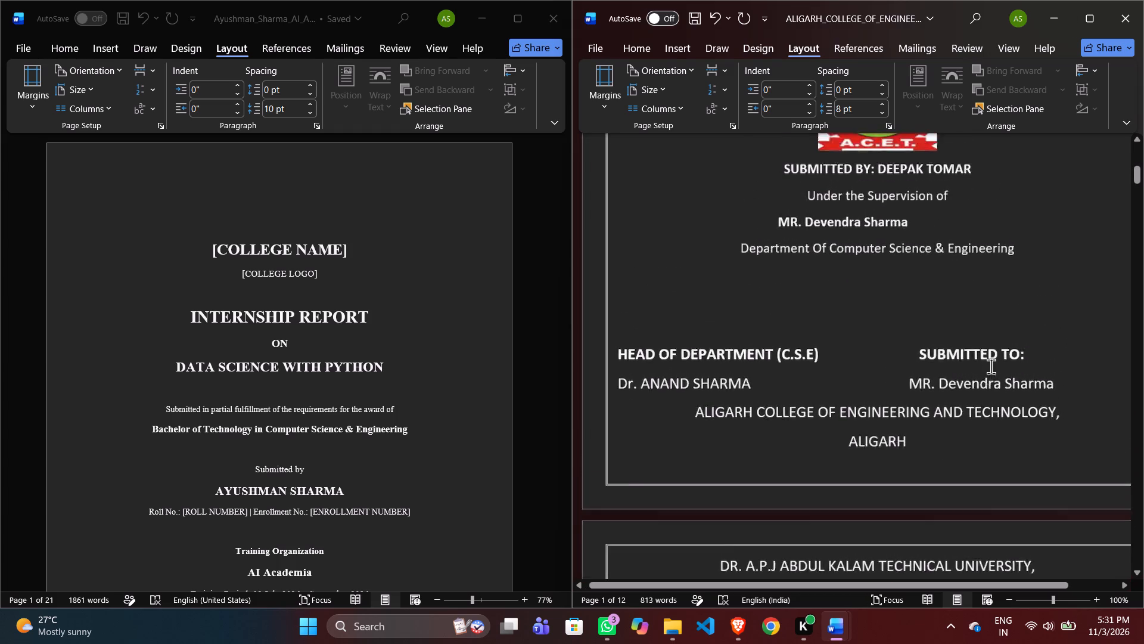
pyautogui.scroll(2, 991, 366)
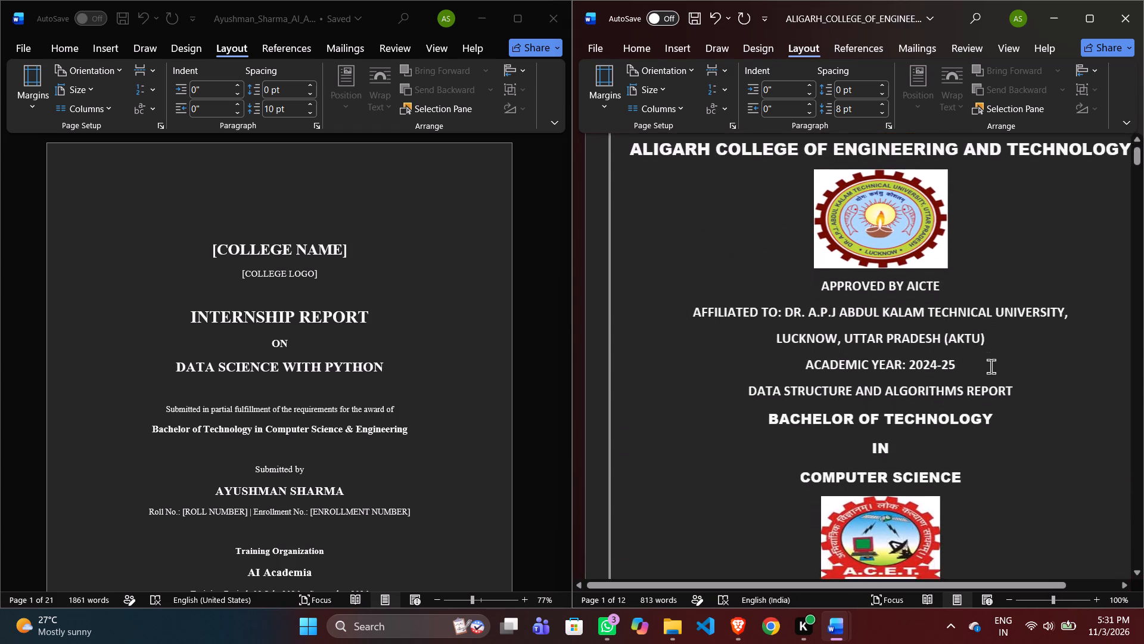
# Copy the reference report's cover heading block, from the college name and logo through the "DATA STRUCTURE AND ALGORITHMS REPORT" line.
pyautogui.hscroll(-1, 991, 366)
pyautogui.scroll(-2, 991, 366)
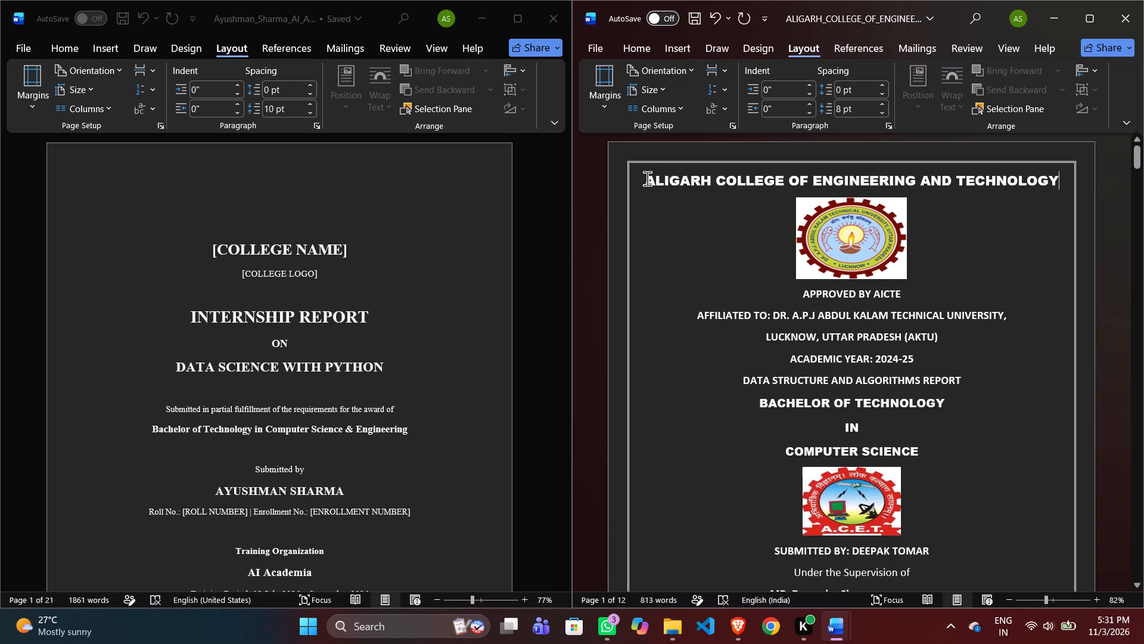
pyautogui.moveTo(647, 178); pyautogui.dragTo(920, 345)
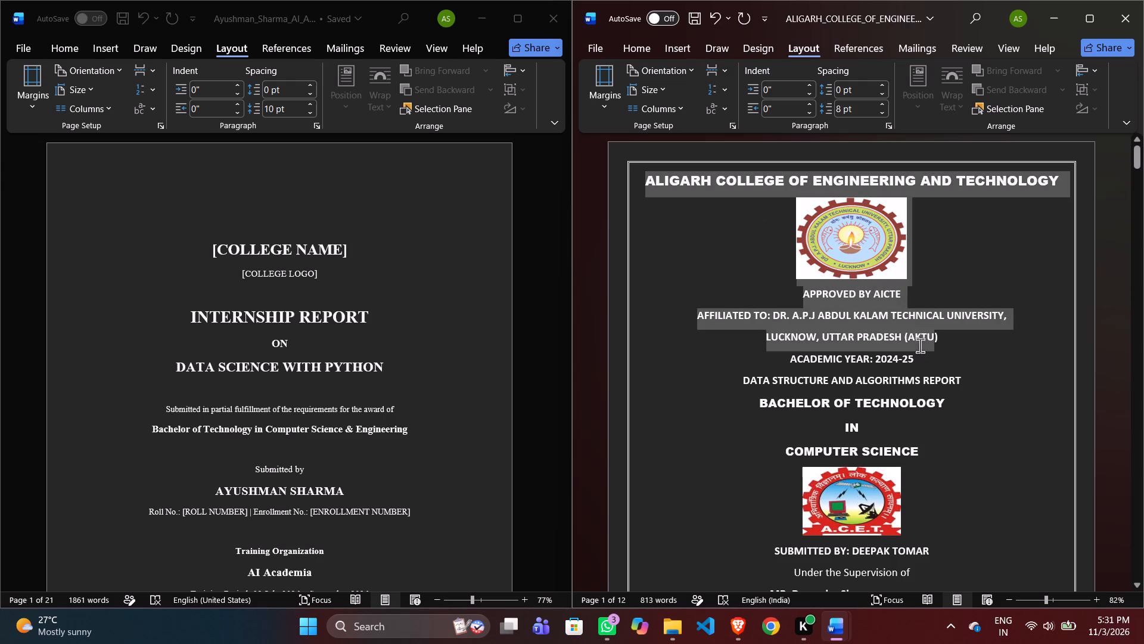
pyautogui.moveTo(920, 345); pyautogui.dragTo(953, 376)
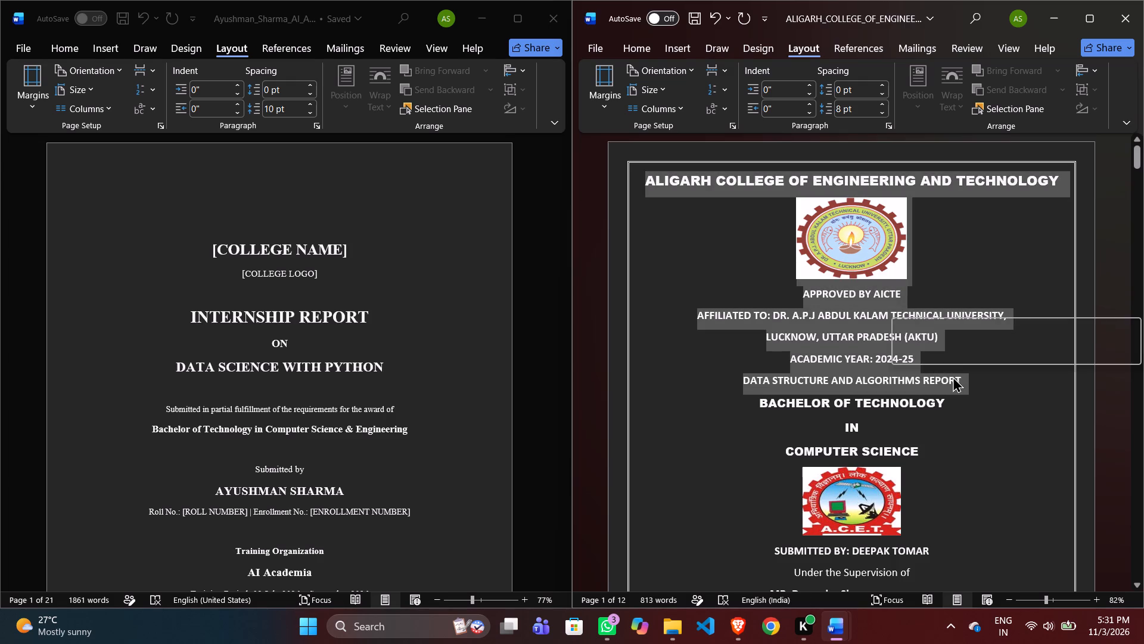
pyautogui.hotkey('ctrl', 'c')
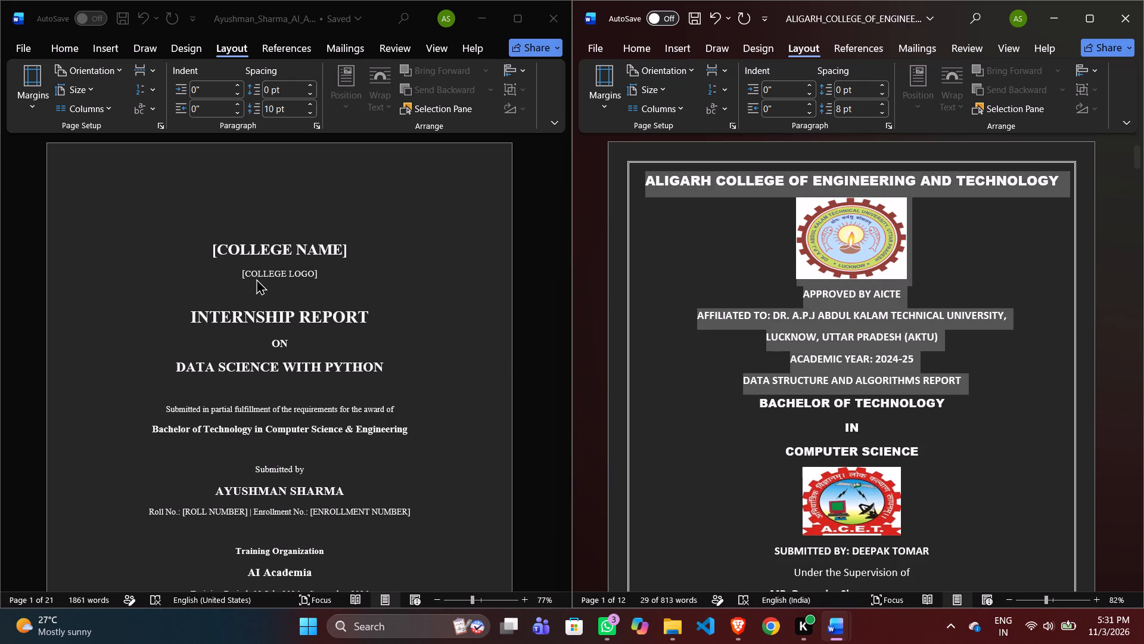
# Replace the internship report's [COLLEGE NAME] and [COLLEGE LOGO] placeholders, including the blank space above them, with the copied heading block.
pyautogui.click(324, 271)
pyautogui.moveTo(324, 271); pyautogui.dragTo(122, 171)
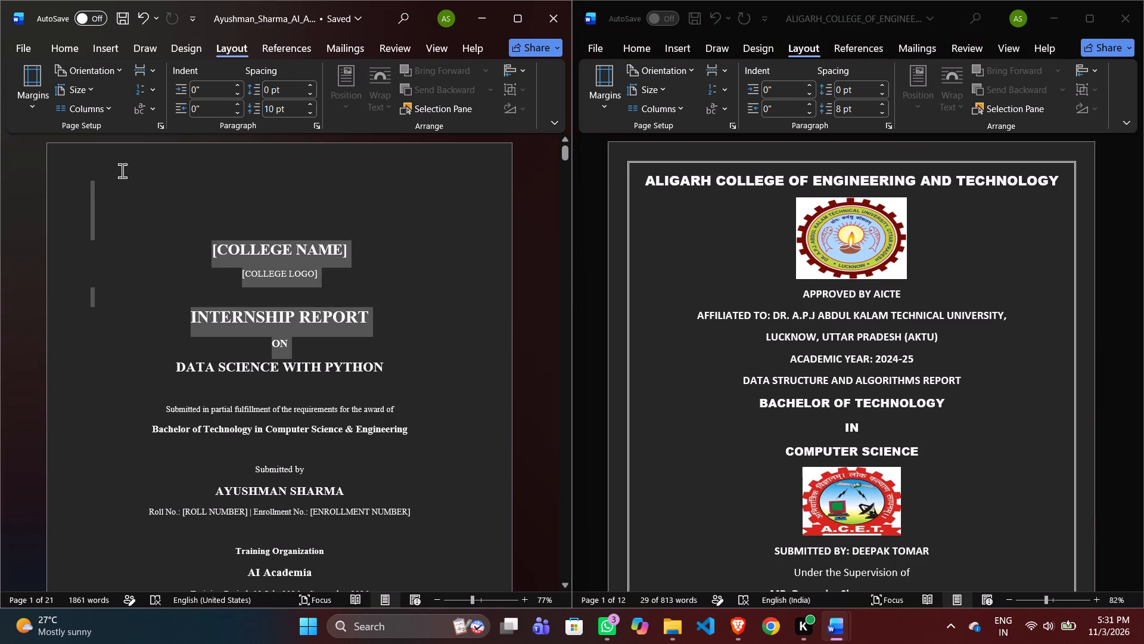
pyautogui.moveTo(122, 171); pyautogui.dragTo(351, 290)
pyautogui.click(351, 290)
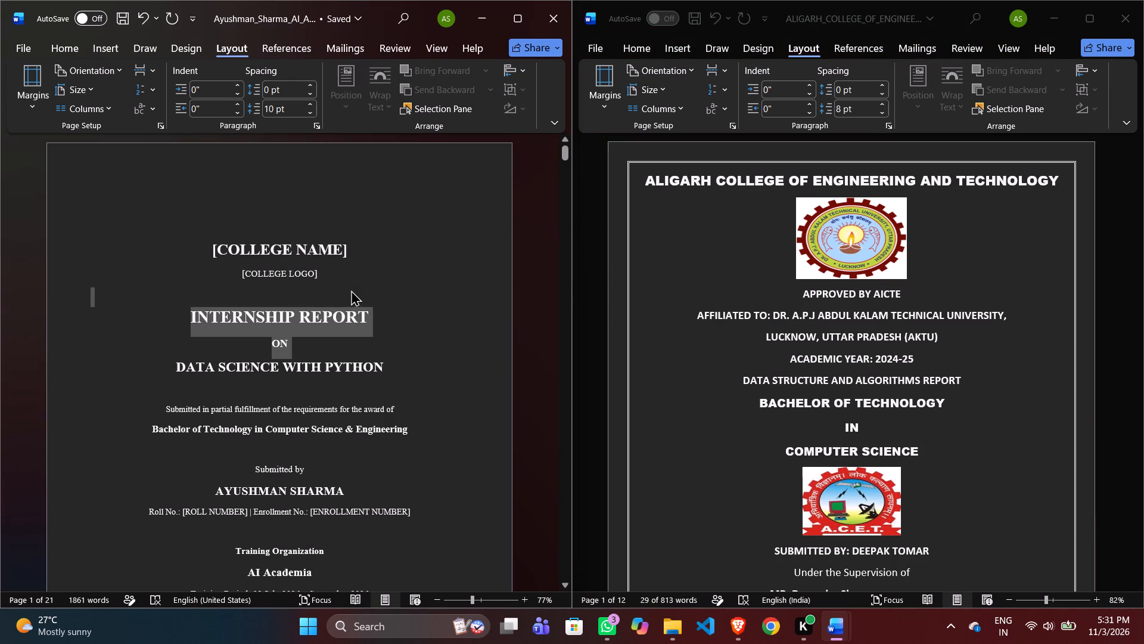
pyautogui.moveTo(324, 273); pyautogui.dragTo(157, 191)
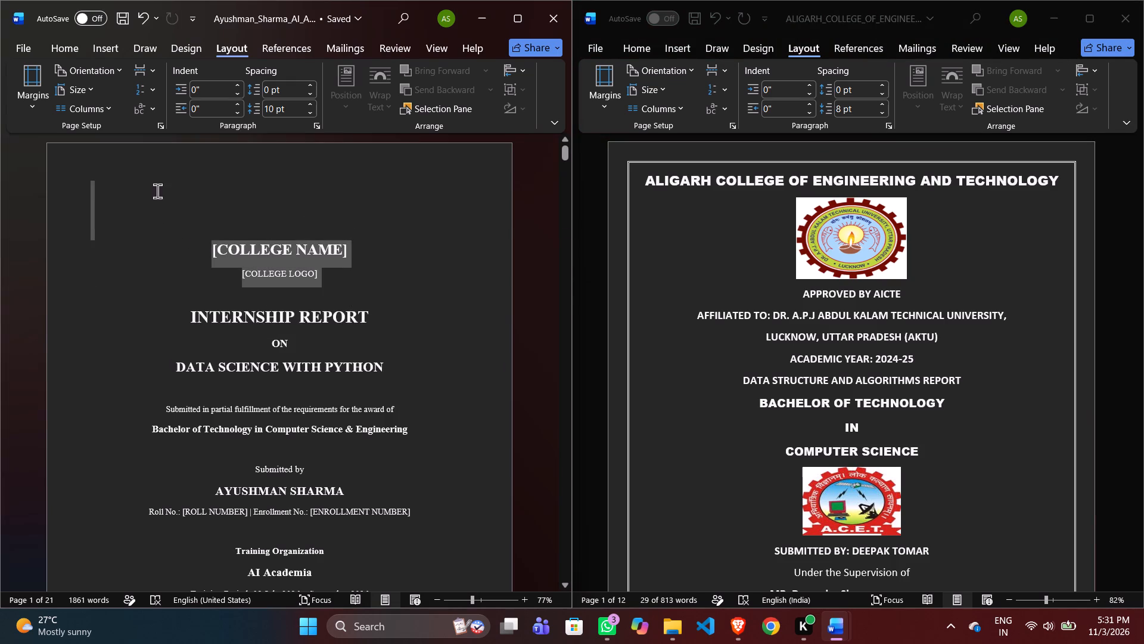
pyautogui.moveTo(157, 191); pyautogui.dragTo(150, 169)
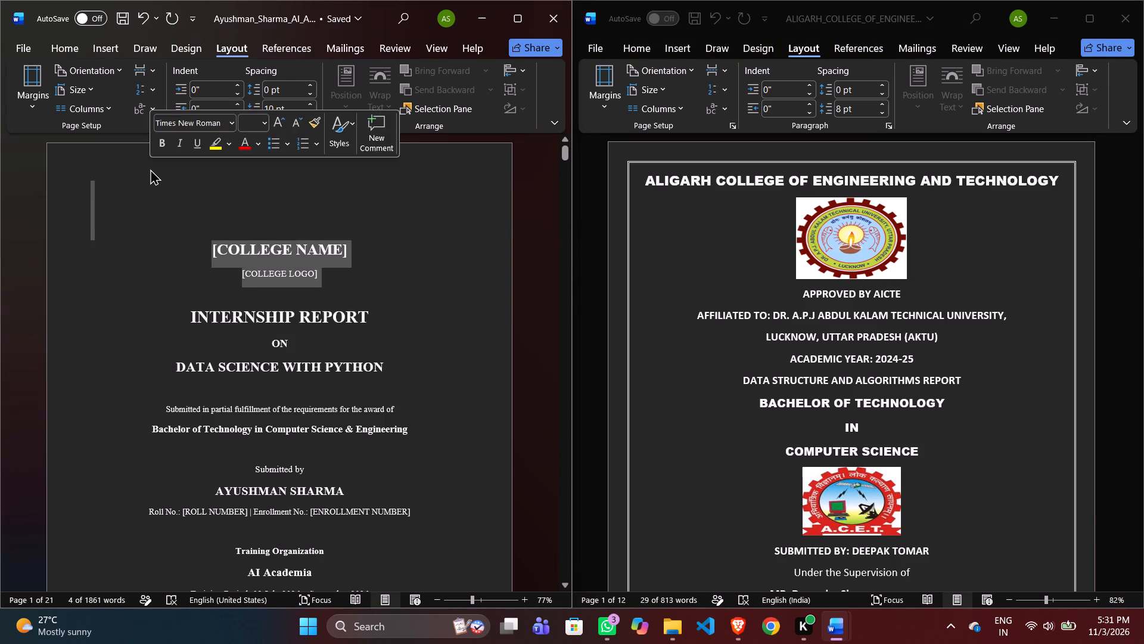
pyautogui.hotkey('ctrl', 'v')
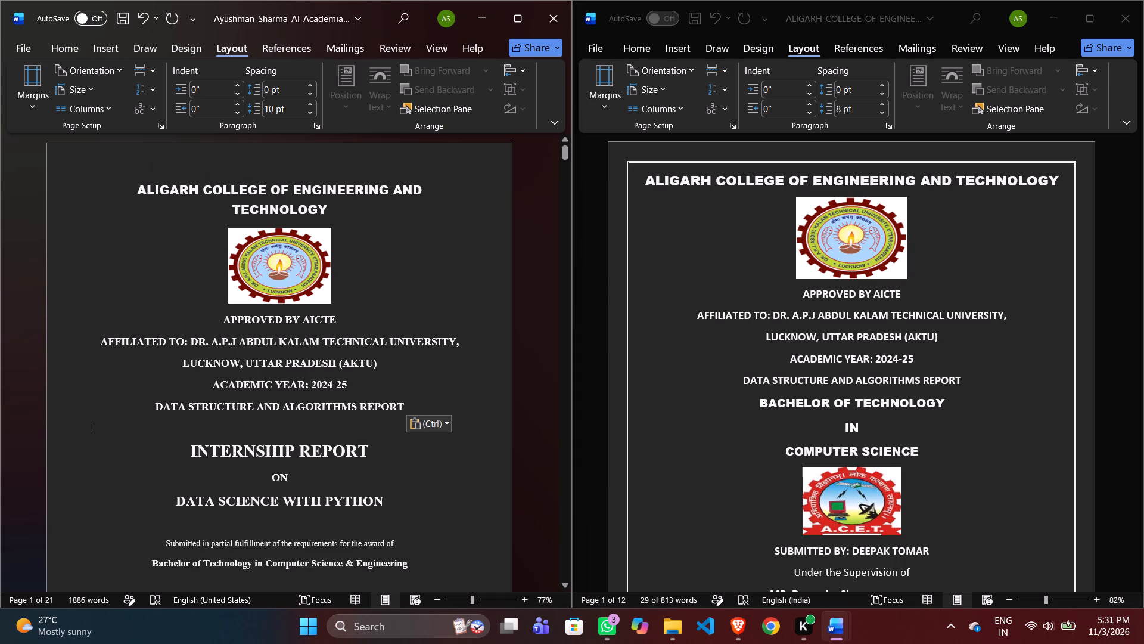
# Apply the Narrow margins preset, 0.5" on all sides, to the internship report.
pyautogui.hscroll(1, 310, 284)
pyautogui.scroll(1, 310, 284)
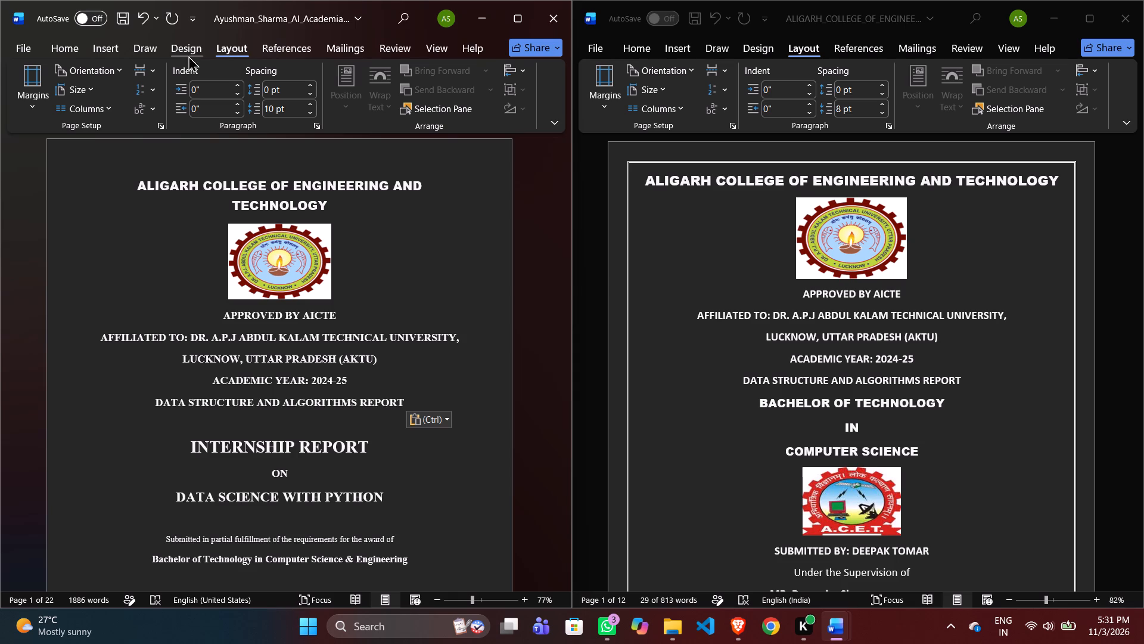
pyautogui.click(24, 107)
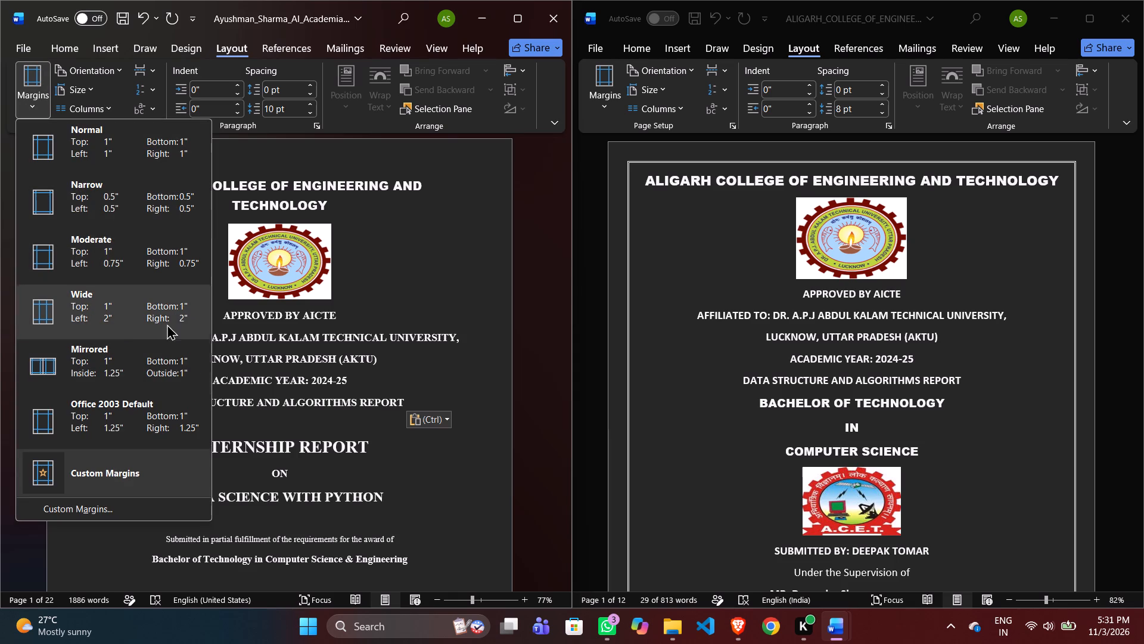
pyautogui.click(133, 216)
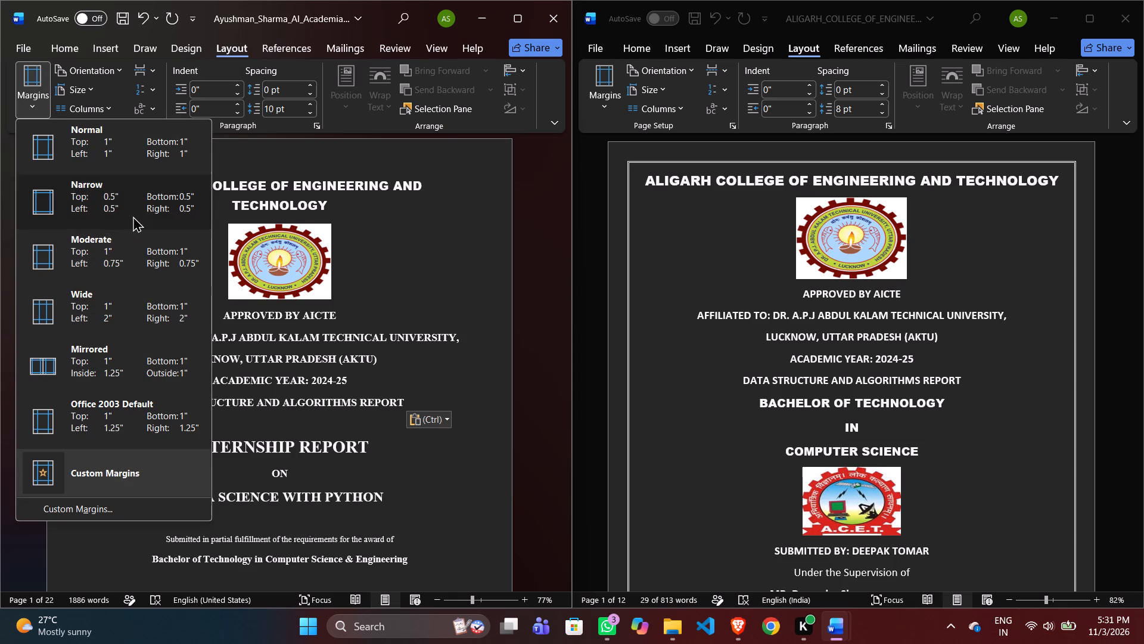
# Check the internship report's page layout from the cover page through the contents table and the start of Chapter 1.
pyautogui.scroll(-3, 237, 340)
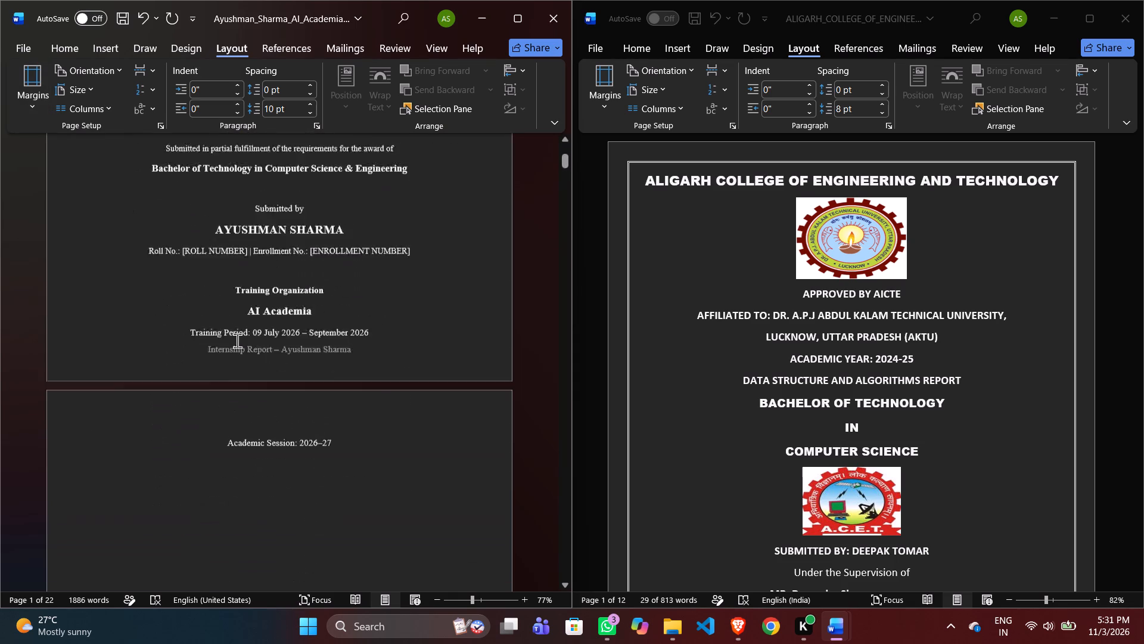
pyautogui.scroll(-3, 237, 340)
pyautogui.scroll(1, 237, 340)
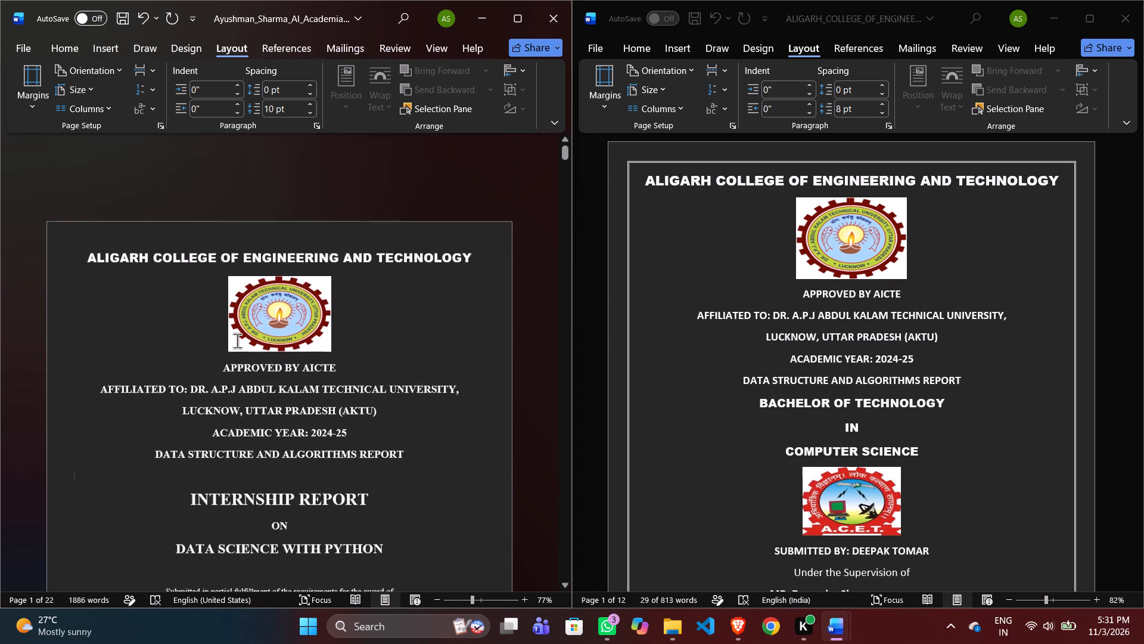
pyautogui.scroll(-6, 237, 340)
pyautogui.scroll(2, 237, 340)
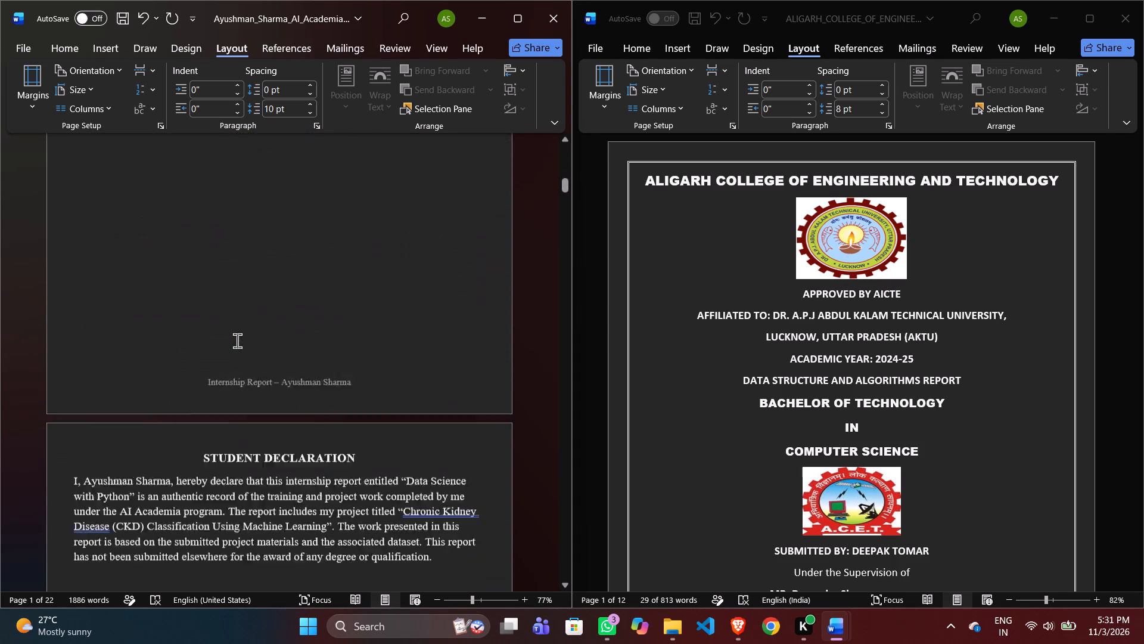
pyautogui.scroll(2, 237, 340)
pyautogui.scroll(-1, 237, 340)
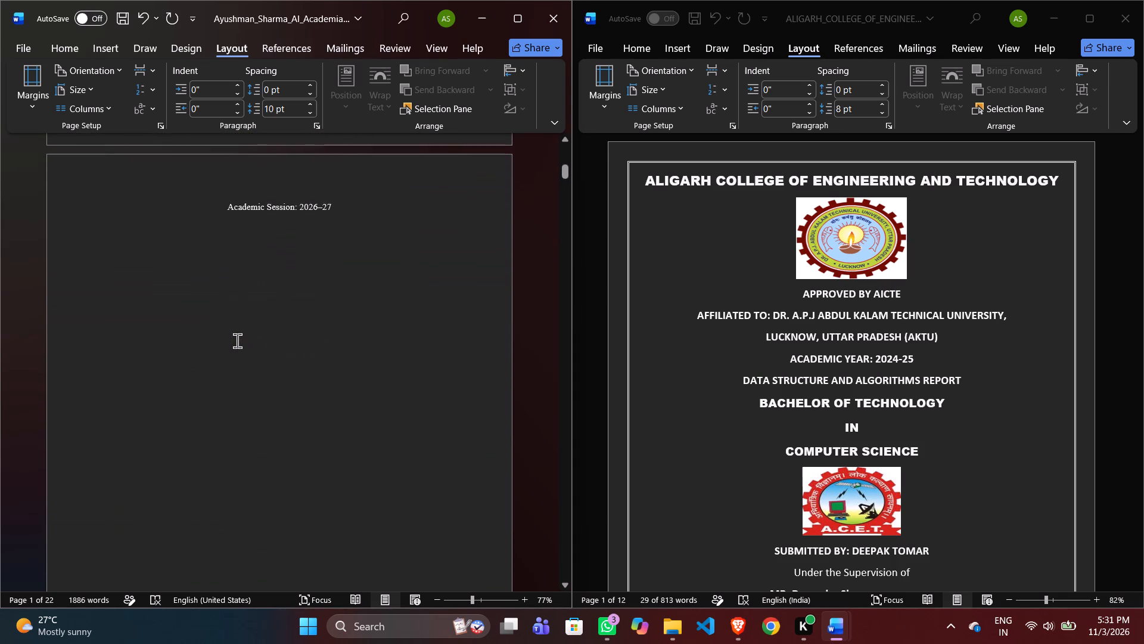
pyautogui.click(237, 340)
pyautogui.scroll(-3, 335, 420)
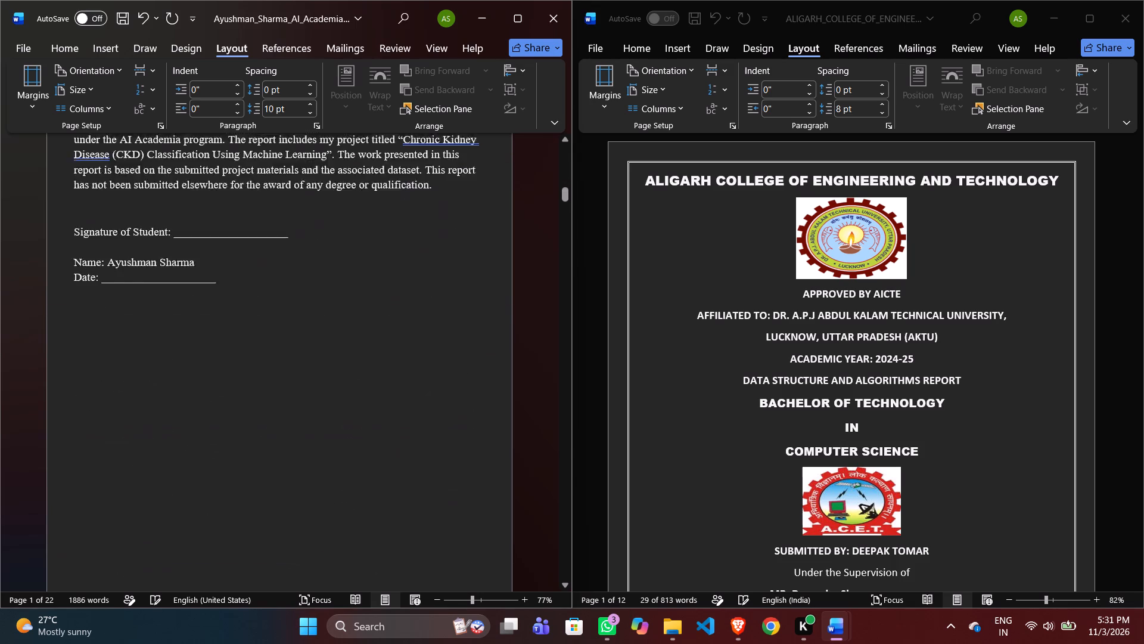
pyautogui.scroll(-4, 335, 420)
pyautogui.scroll(3, 335, 420)
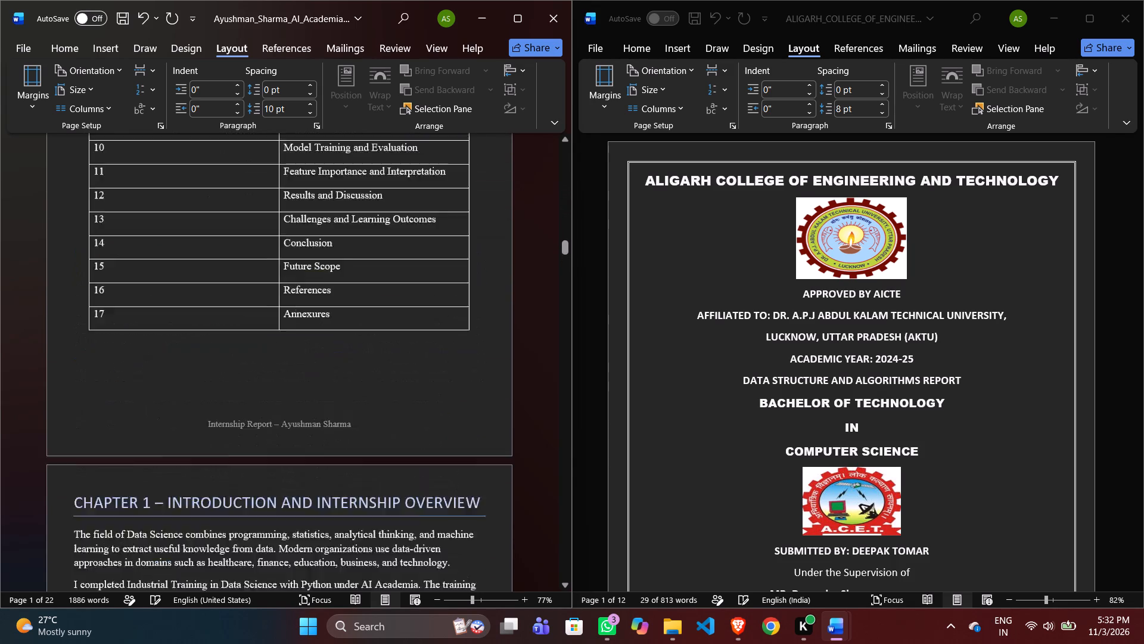
pyautogui.scroll(4, 335, 420)
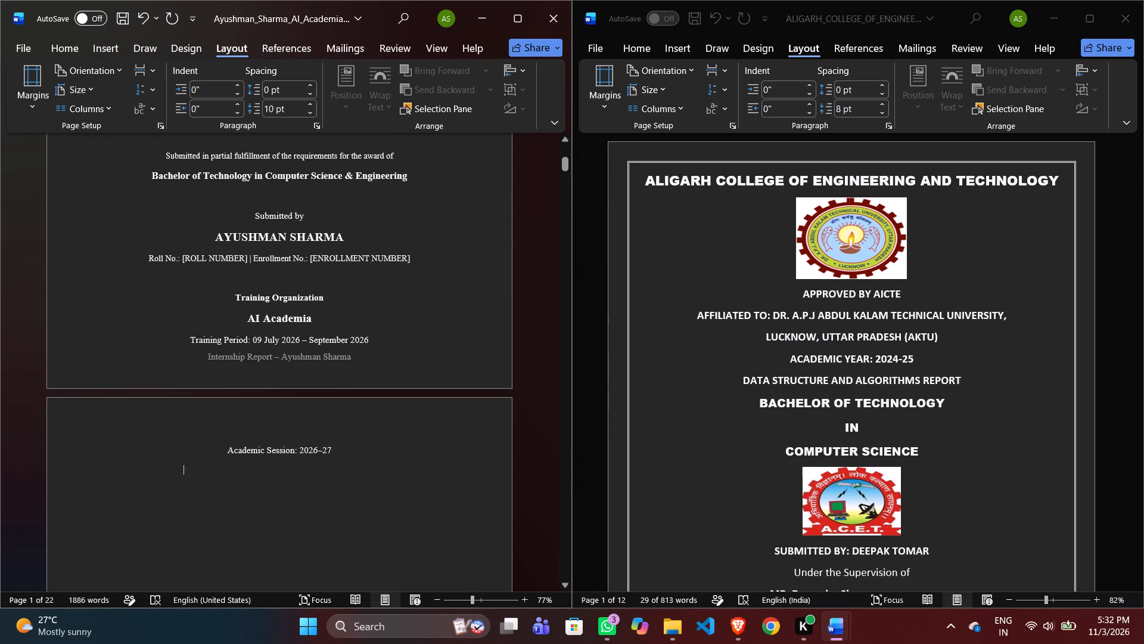
# Delete the page break after the Academic Session line on the second page.
pyautogui.click(307, 513)
pyautogui.press('BackSpace')
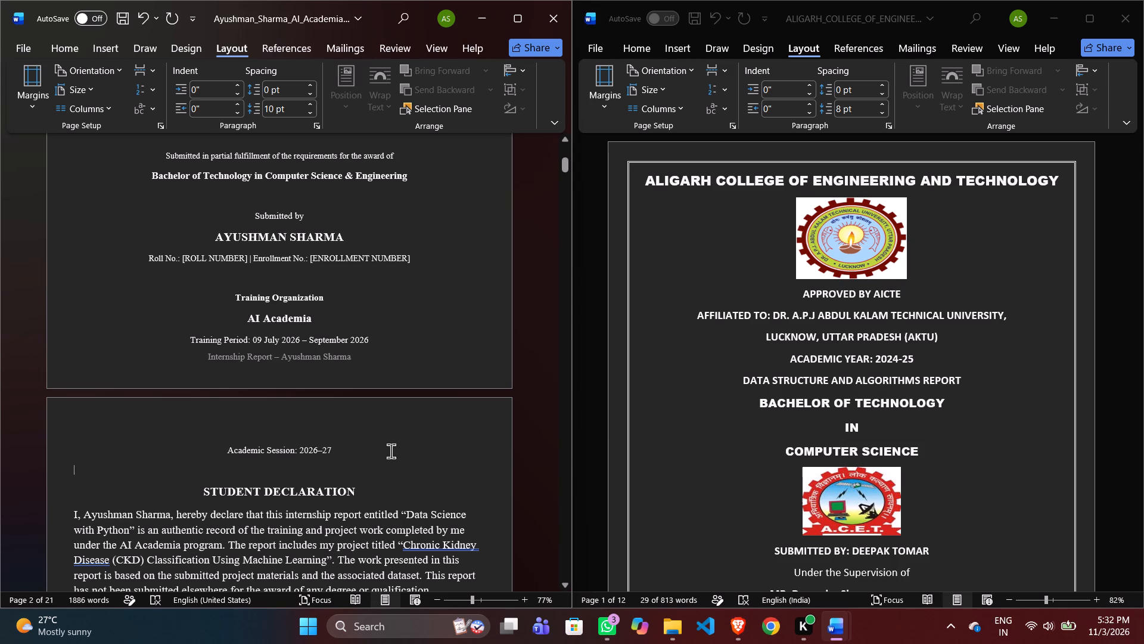
# Remove the blank line above the Academic Session line, keeping the Training Period text intact.
pyautogui.click(237, 420)
pyautogui.press('BackSpace')
pyautogui.press('BackSpace')
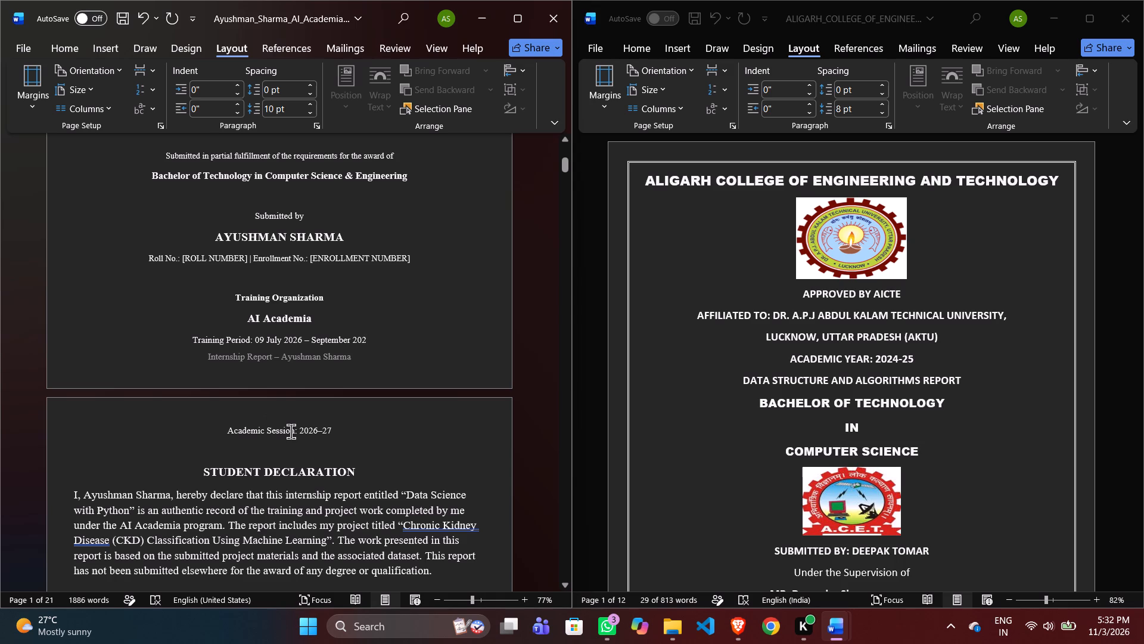
pyautogui.hotkey('ctrl', 'z')
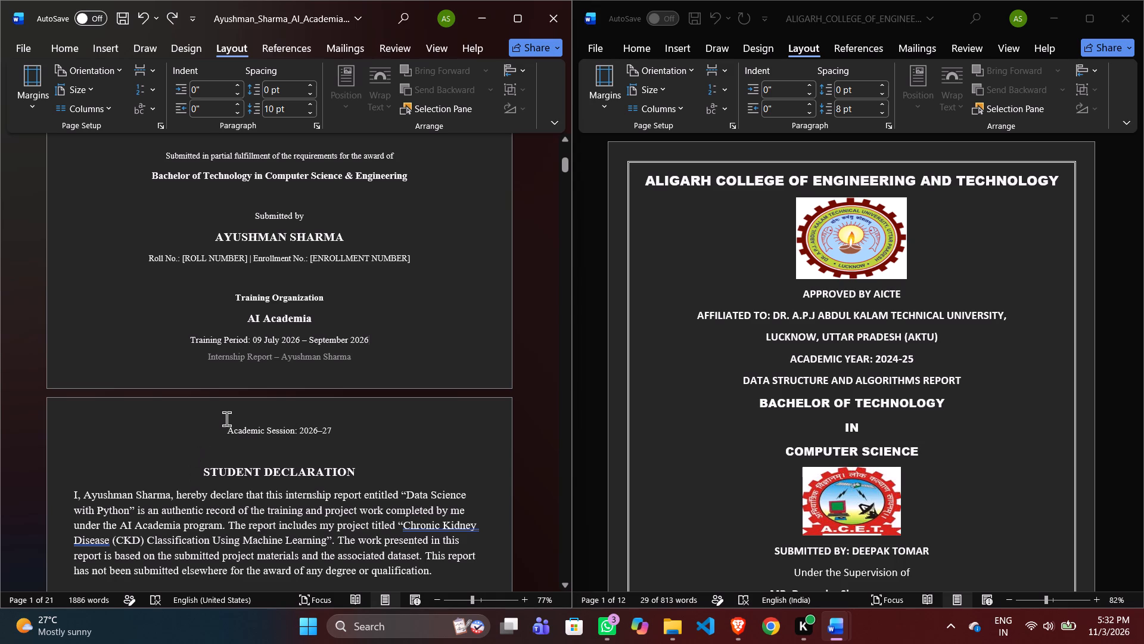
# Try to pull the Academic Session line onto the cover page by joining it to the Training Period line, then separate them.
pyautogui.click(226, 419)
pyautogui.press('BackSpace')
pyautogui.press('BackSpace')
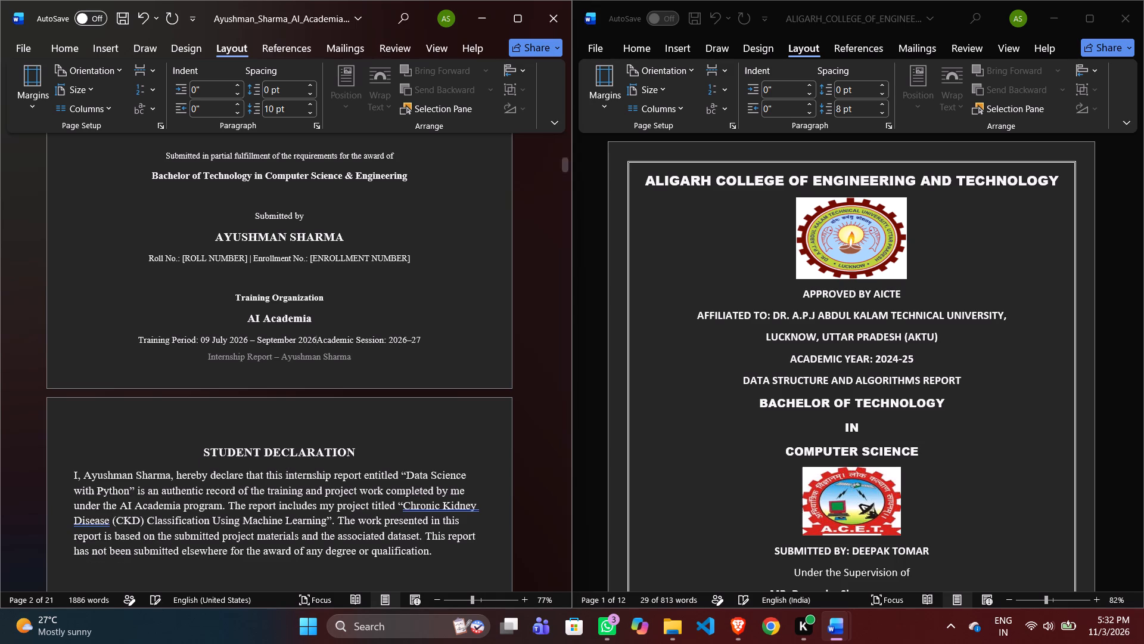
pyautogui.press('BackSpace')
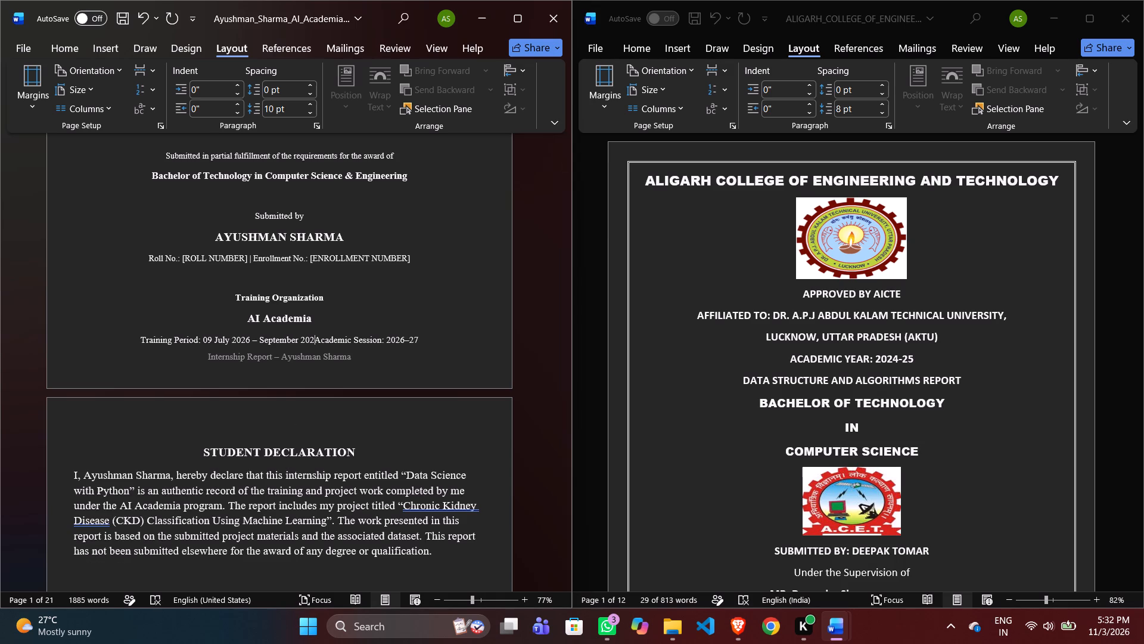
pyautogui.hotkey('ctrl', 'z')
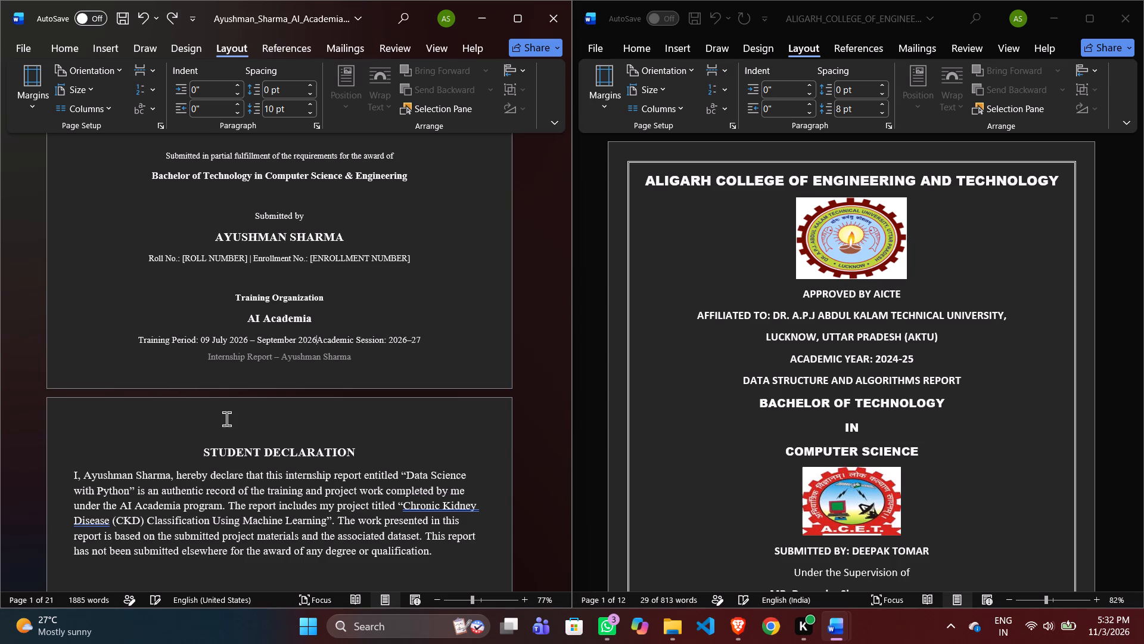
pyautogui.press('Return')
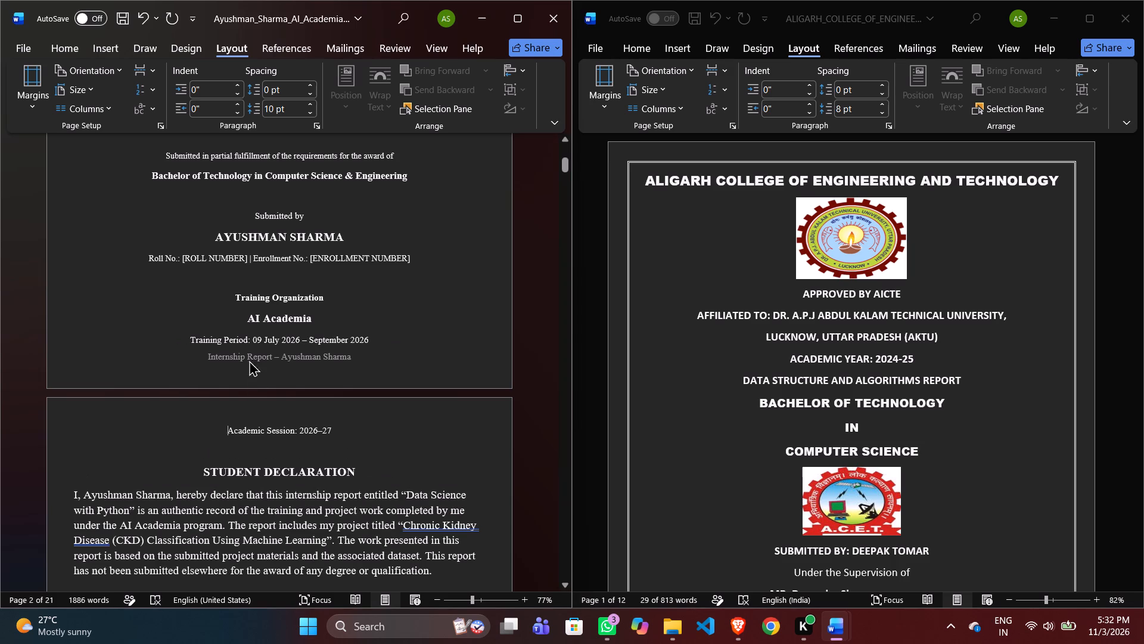
# Delete the blank line above "Training Organization" on the internship report's cover page.
pyautogui.click(246, 280)
pyautogui.press('BackSpace')
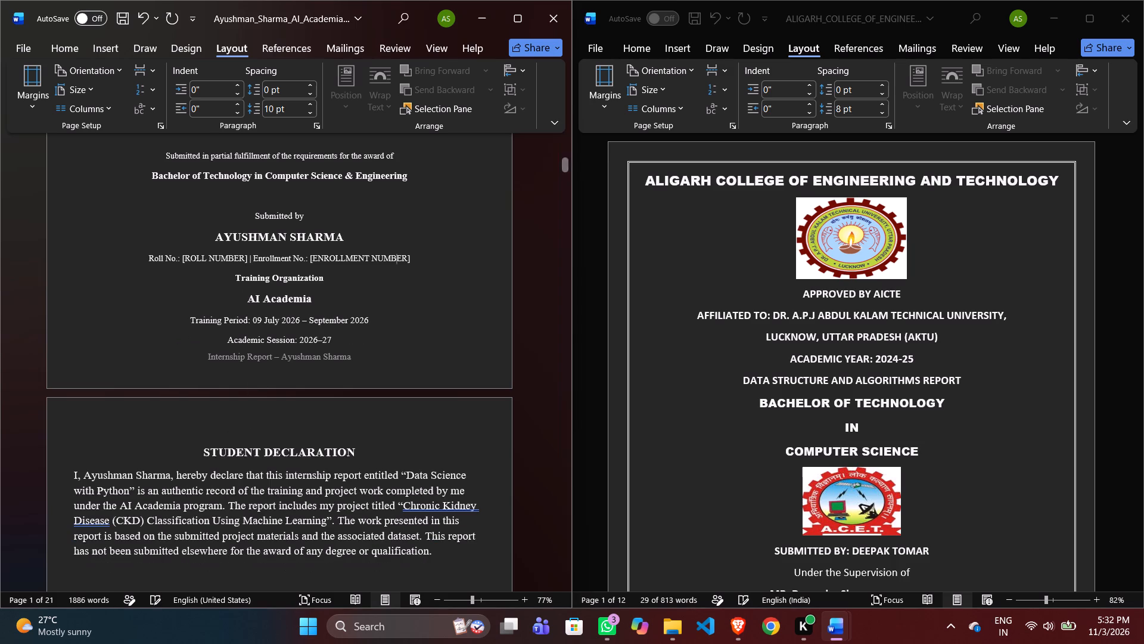
# Delete the blank lines above "Submitted by" and above "Submitted in partial fulfillment" on the internship report's cover page.
pyautogui.scroll(1, 281, 232)
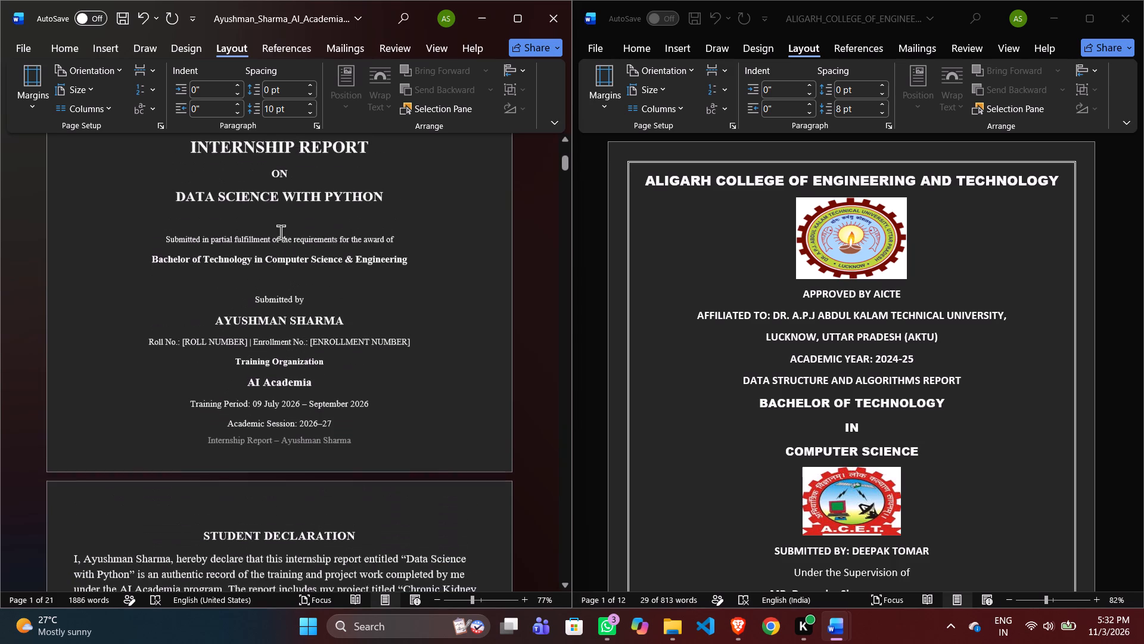
pyautogui.scroll(1, 281, 232)
pyautogui.click(254, 280)
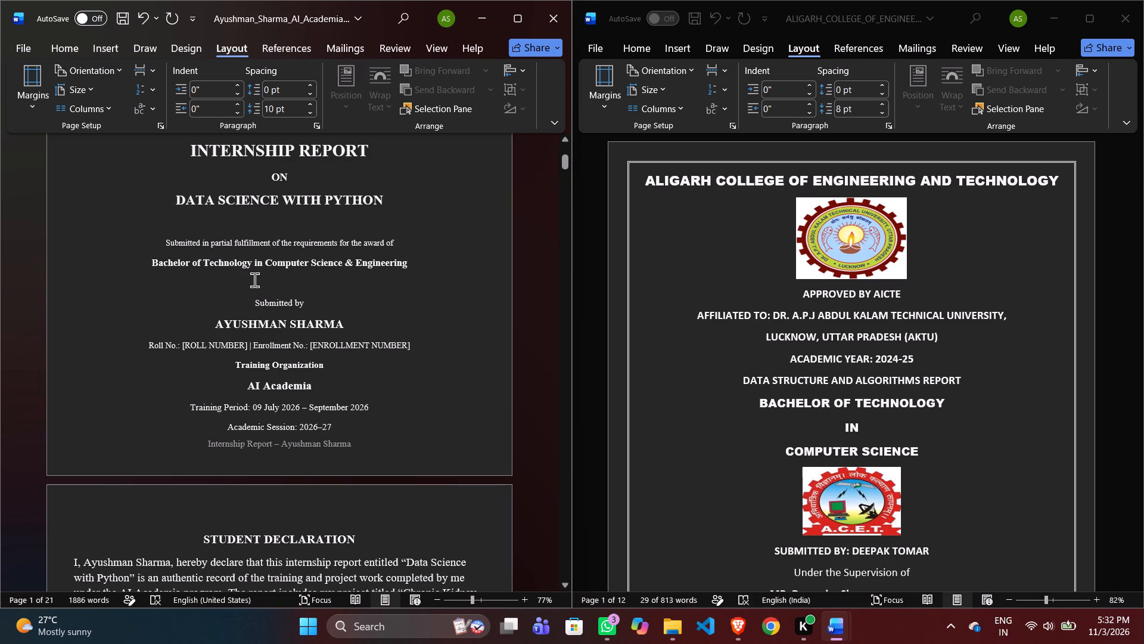
pyautogui.press('BackSpace')
pyautogui.scroll(1, 226, 278)
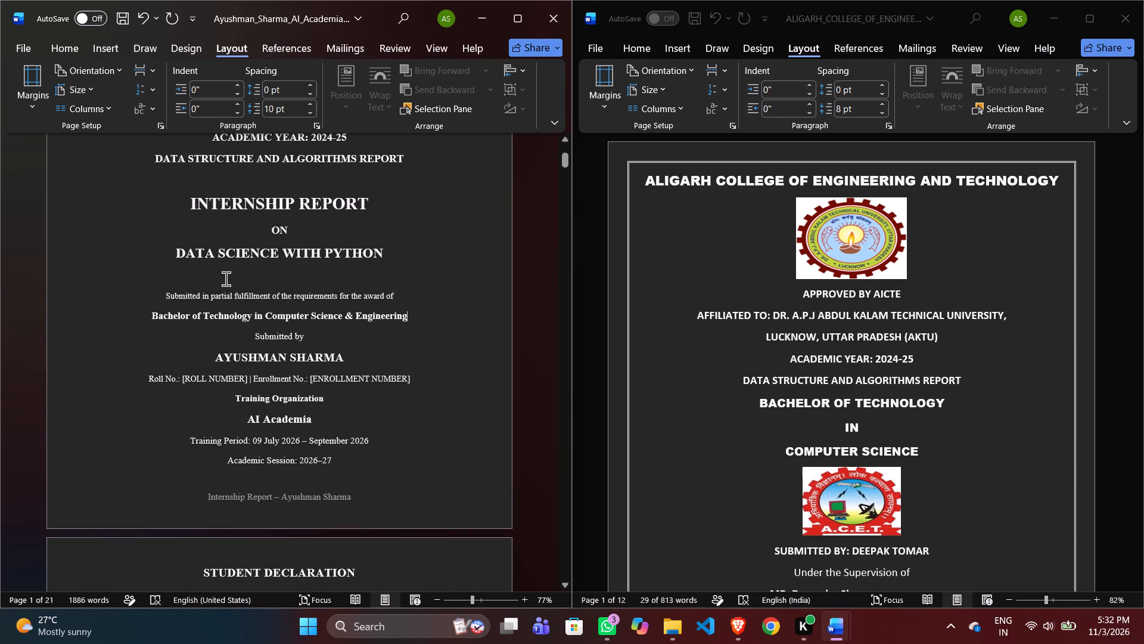
pyautogui.click(237, 277)
pyautogui.press('BackSpace')
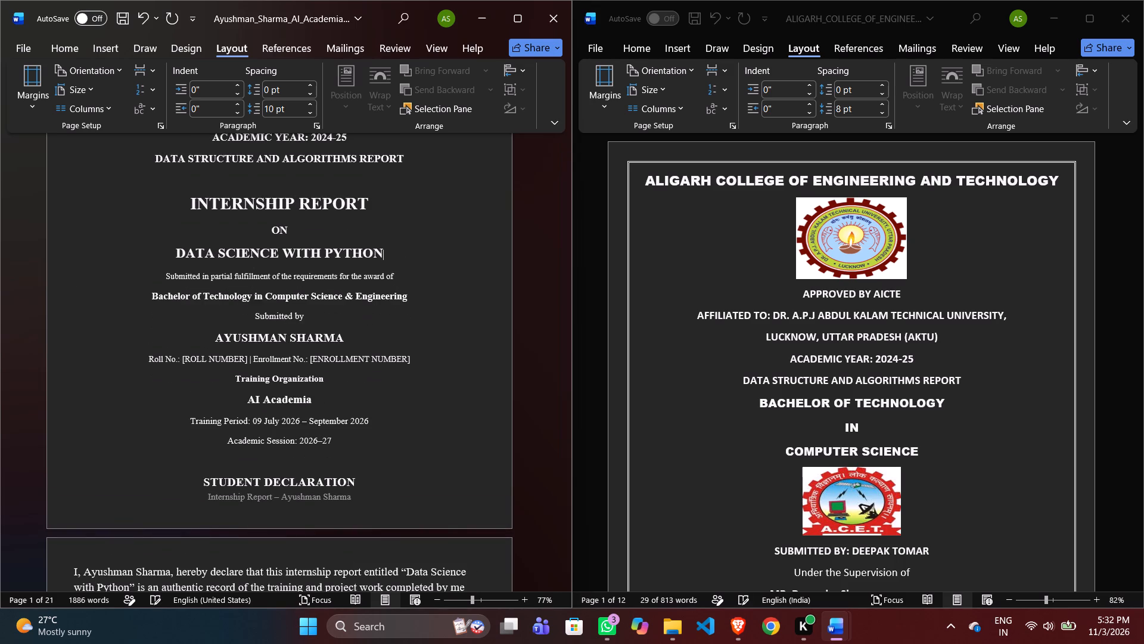
# Delete the blank line above the INTERNSHIP REPORT title on the cover page.
pyautogui.scroll(4, 237, 277)
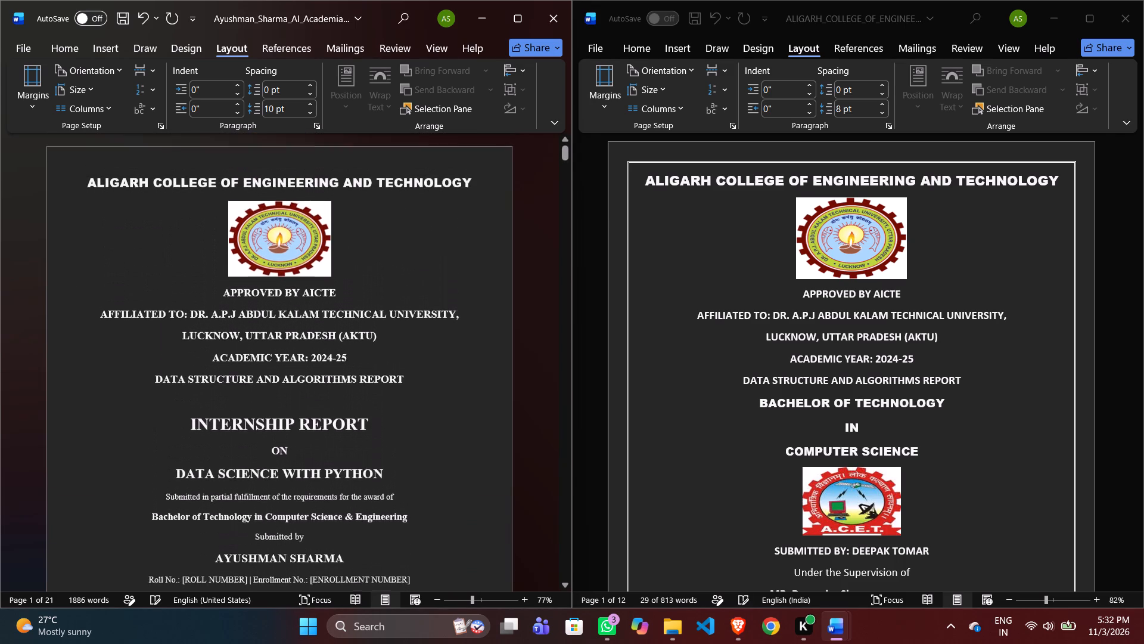
pyautogui.scroll(-2, 237, 277)
pyautogui.scroll(1, 237, 277)
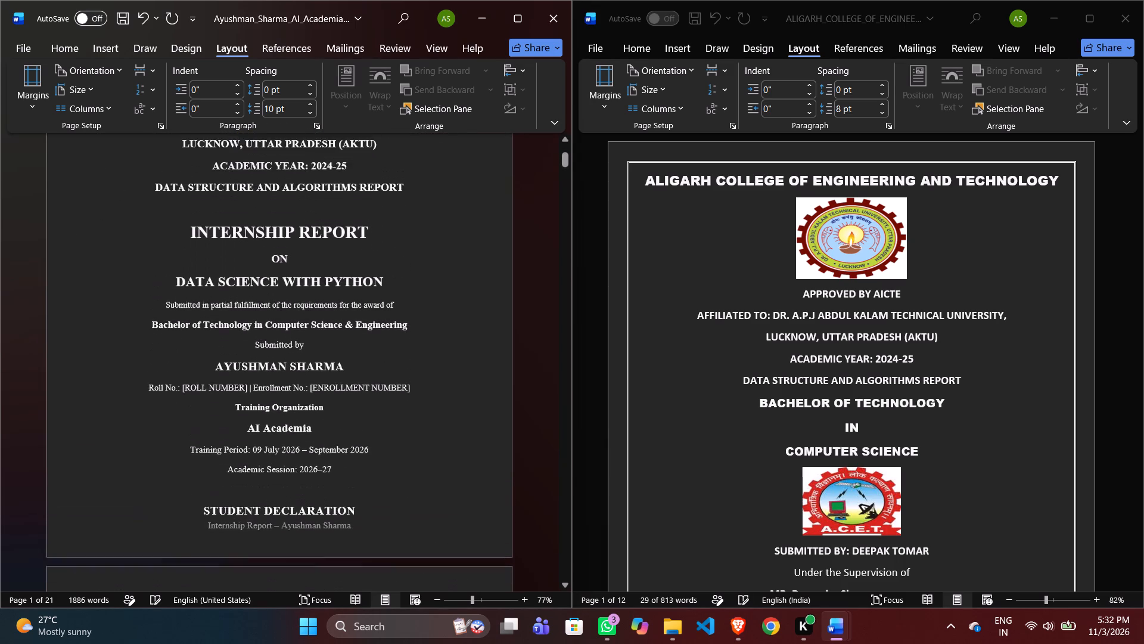
pyautogui.scroll(1, 237, 277)
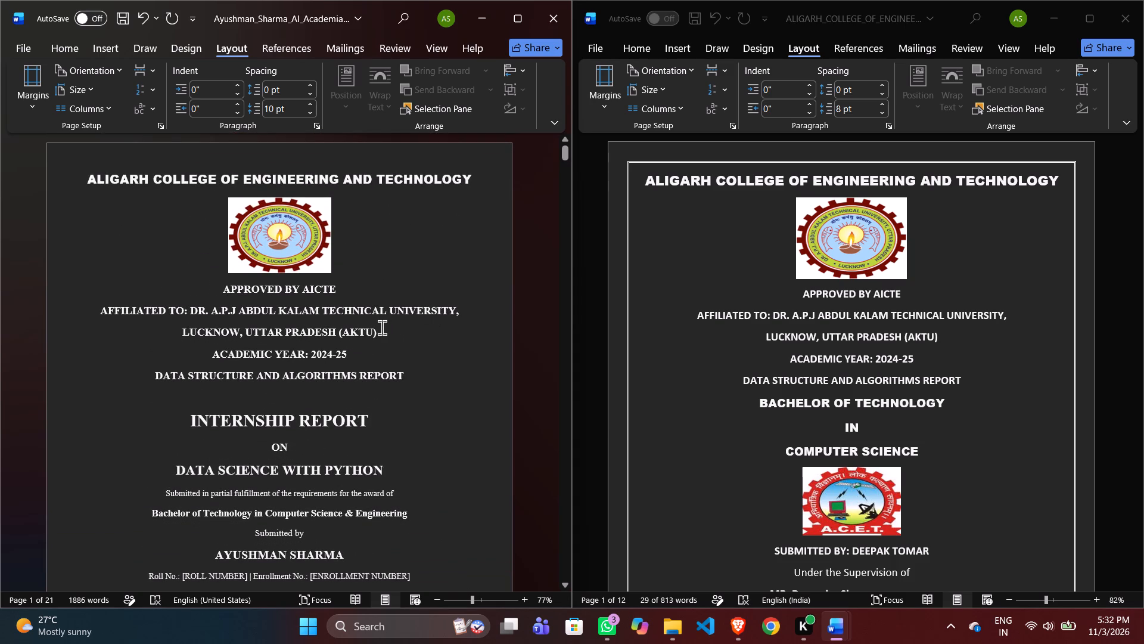
pyautogui.scroll(-1, 360, 374)
pyautogui.hscroll(1, 360, 374)
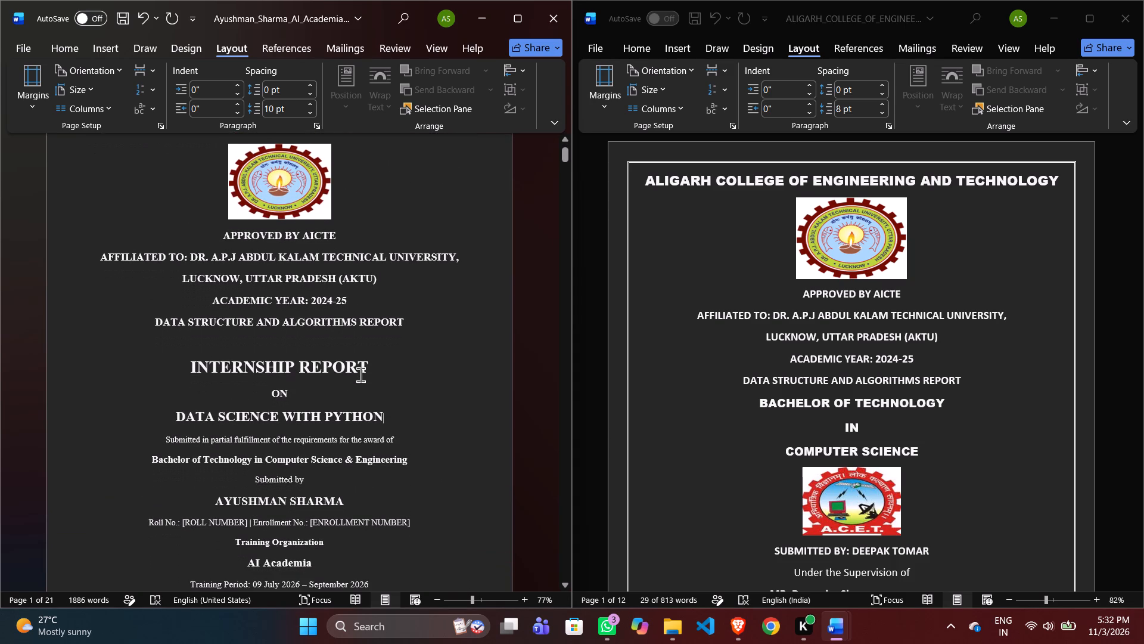
pyautogui.scroll(1, 360, 374)
pyautogui.moveTo(406, 428); pyautogui.dragTo(194, 371)
pyautogui.click(194, 371)
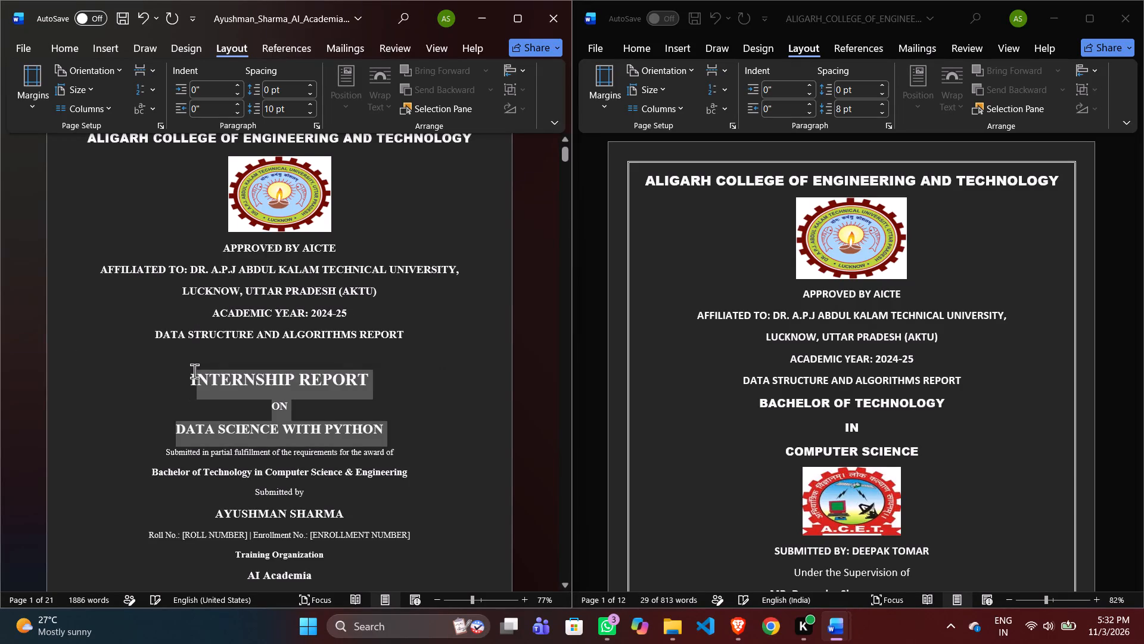
pyautogui.click(185, 355)
pyautogui.press('BackSpace')
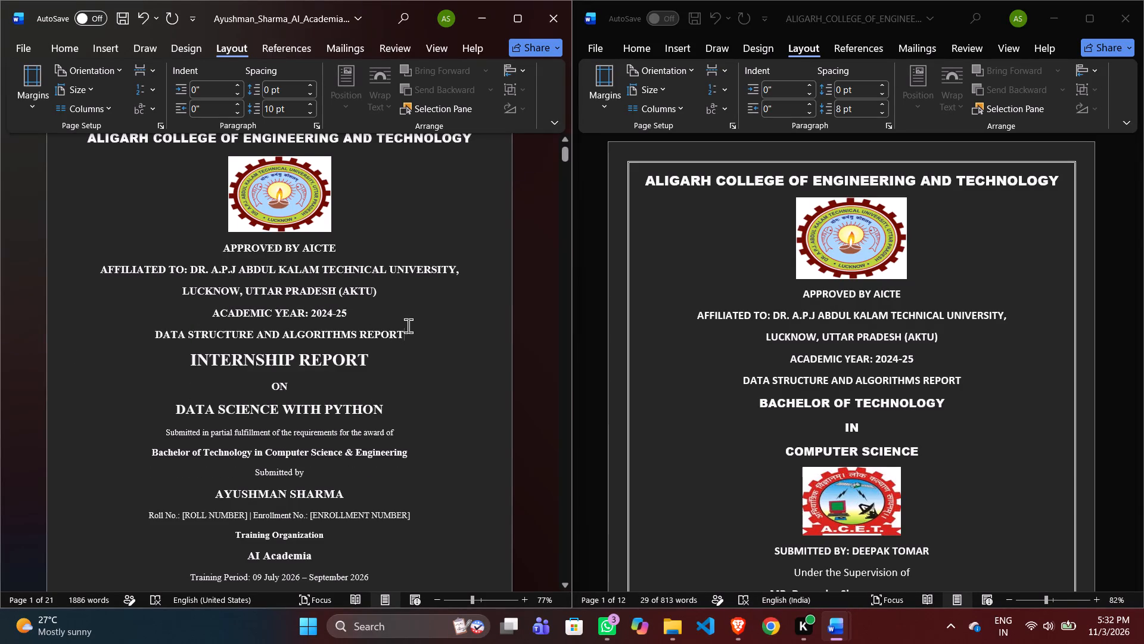
# Set multiple line spacing of 0.75 for the four cover lines from "AFFILIATED TO" through "DATA STRUCTURE AND ALGORITHMS REPORT".
pyautogui.moveTo(415, 332); pyautogui.dragTo(105, 266)
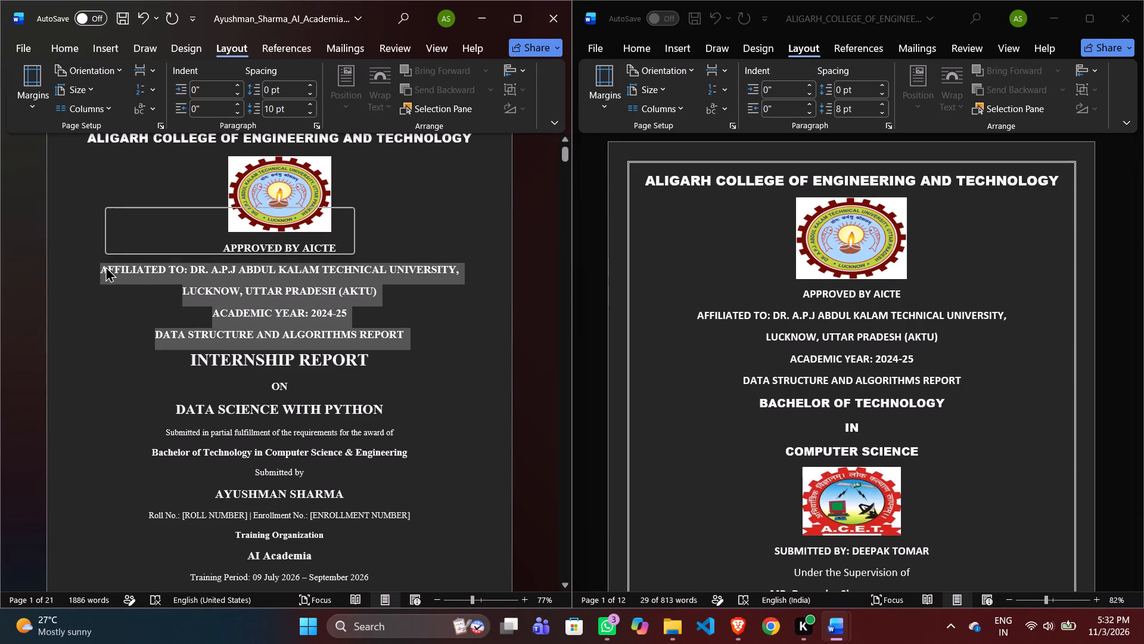
pyautogui.rightClick(281, 314)
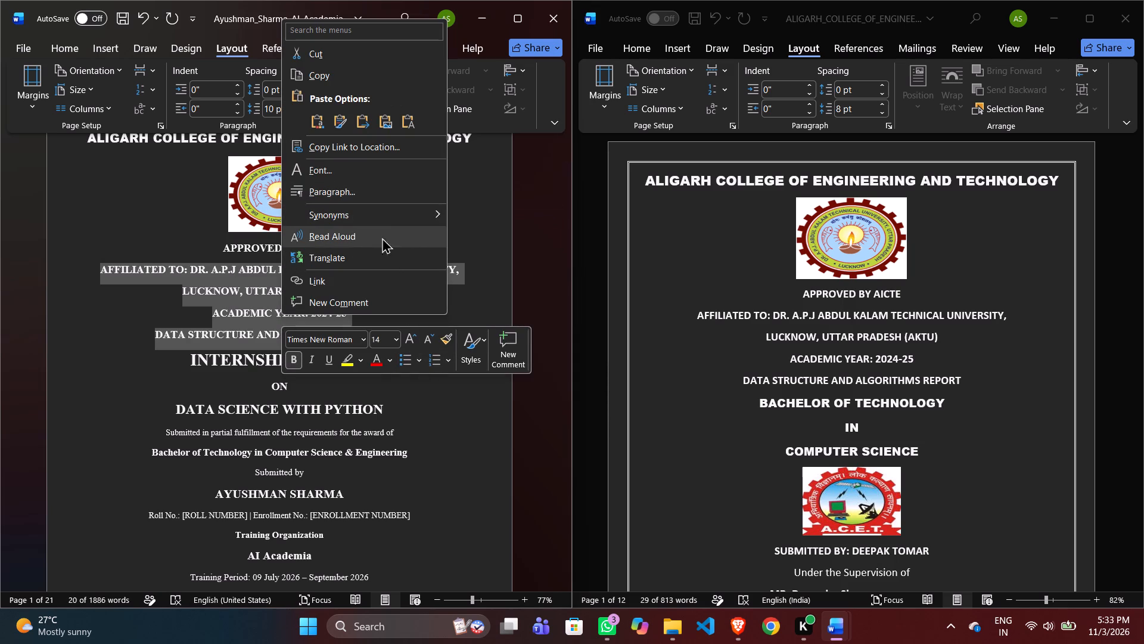
pyautogui.moveTo(358, 195); pyautogui.dragTo(393, 199)
pyautogui.moveTo(393, 199); pyautogui.dragTo(418, 193)
pyautogui.click(418, 193)
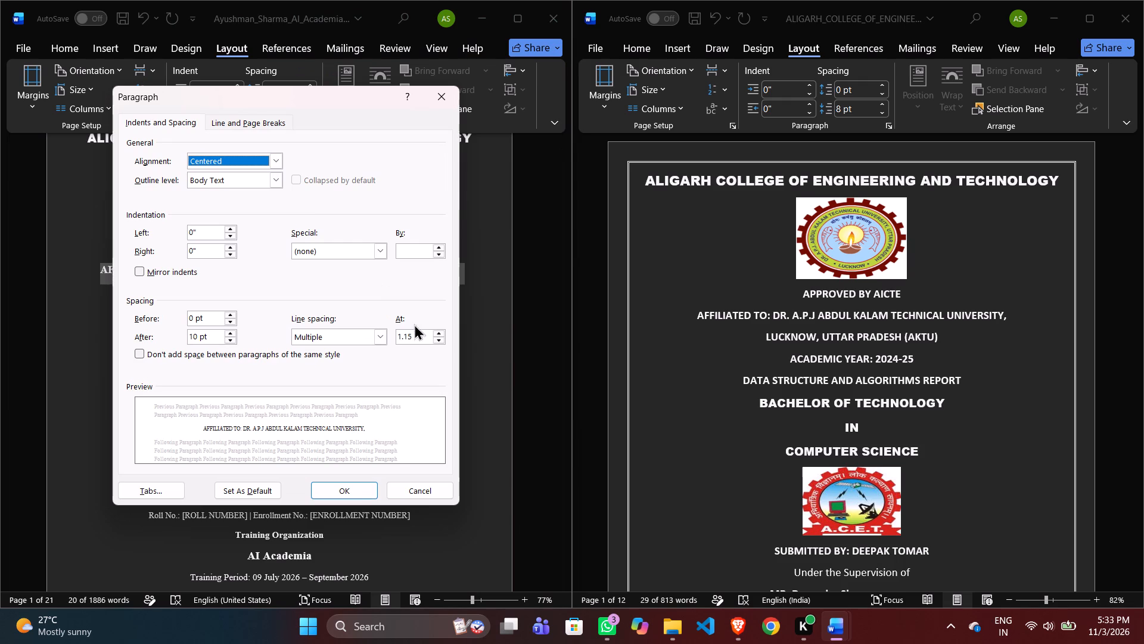
pyautogui.doubleClick(420, 334)
pyautogui.press('BackSpace')
pyautogui.press('BackSpace')
pyautogui.press('BackSpace')
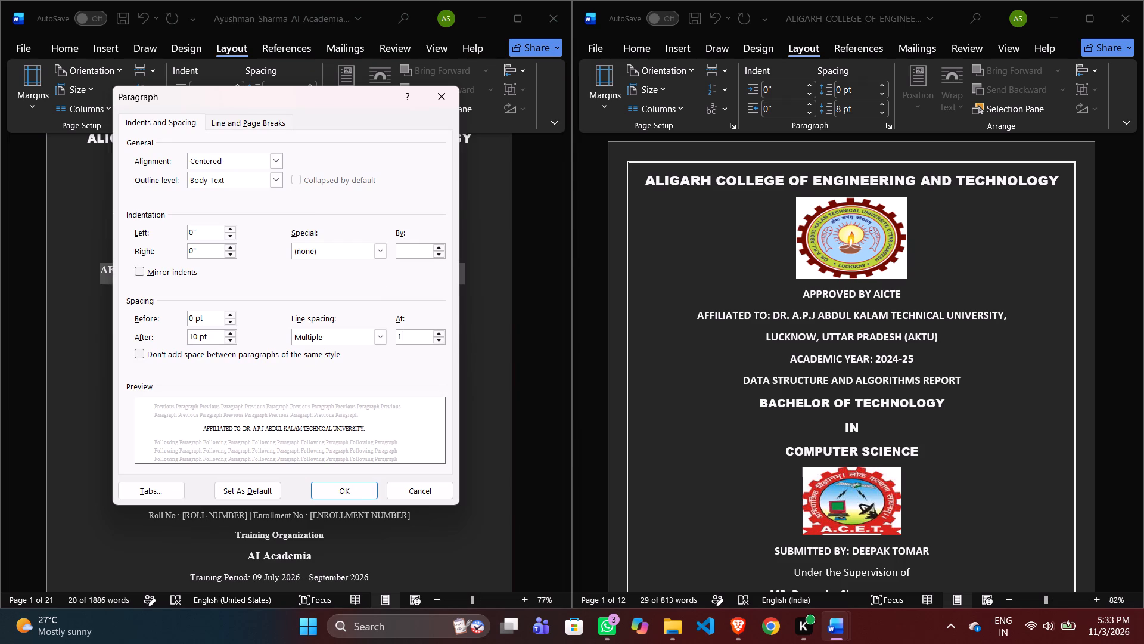
pyautogui.press('BackSpace')
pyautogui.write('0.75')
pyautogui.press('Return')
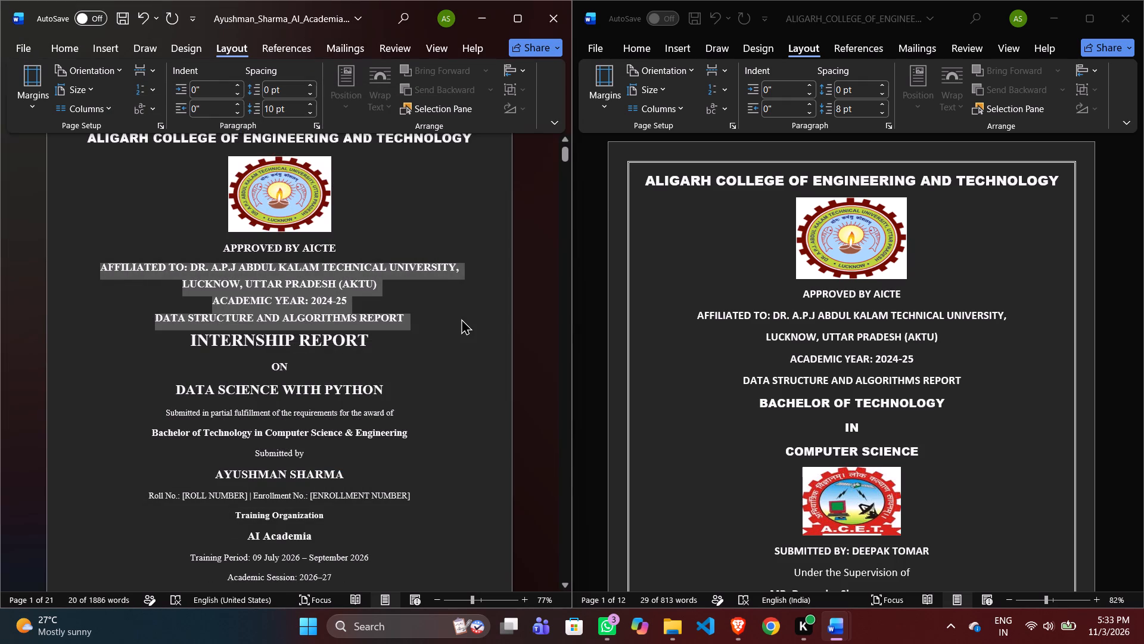
pyautogui.click(460, 318)
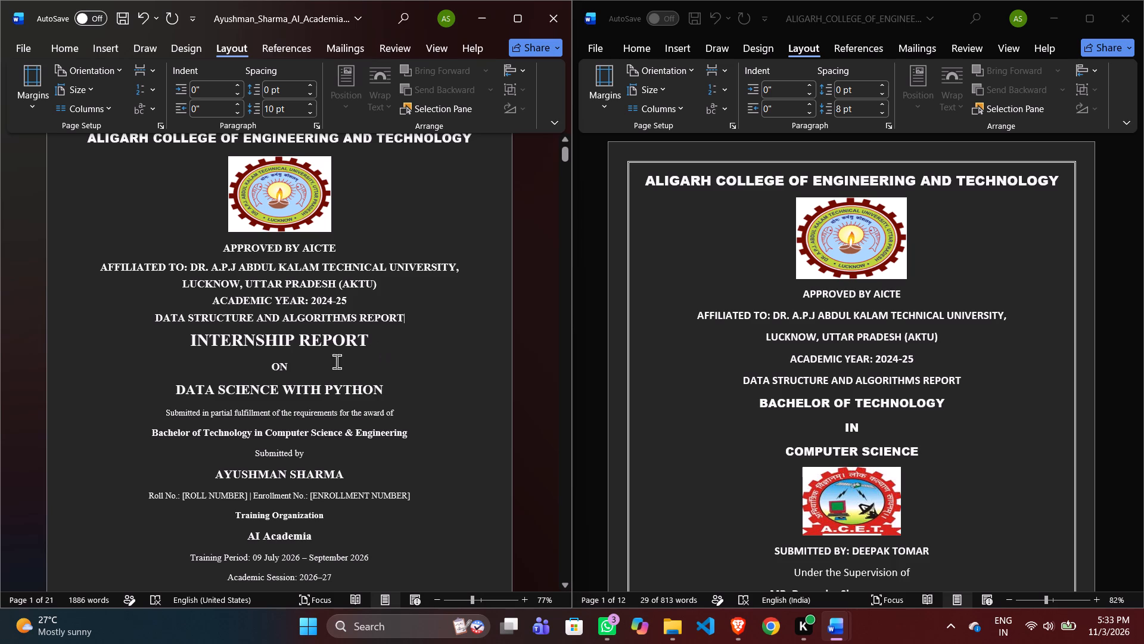
# Set multiple line spacing of 0.9 for the cover title lines from "INTERNSHIP REPORT" through "DATA SCIENCE WITH PYTHON".
pyautogui.moveTo(388, 398); pyautogui.dragTo(194, 345)
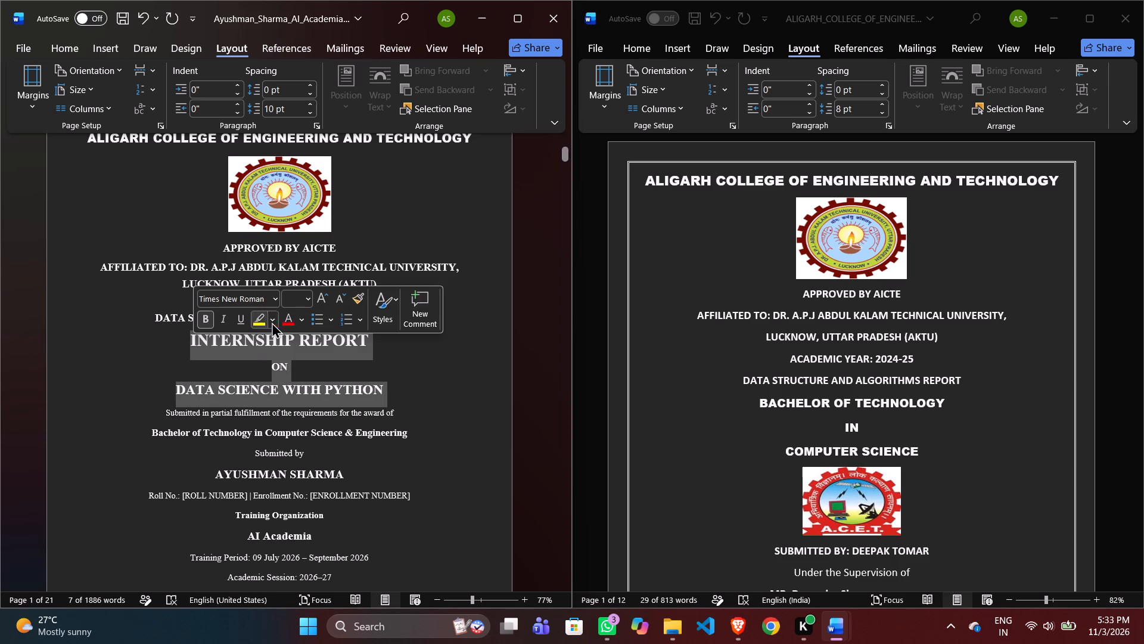
pyautogui.rightClick(312, 349)
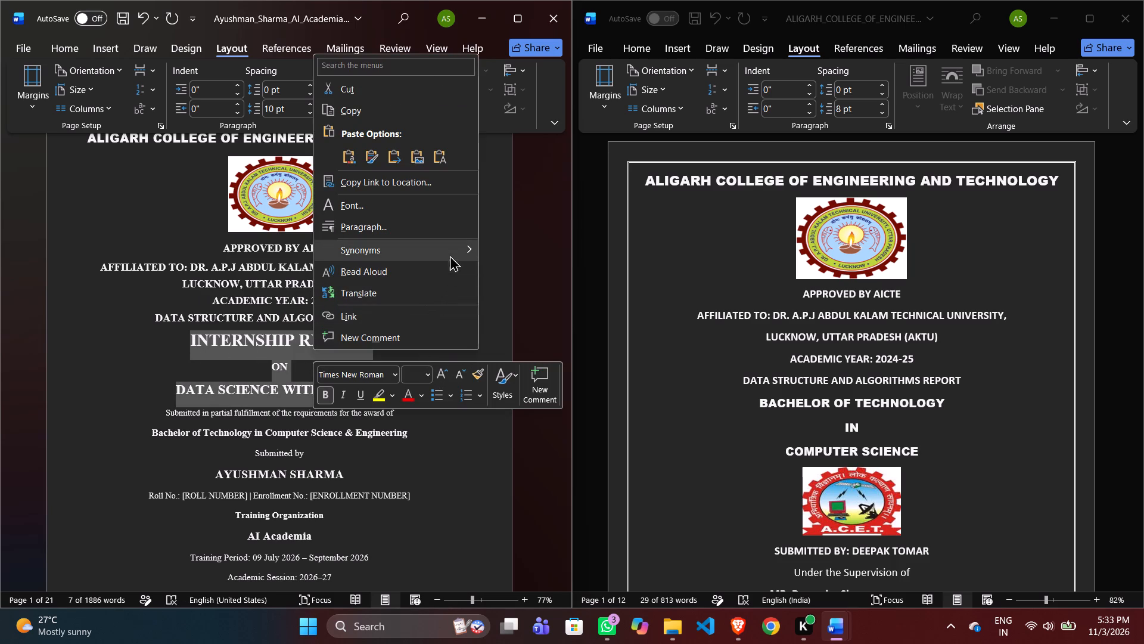
pyautogui.click(452, 231)
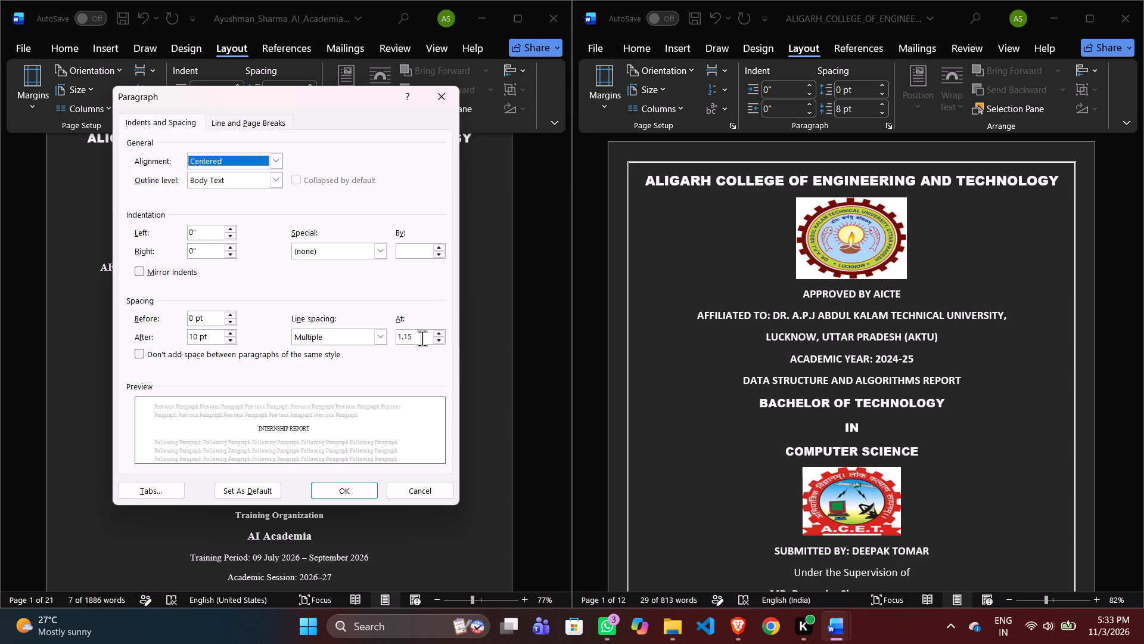
pyautogui.doubleClick(422, 336)
pyautogui.press('BackSpace')
pyautogui.press('BackSpace')
pyautogui.press('BackSpace')
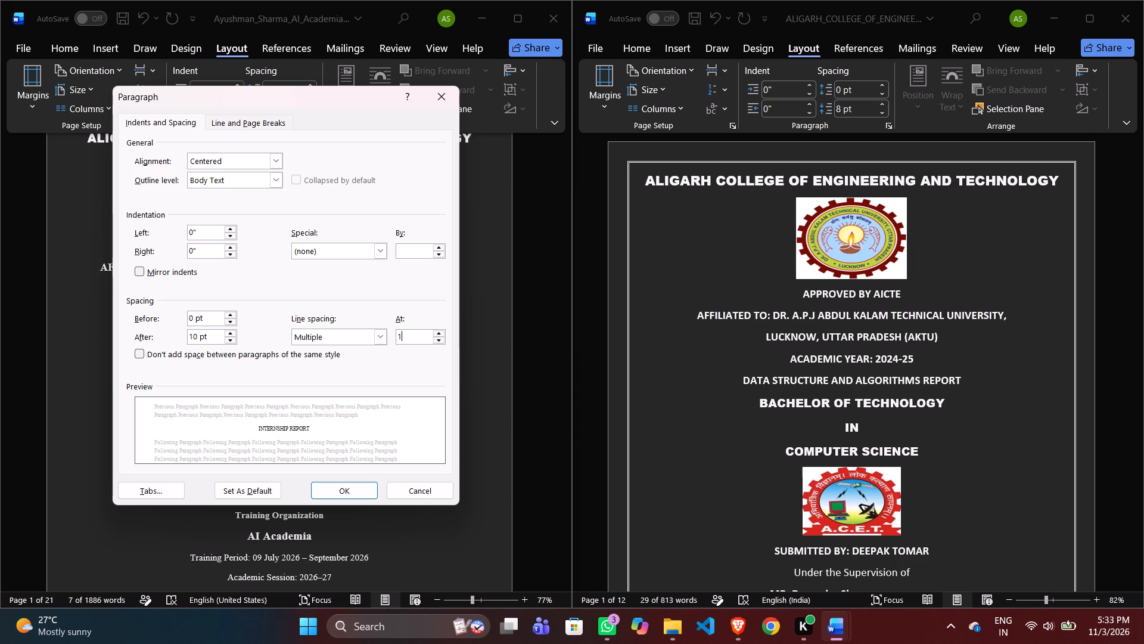
pyautogui.press('BackSpace')
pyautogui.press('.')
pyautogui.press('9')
pyautogui.press('BackSpace')
pyautogui.press('BackSpace')
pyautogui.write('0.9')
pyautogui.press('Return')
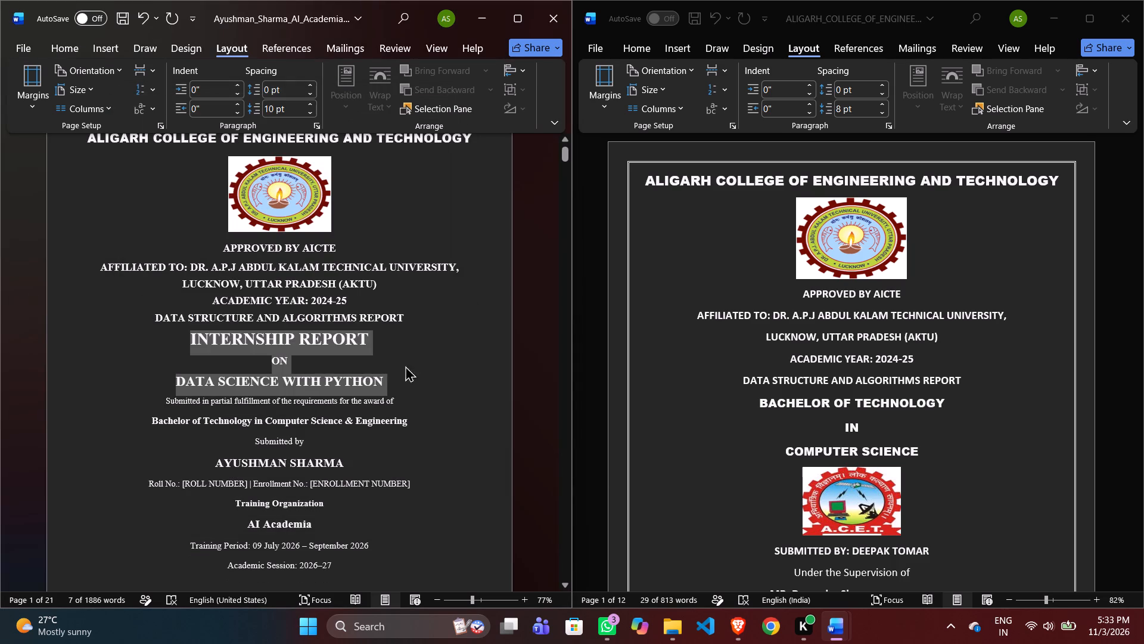
pyautogui.click(436, 367)
# Try font size 10 on the cover lines from "Submitted in partial fulfillment" through "Academic Session", settling on size 12.
pyautogui.scroll(-1, 436, 367)
pyautogui.scroll(1, 436, 367)
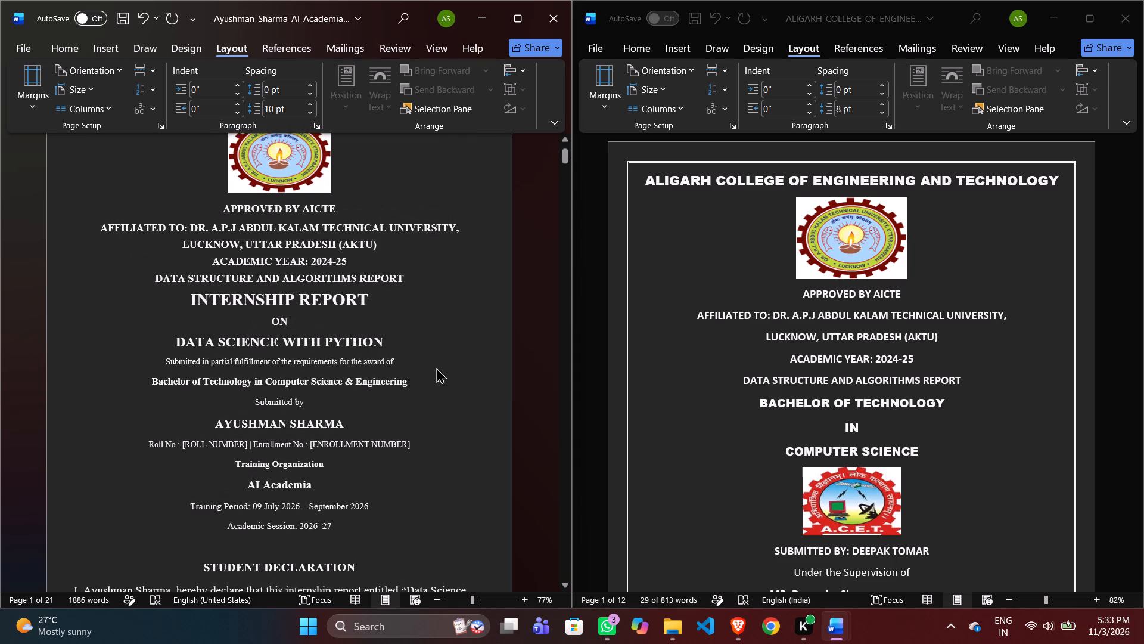
pyautogui.scroll(1, 436, 367)
pyautogui.scroll(-1, 436, 367)
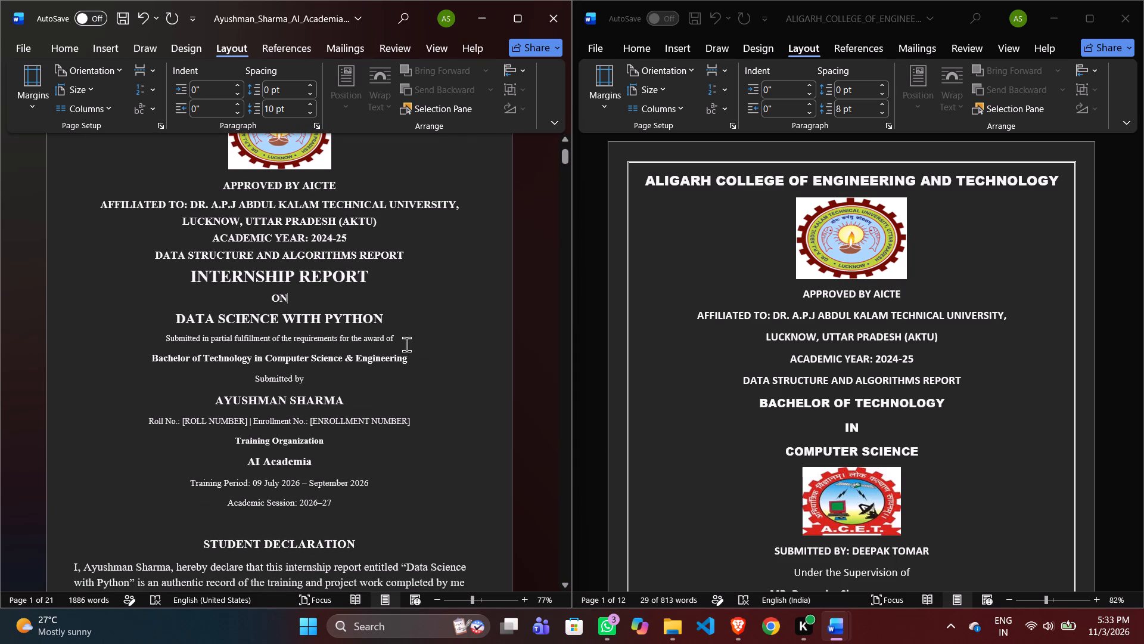
pyautogui.moveTo(162, 338); pyautogui.dragTo(338, 478)
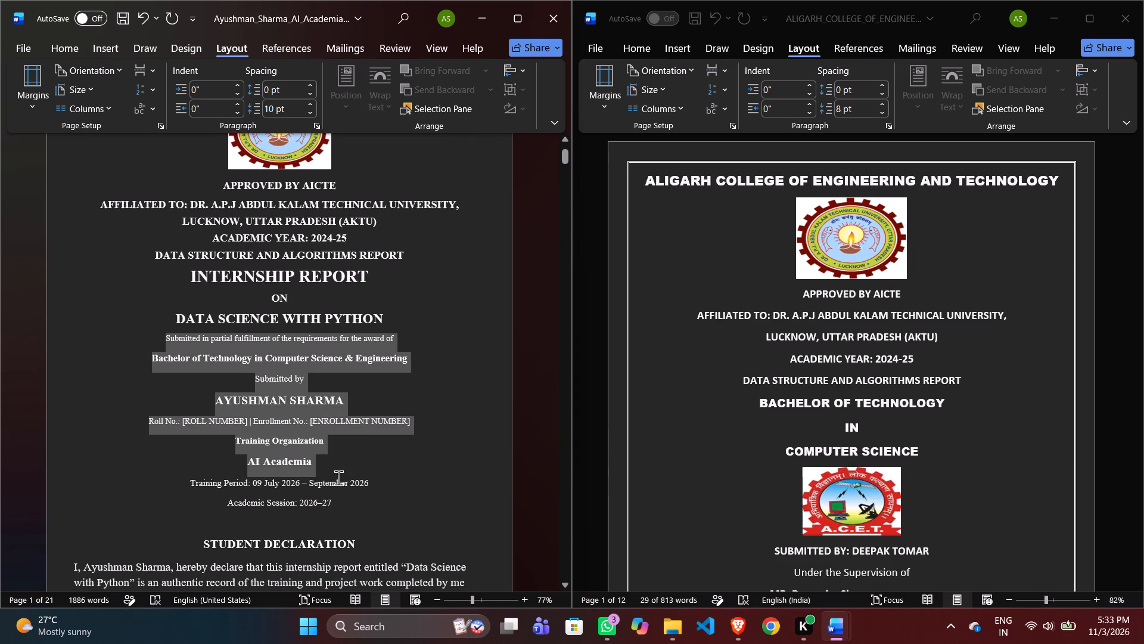
pyautogui.moveTo(338, 478); pyautogui.dragTo(356, 502)
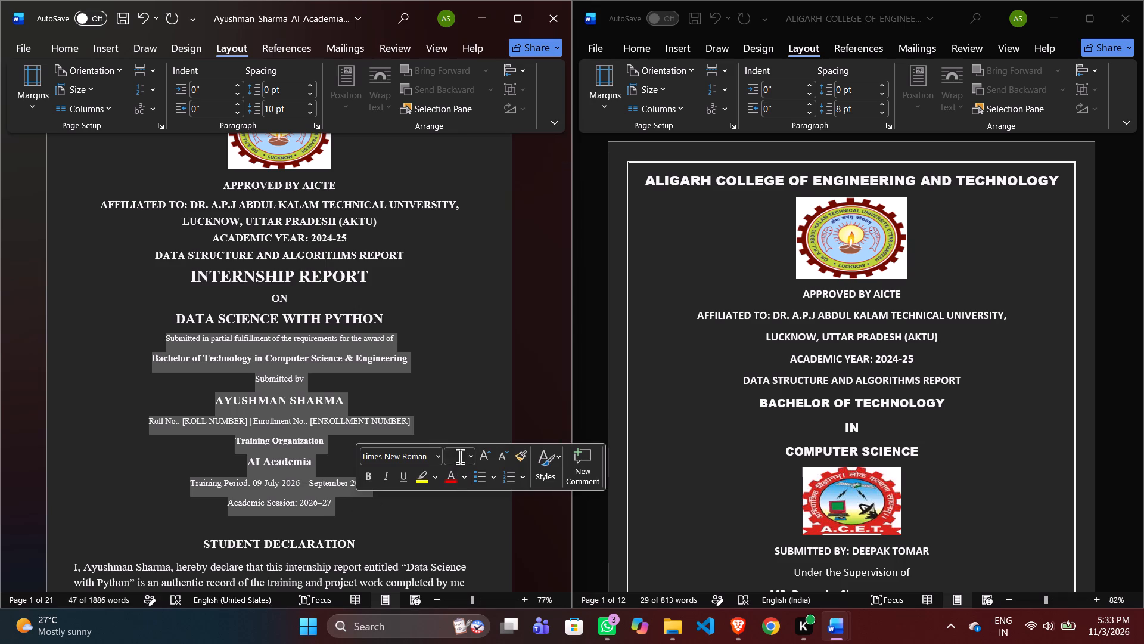
pyautogui.doubleClick(460, 456)
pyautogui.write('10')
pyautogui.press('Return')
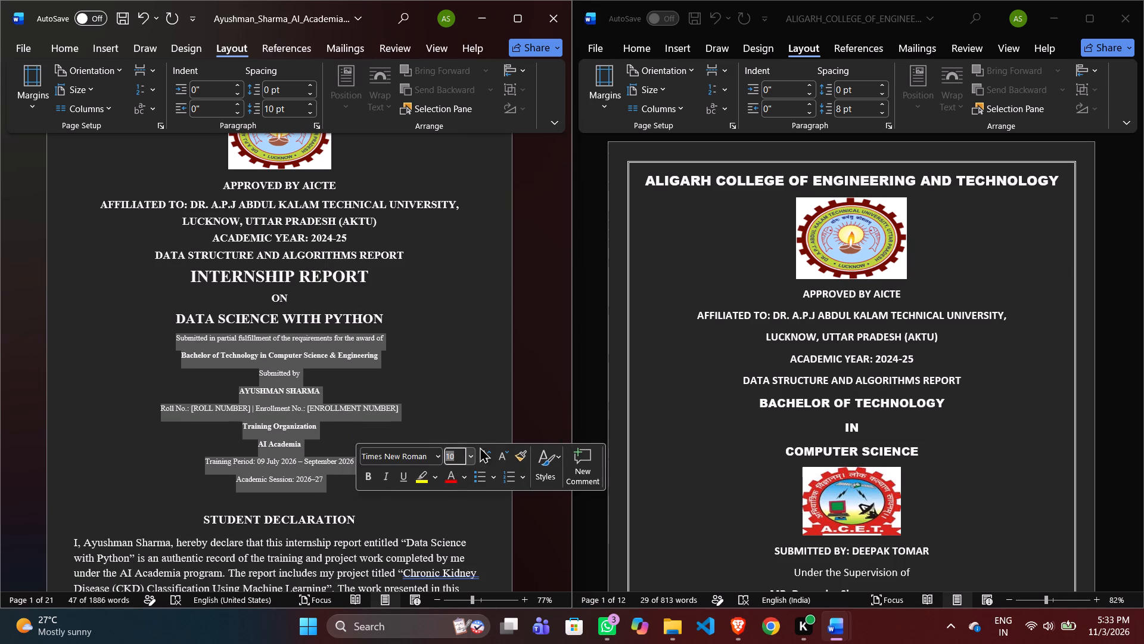
pyautogui.doubleClick(456, 453)
pyautogui.press('BackSpace')
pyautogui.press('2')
pyautogui.press('Return')
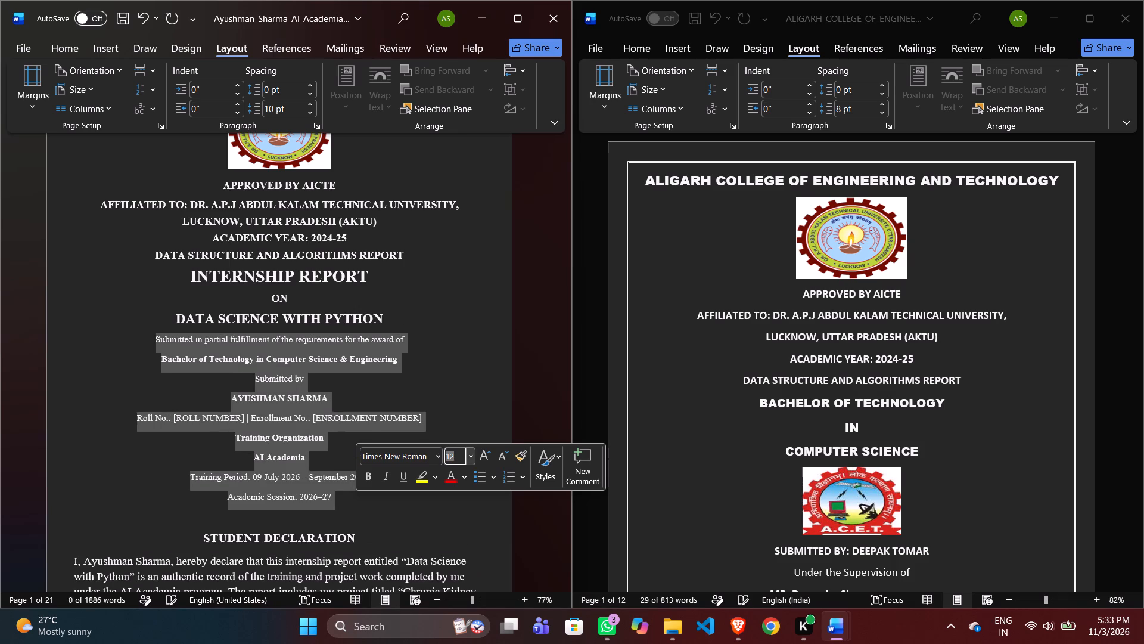
pyautogui.click(506, 404)
# Delete the "DATA STRUCTURE AND ALGORITHMS REPORT" line from the internship report's cover page.
pyautogui.hscroll(1, 506, 404)
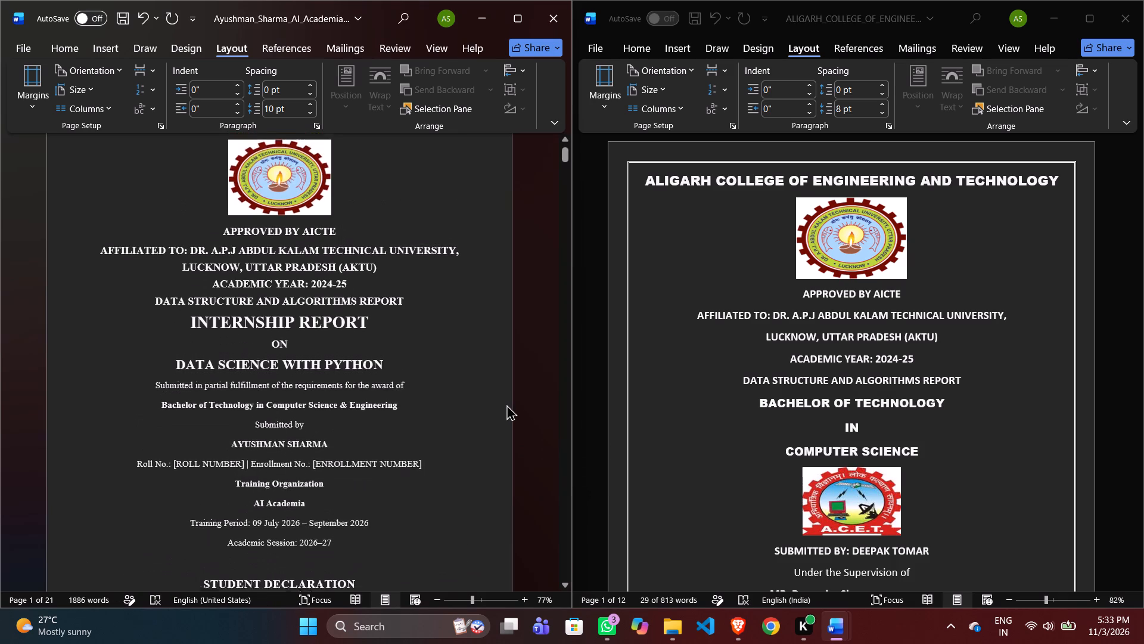
pyautogui.hscroll(1, 506, 404)
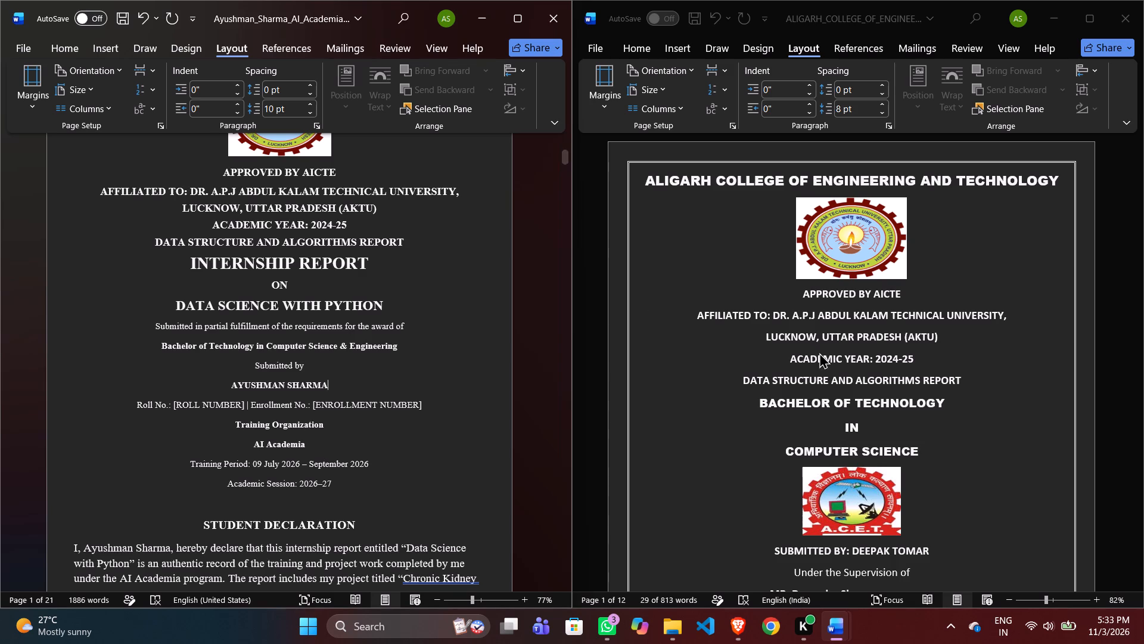
pyautogui.scroll(-1, 822, 365)
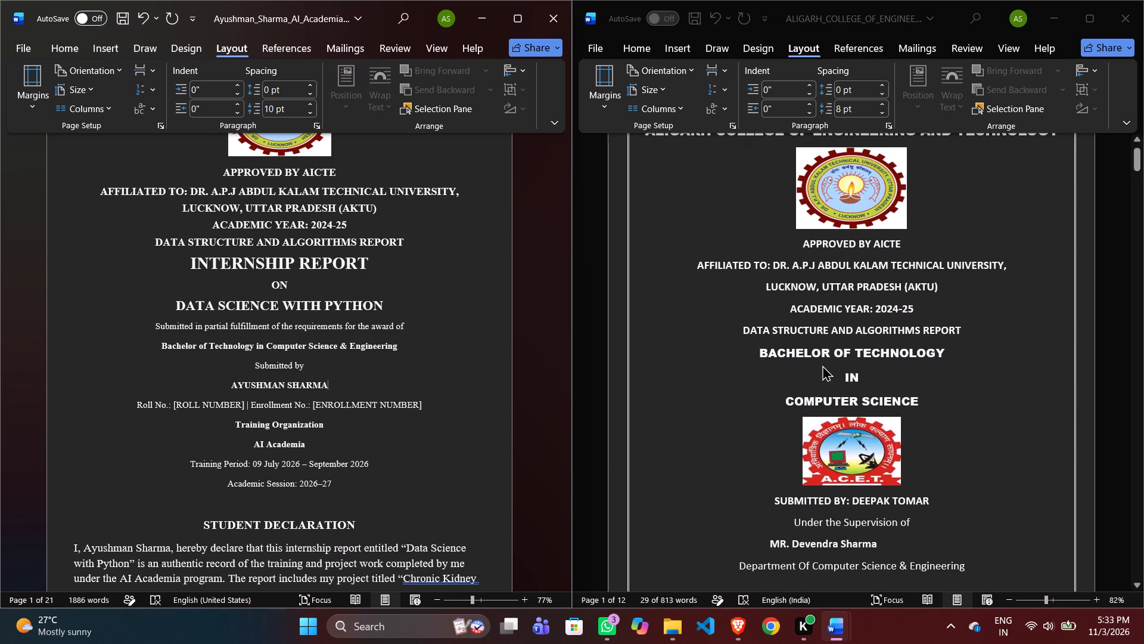
pyautogui.moveTo(419, 246); pyautogui.dragTo(287, 236)
pyautogui.moveTo(287, 236); pyautogui.dragTo(136, 246)
pyautogui.press('BackSpace')
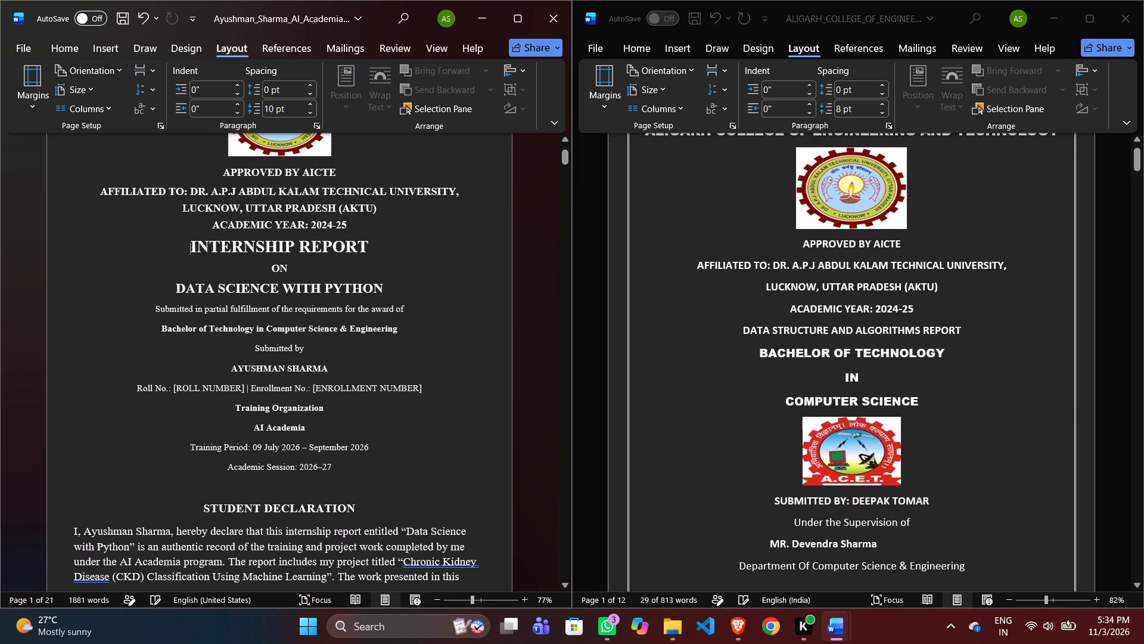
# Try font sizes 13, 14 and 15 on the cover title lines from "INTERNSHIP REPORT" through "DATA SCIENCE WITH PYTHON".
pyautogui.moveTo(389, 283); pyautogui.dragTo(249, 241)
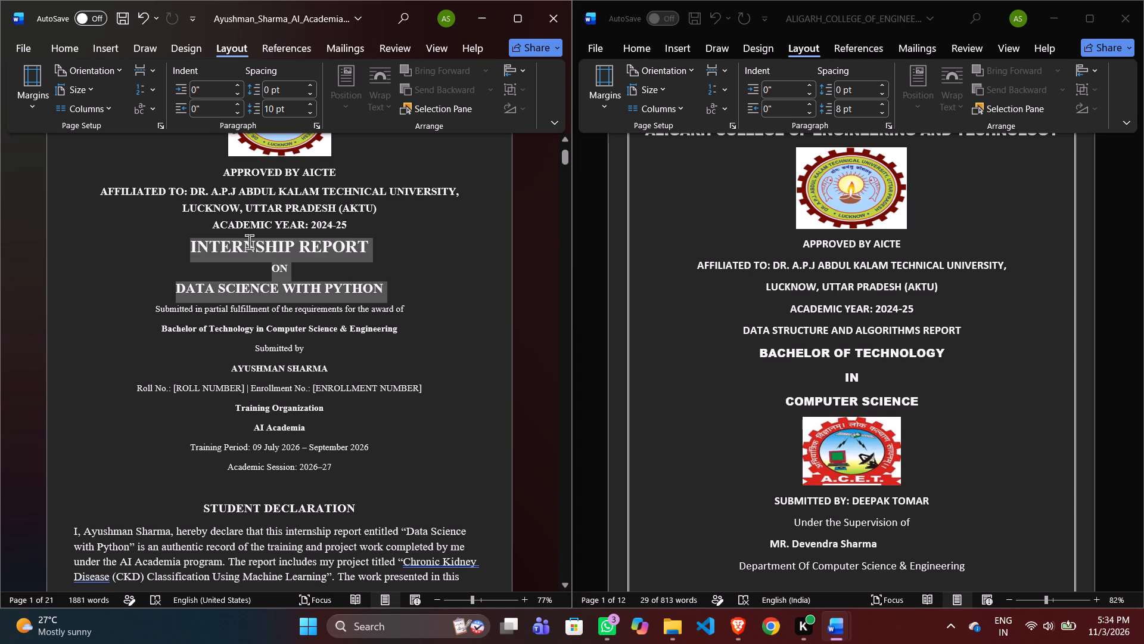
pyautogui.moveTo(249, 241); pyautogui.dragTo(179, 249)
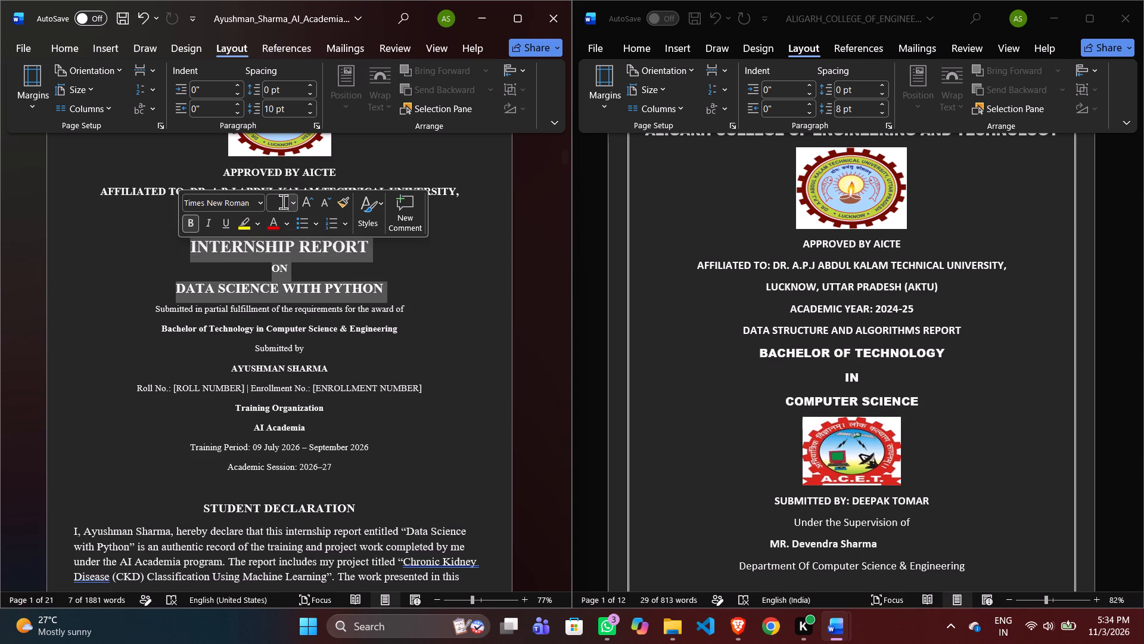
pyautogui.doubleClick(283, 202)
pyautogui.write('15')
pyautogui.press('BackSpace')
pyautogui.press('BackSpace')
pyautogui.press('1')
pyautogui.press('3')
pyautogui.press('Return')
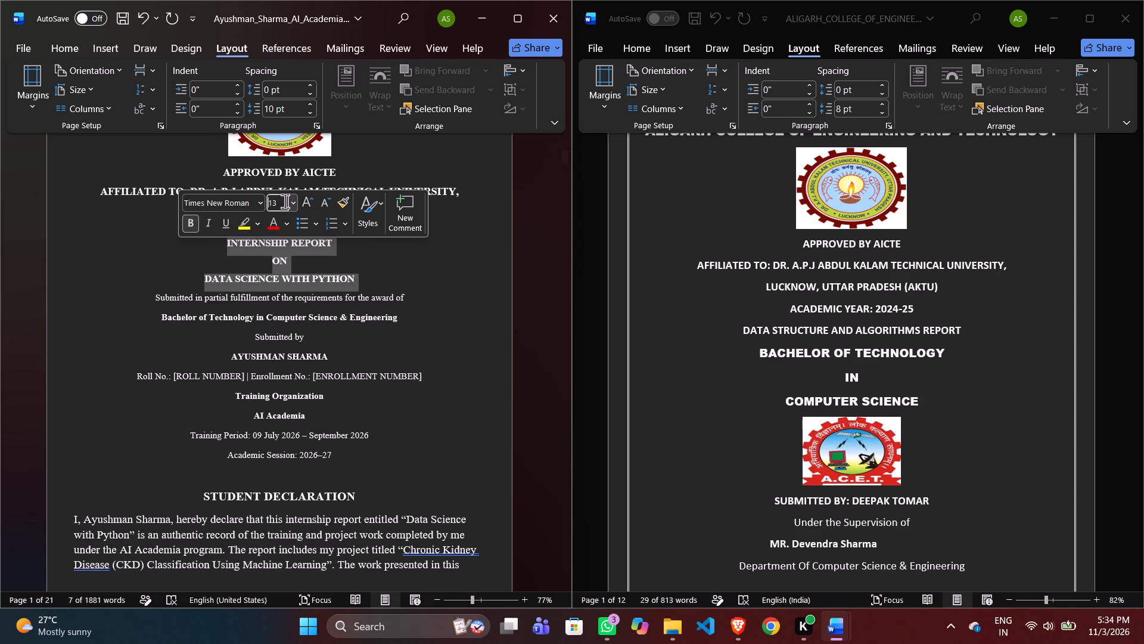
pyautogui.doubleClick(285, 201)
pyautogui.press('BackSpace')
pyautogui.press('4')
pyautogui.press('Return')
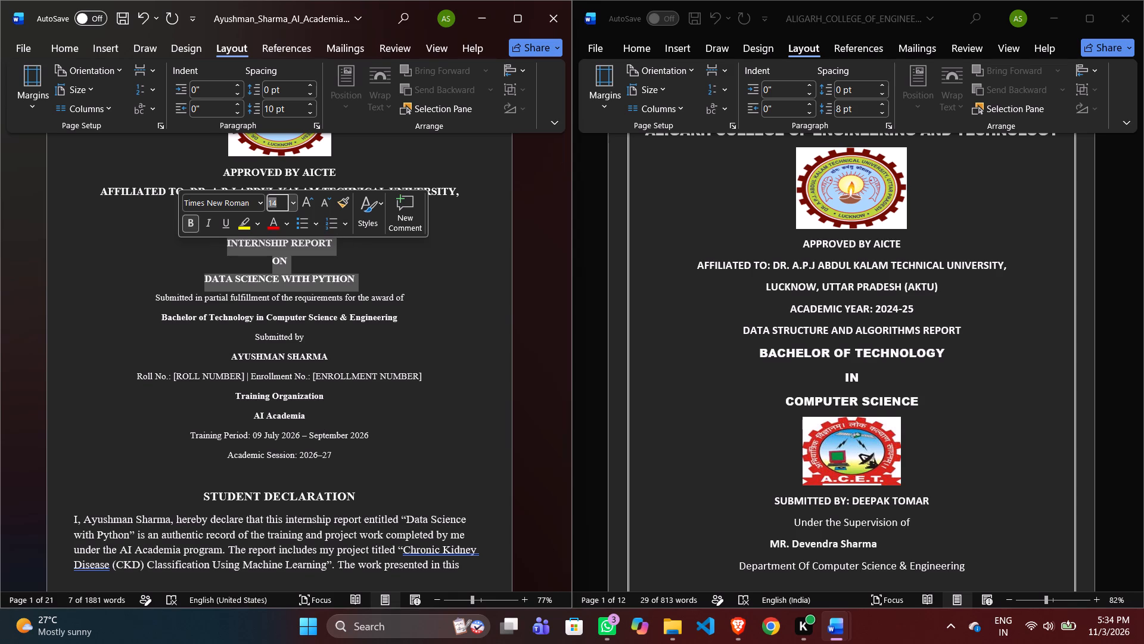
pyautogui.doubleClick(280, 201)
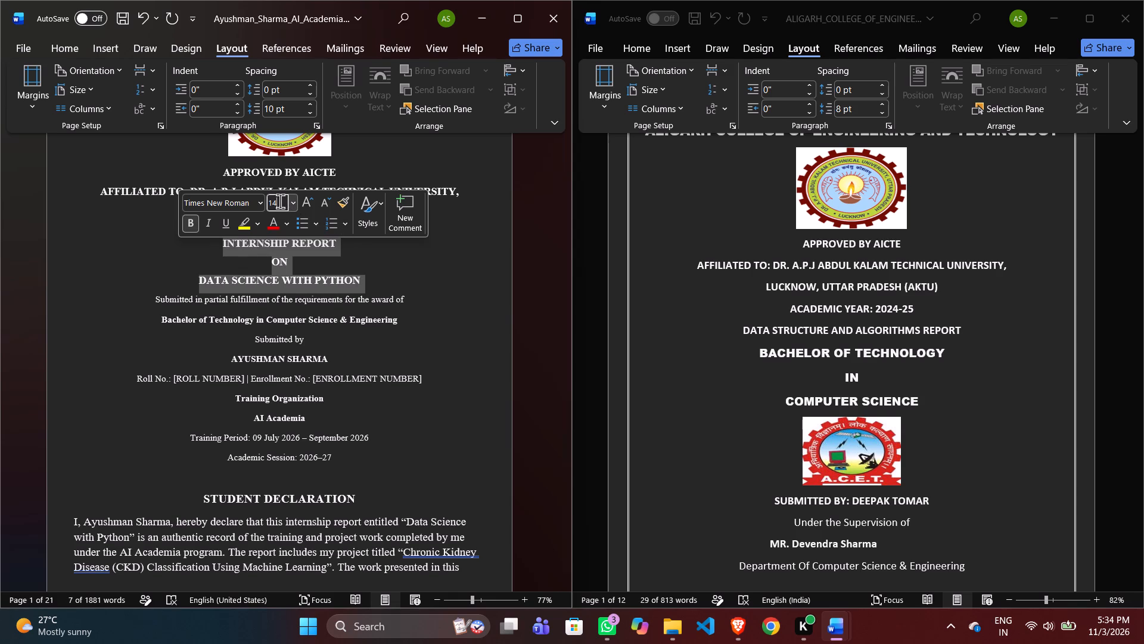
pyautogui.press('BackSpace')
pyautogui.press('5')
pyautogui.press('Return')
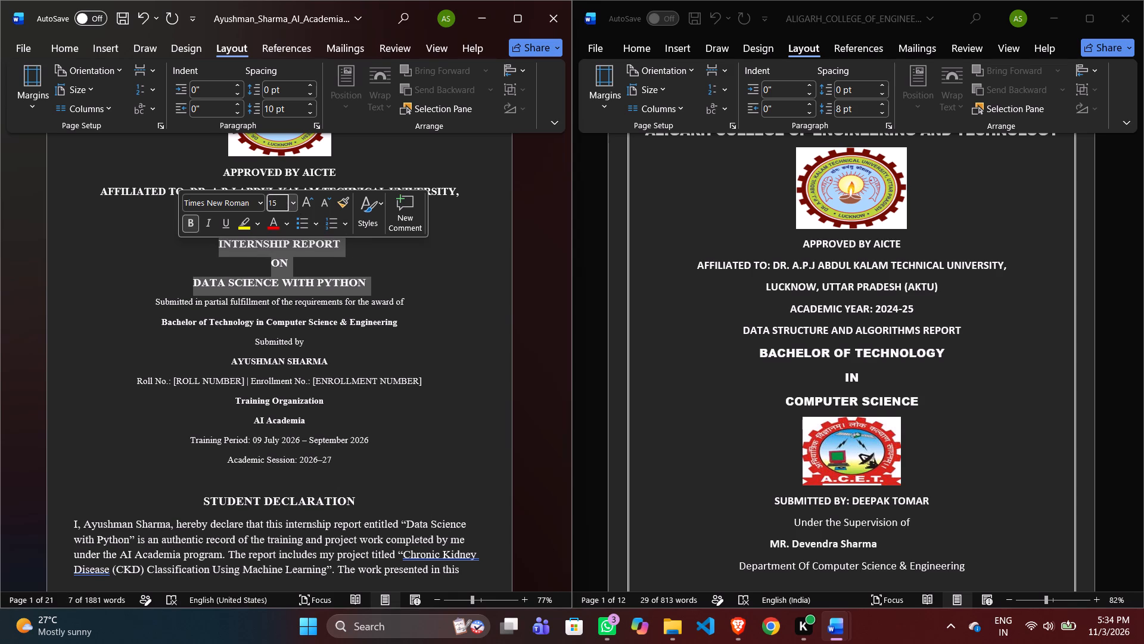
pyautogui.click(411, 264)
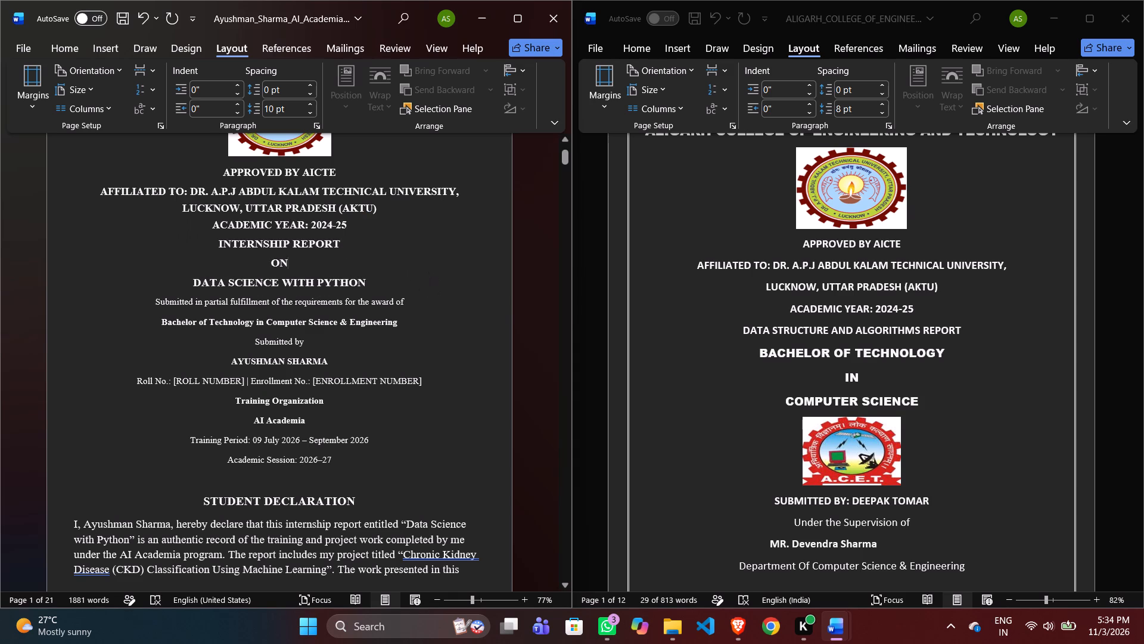
# Set font size 16 for the cover title lines from "INTERNSHIP REPORT" through "DATA SCIENCE WITH PYTHON".
pyautogui.moveTo(376, 278); pyautogui.dragTo(223, 249)
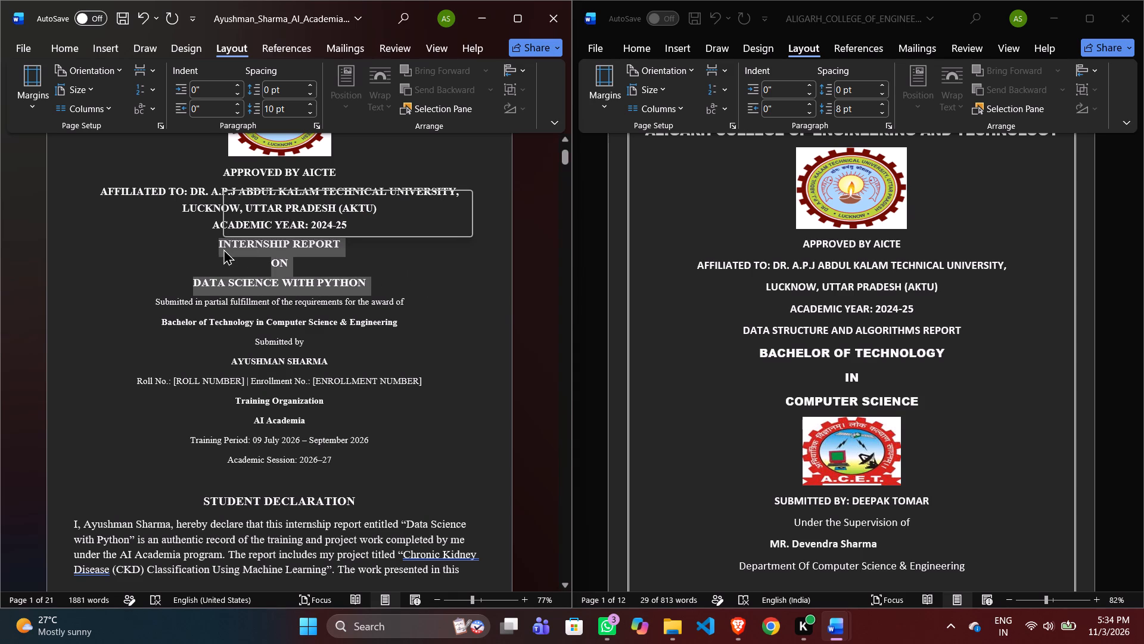
pyautogui.moveTo(332, 199); pyautogui.dragTo(326, 199)
pyautogui.doubleClick(326, 199)
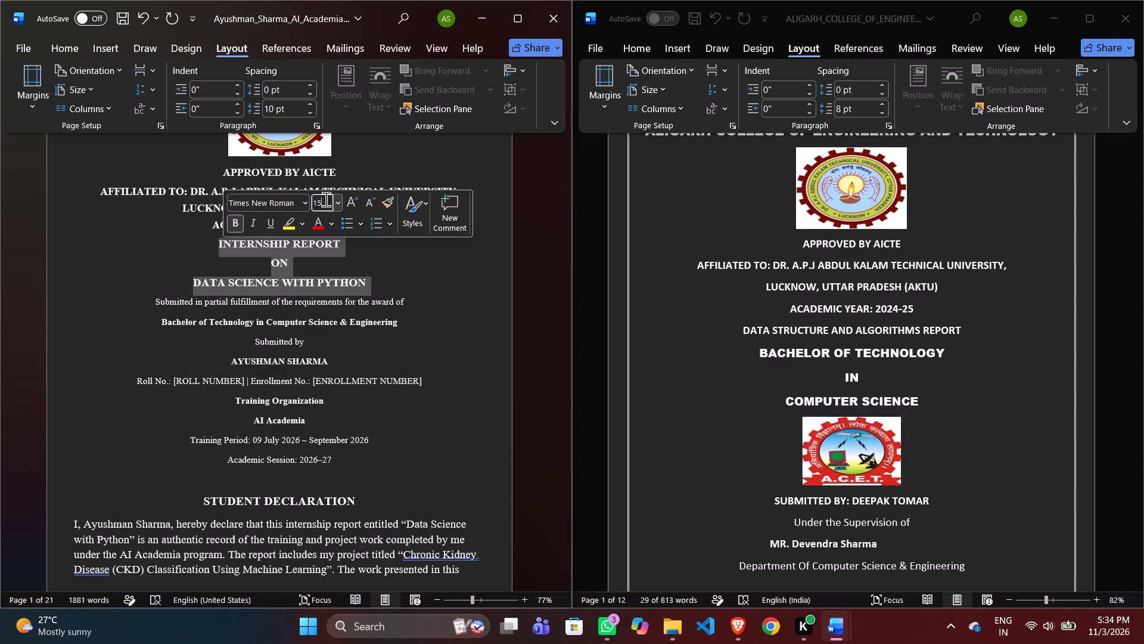
pyautogui.press('BackSpace')
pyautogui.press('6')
pyautogui.press('Return')
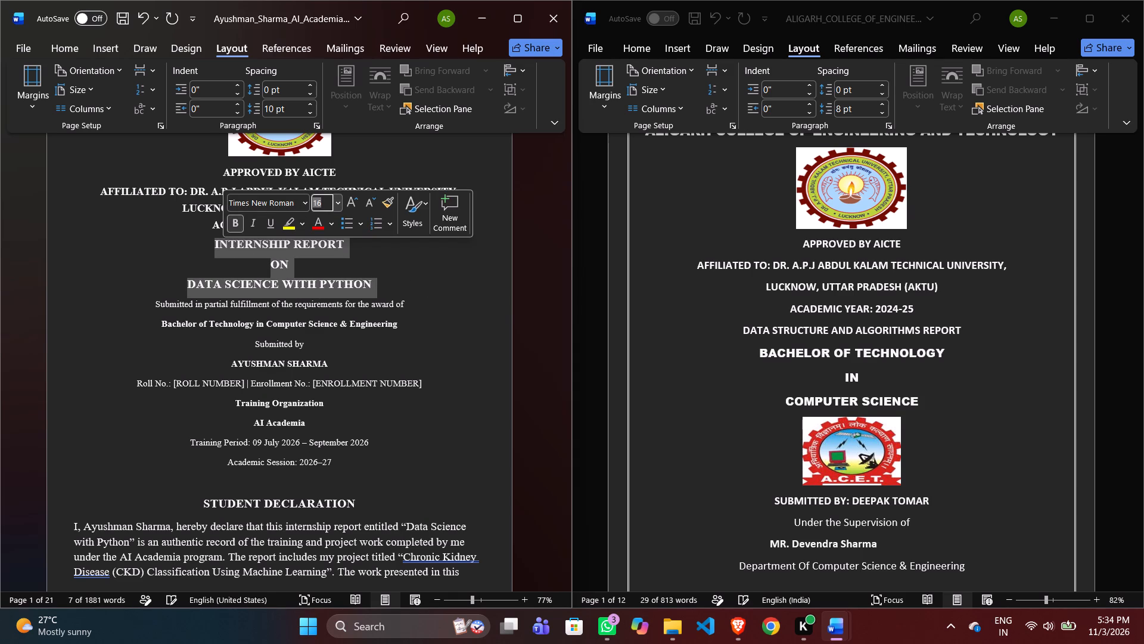
pyautogui.click(414, 265)
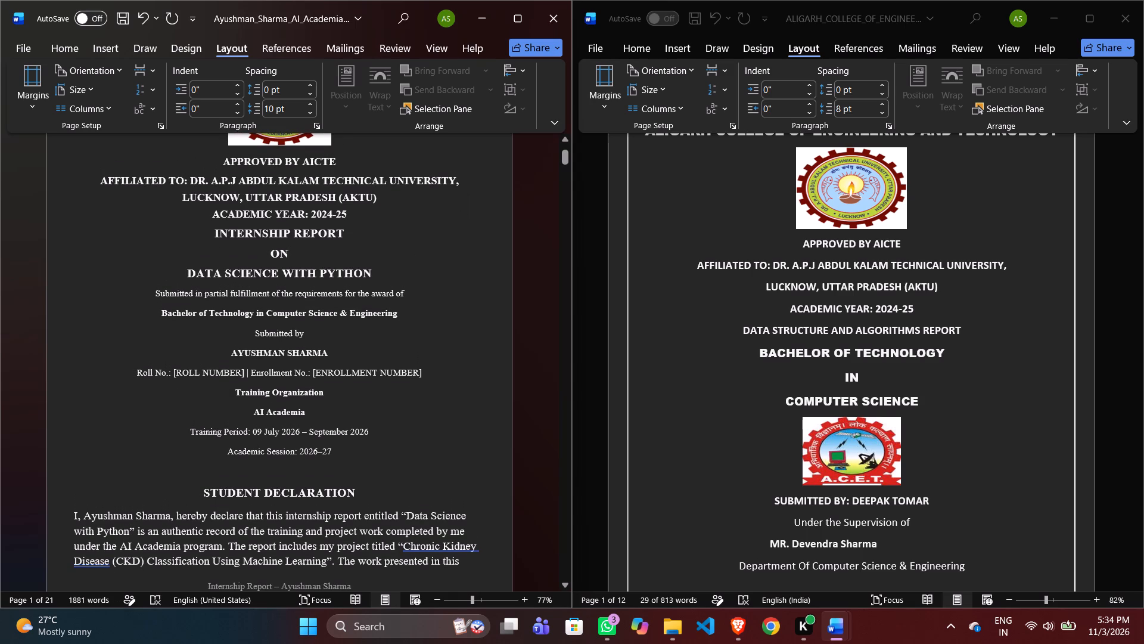
# Remove bold from the cover lines "APPROVED BY AICTE" through "ACADEMIC YEAR".
pyautogui.moveTo(354, 217); pyautogui.dragTo(226, 166)
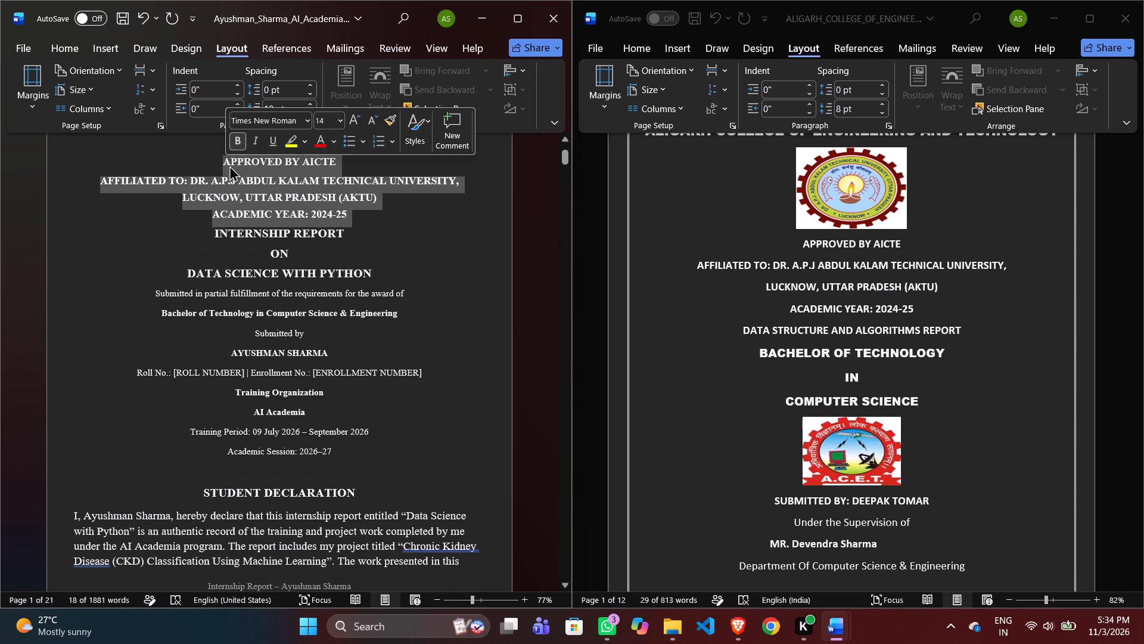
pyautogui.click(238, 139)
pyautogui.click(414, 227)
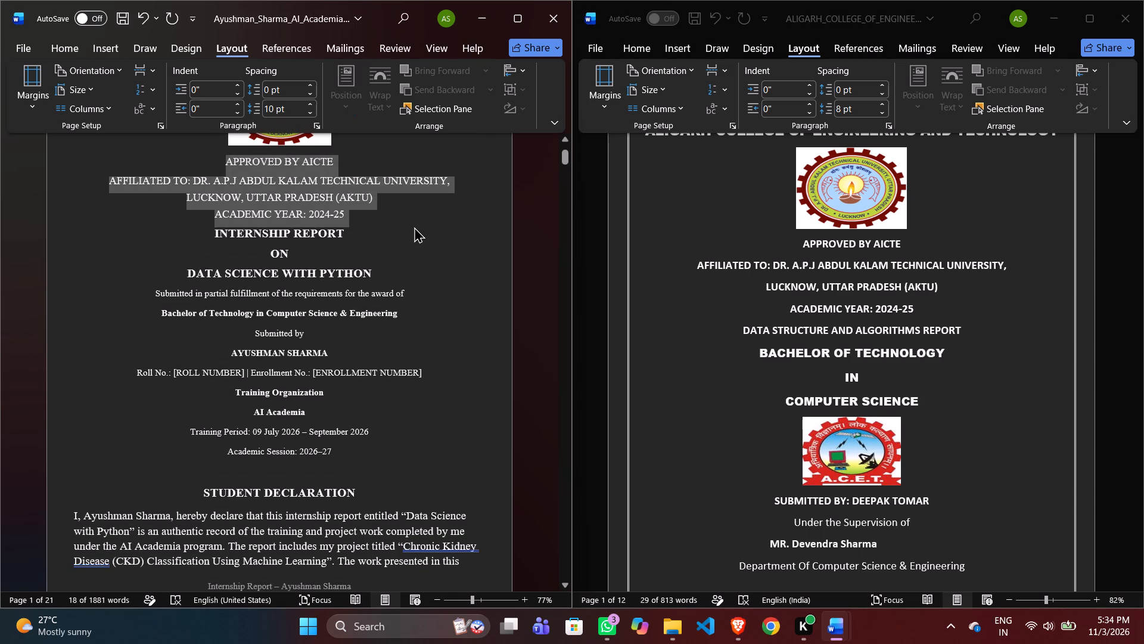
# Change the academic year on the internship report's cover to 2026-27.
pyautogui.scroll(2, 414, 227)
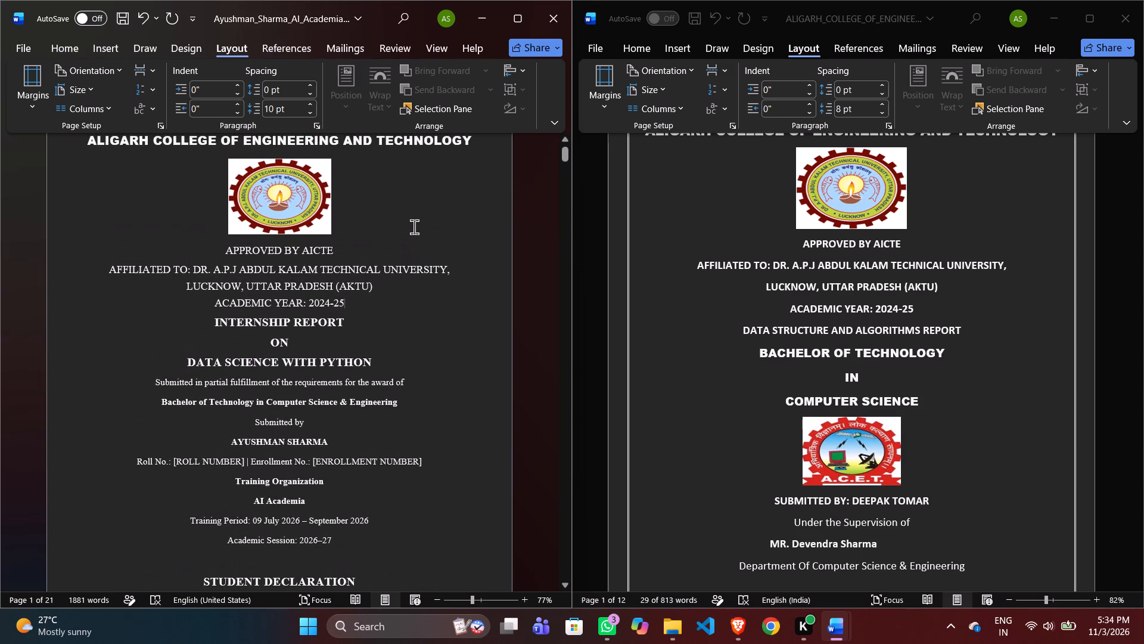
pyautogui.scroll(-2, 403, 263)
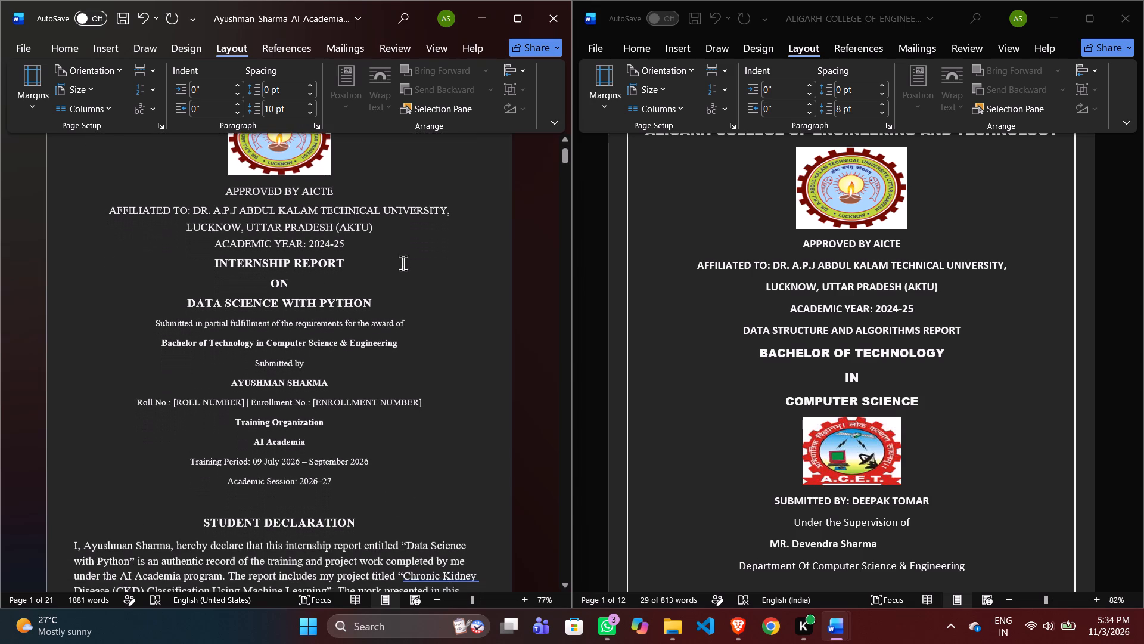
pyautogui.scroll(-1, 403, 263)
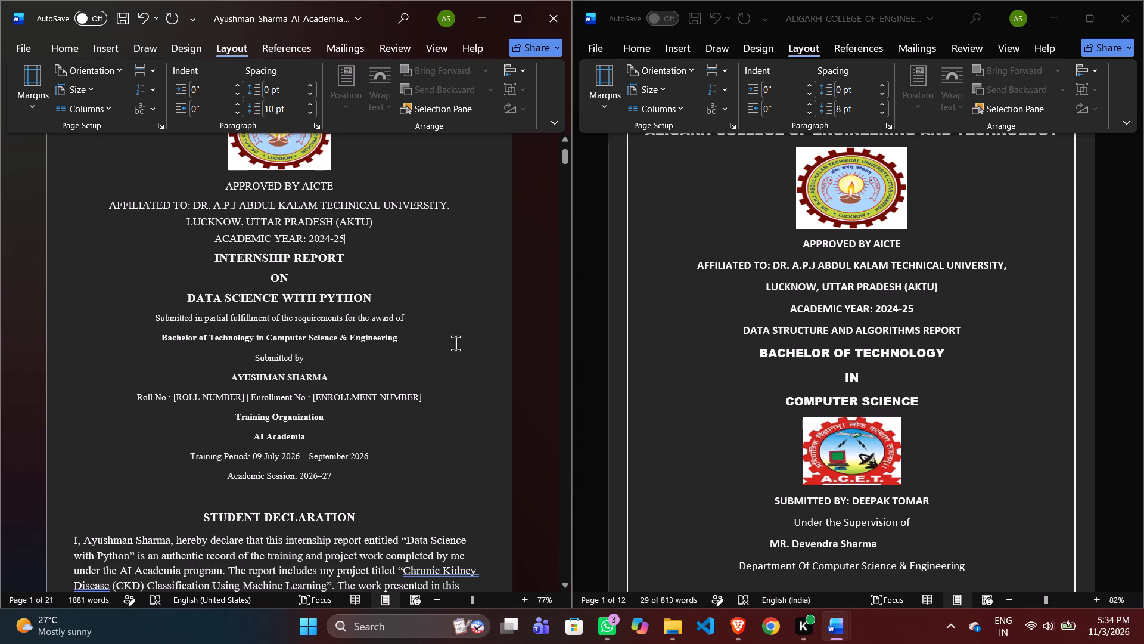
pyautogui.moveTo(354, 239); pyautogui.dragTo(326, 240)
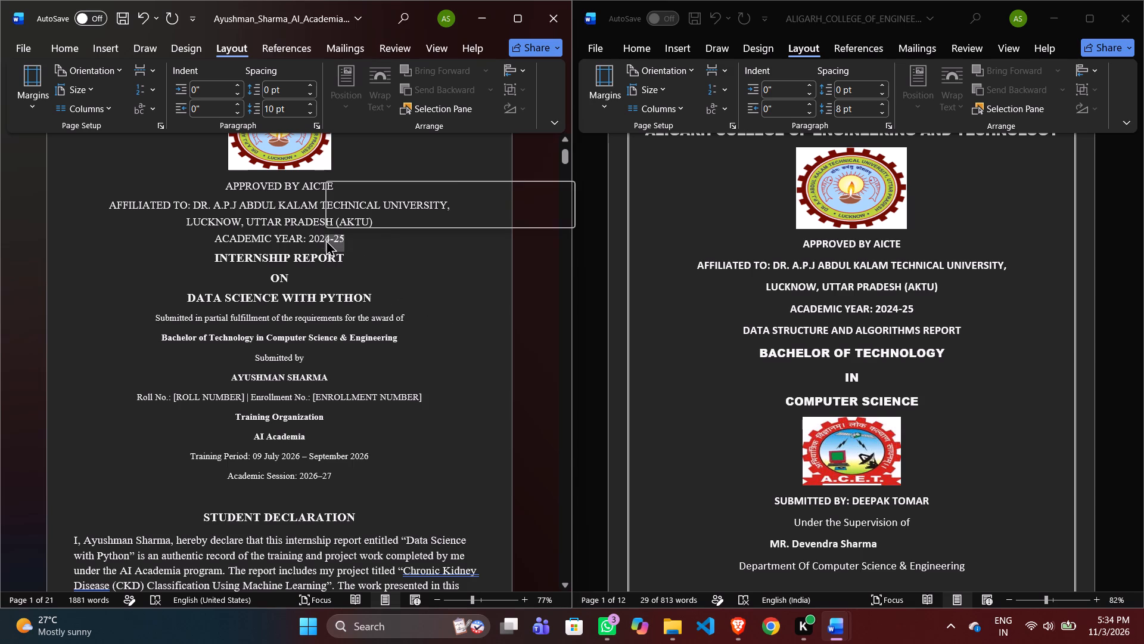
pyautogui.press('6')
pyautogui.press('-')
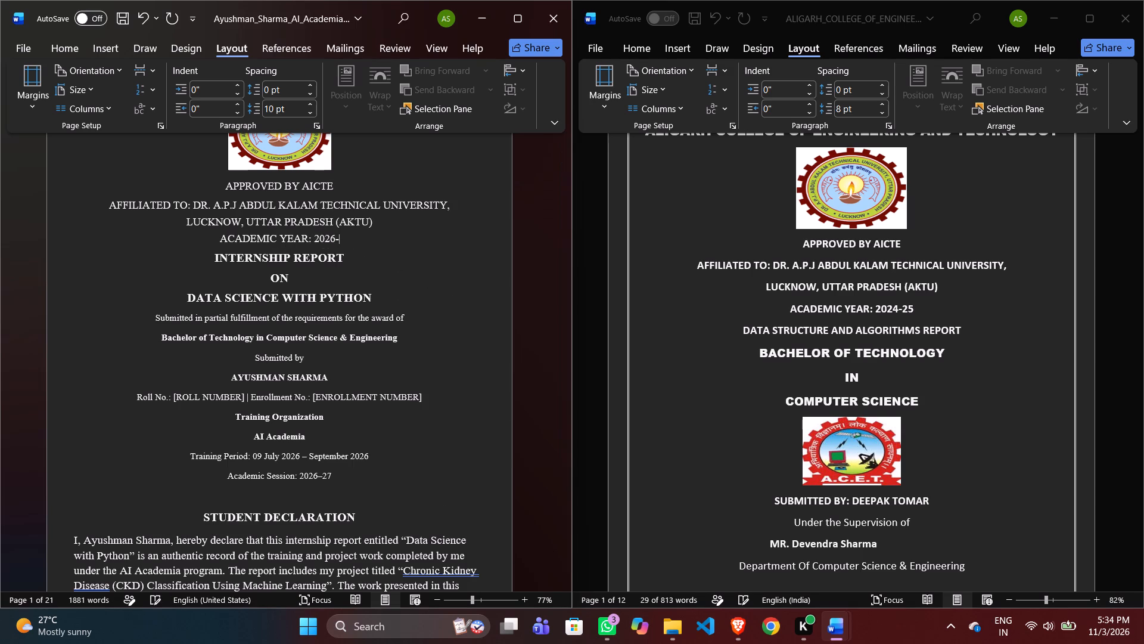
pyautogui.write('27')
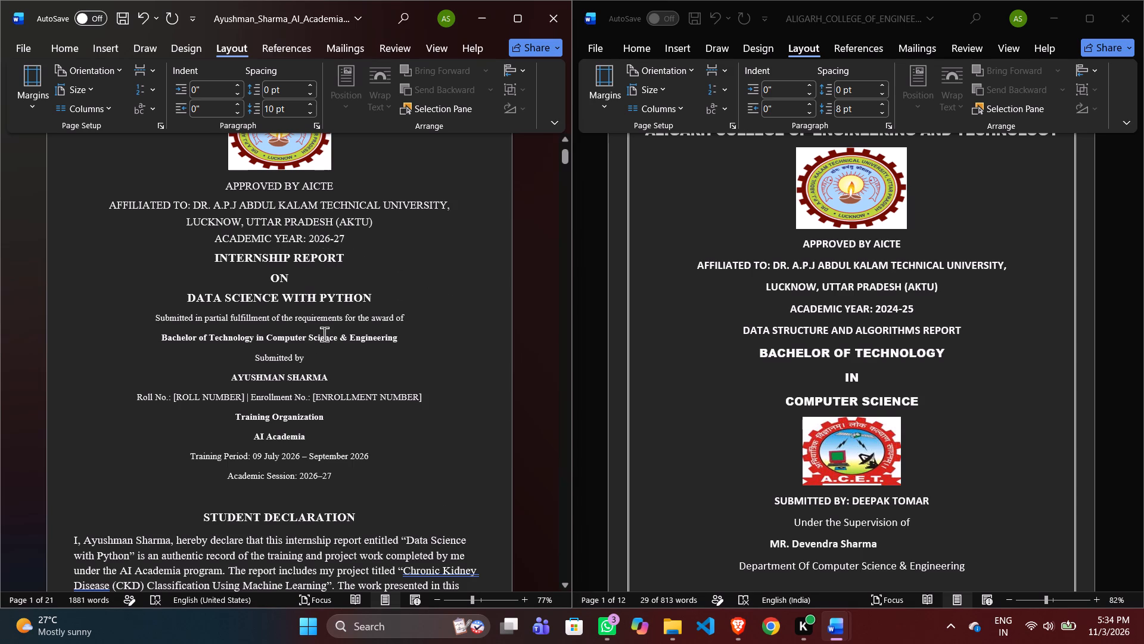
# Copy the A.C.E.T. logo from the Aligarh College document onto a new line below "DATA SCIENCE WITH PYTHON" on the internship report's cover.
pyautogui.scroll(-1, 383, 302)
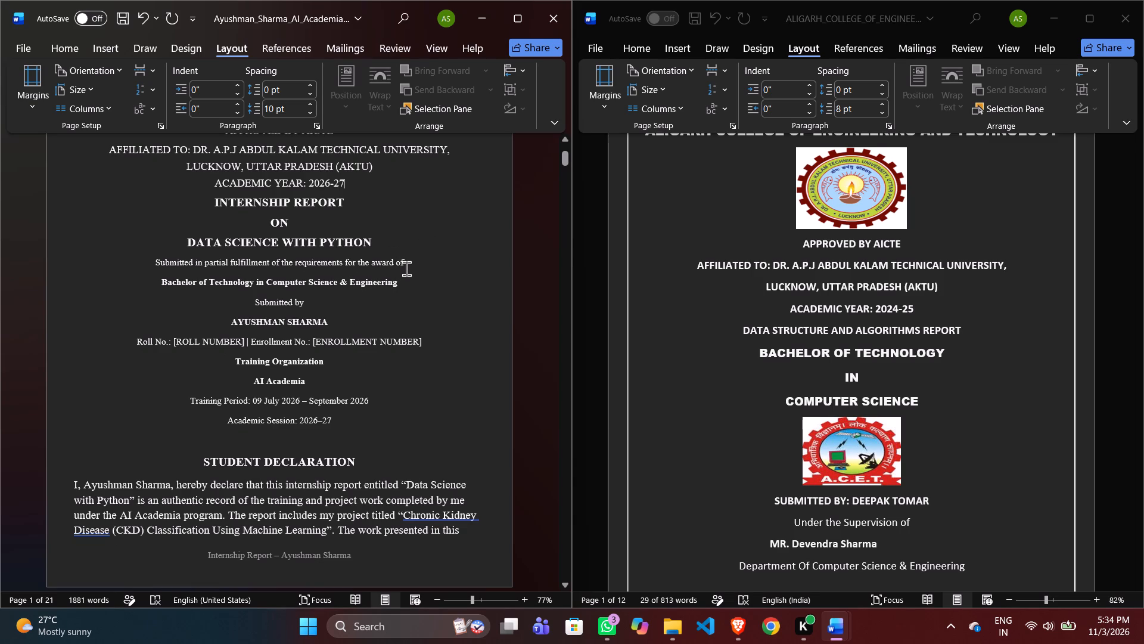
pyautogui.click(439, 249)
pyautogui.press('Return')
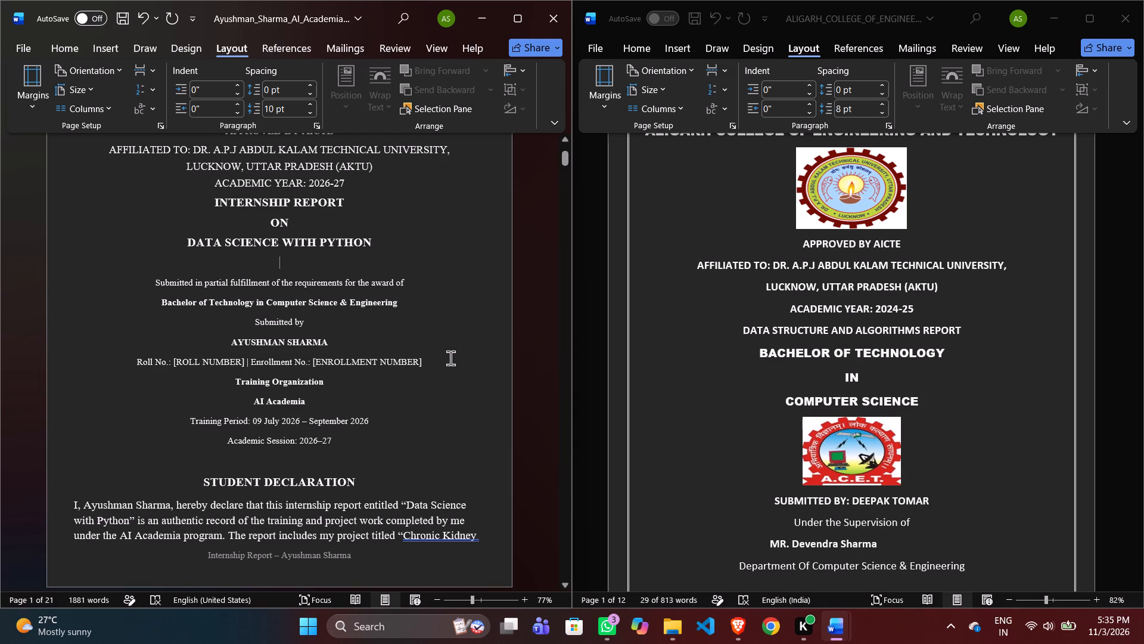
pyautogui.rightClick(842, 455)
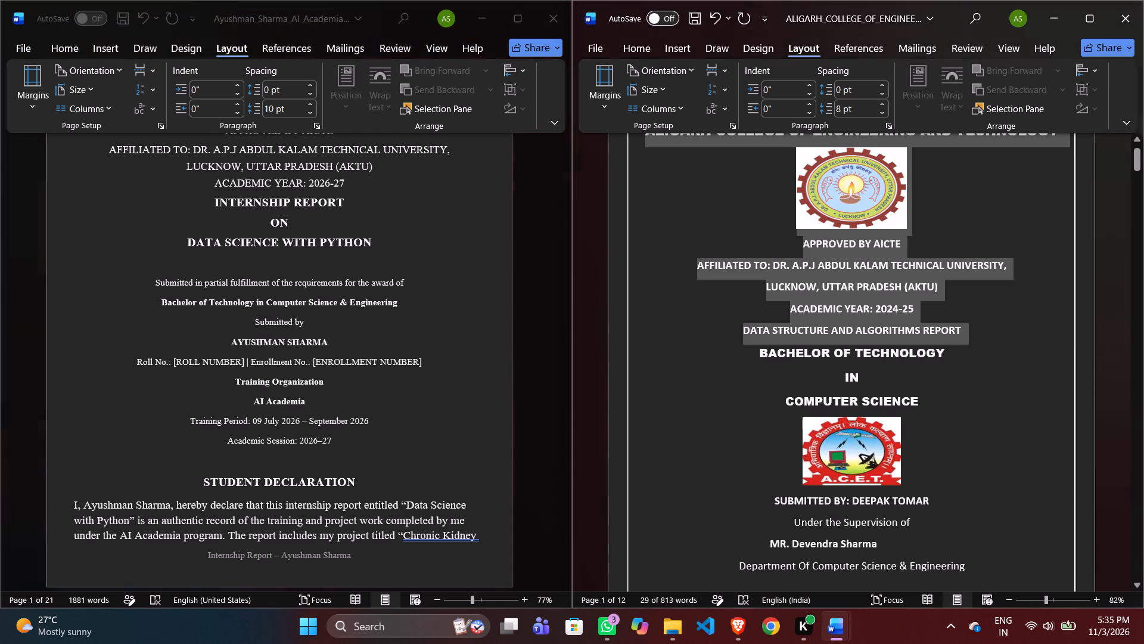
pyautogui.click(861, 434)
pyautogui.rightClick(861, 434)
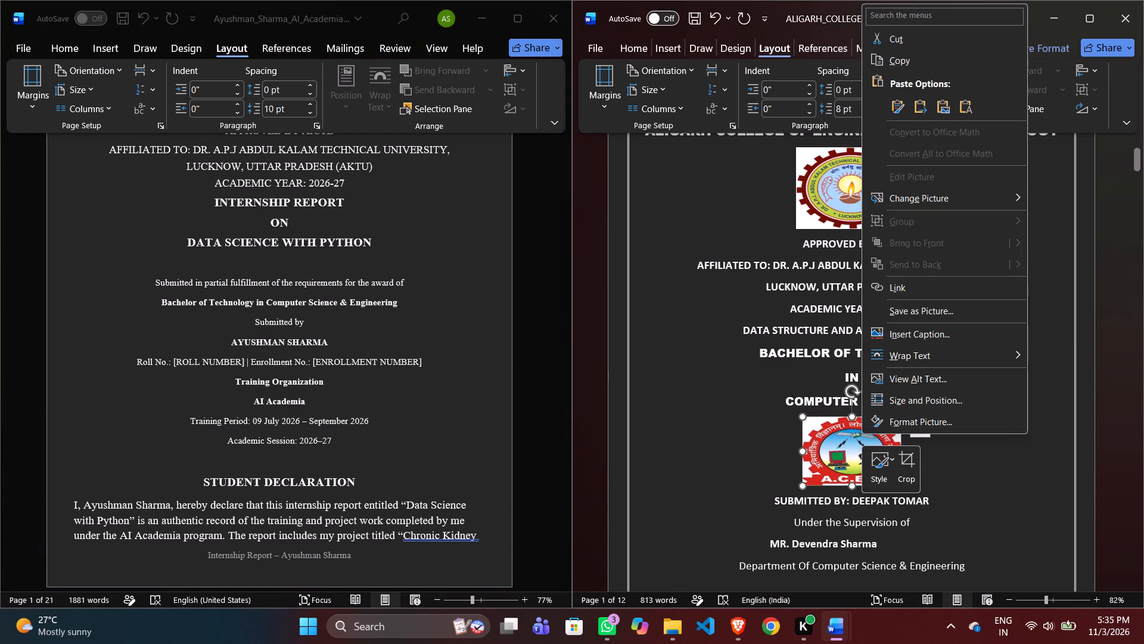
pyautogui.click(963, 62)
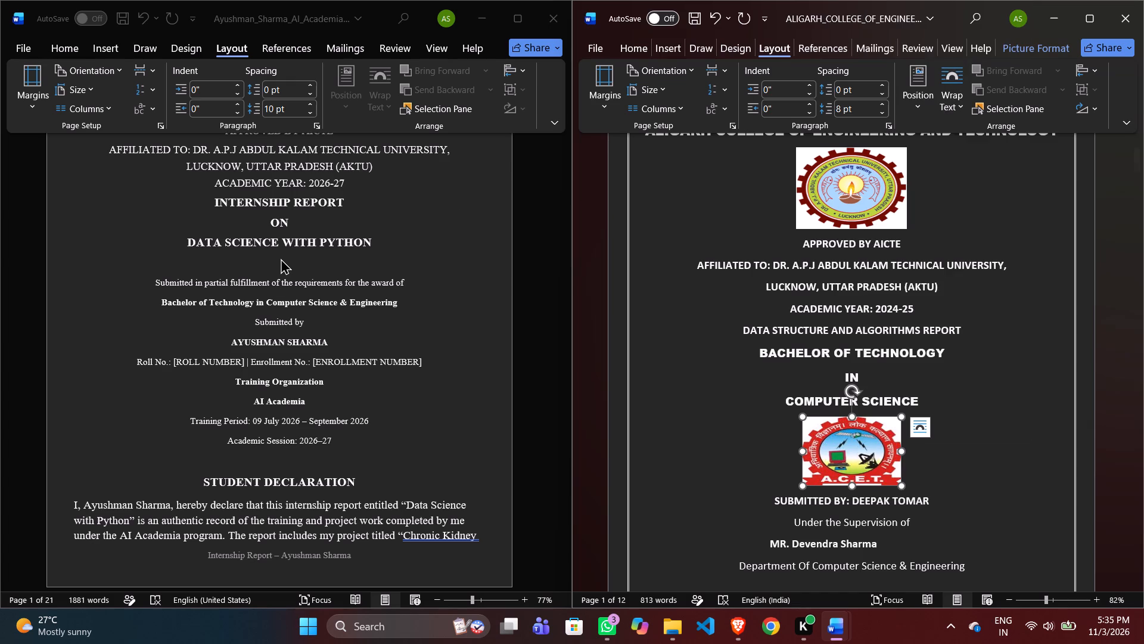
pyautogui.doubleClick(281, 258)
pyautogui.click(281, 258)
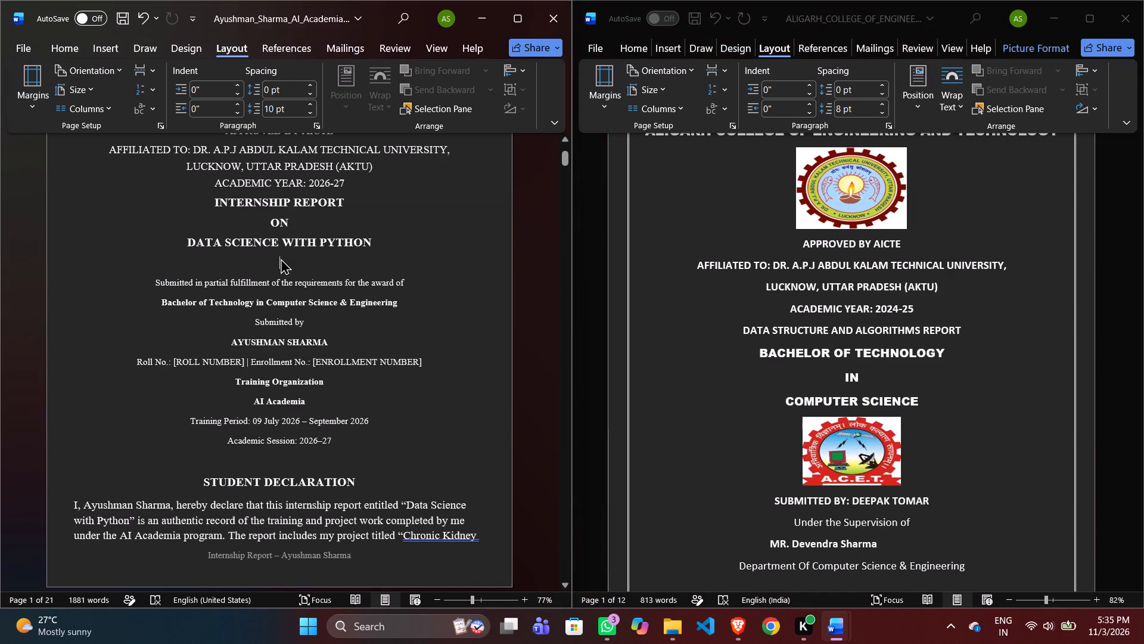
pyautogui.hotkey('ctrl', 'v')
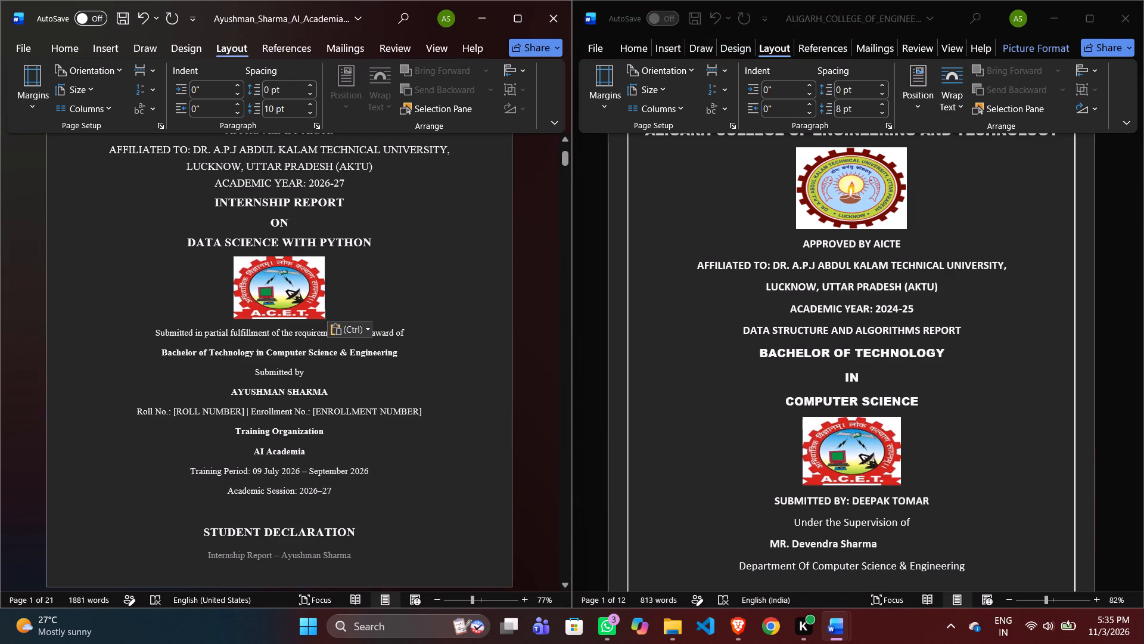
# Enlarge the A.C.E.T. logo below "DATA SCIENCE WITH PYTHON" on the internship report's cover, increasing both its height and width.
pyautogui.click(300, 299)
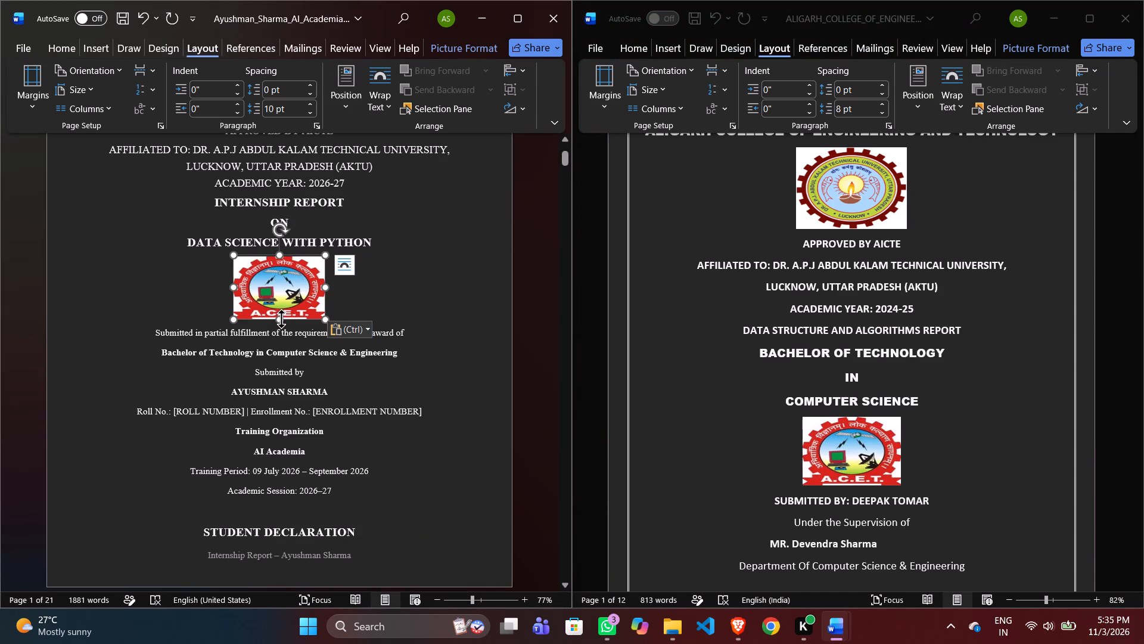
pyautogui.moveTo(281, 320); pyautogui.dragTo(284, 329)
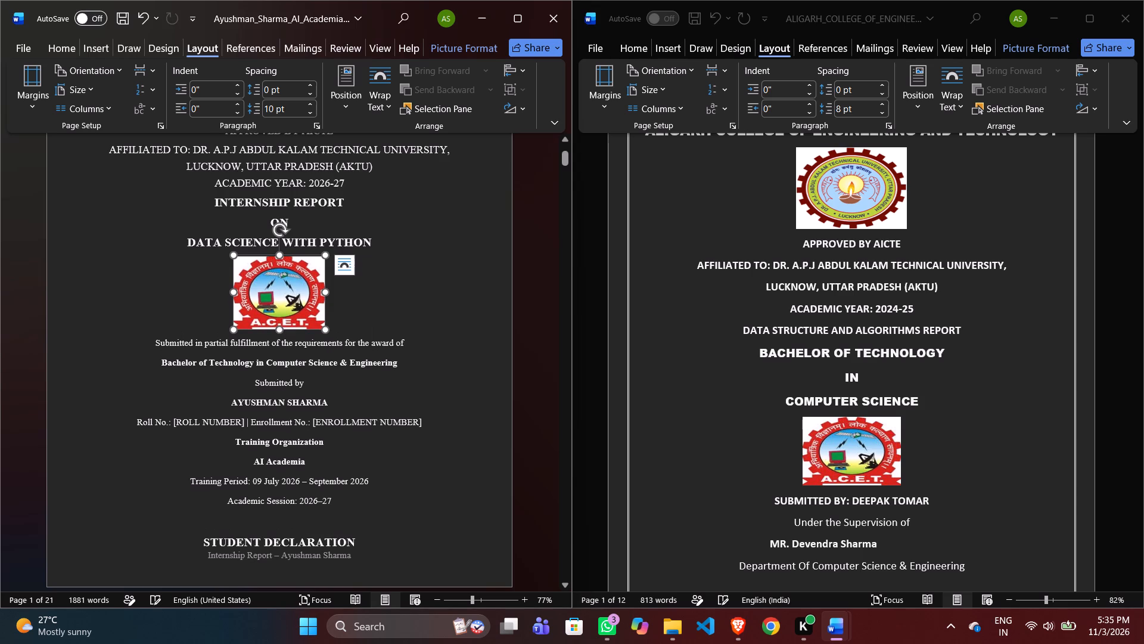
pyautogui.moveTo(324, 293); pyautogui.dragTo(334, 292)
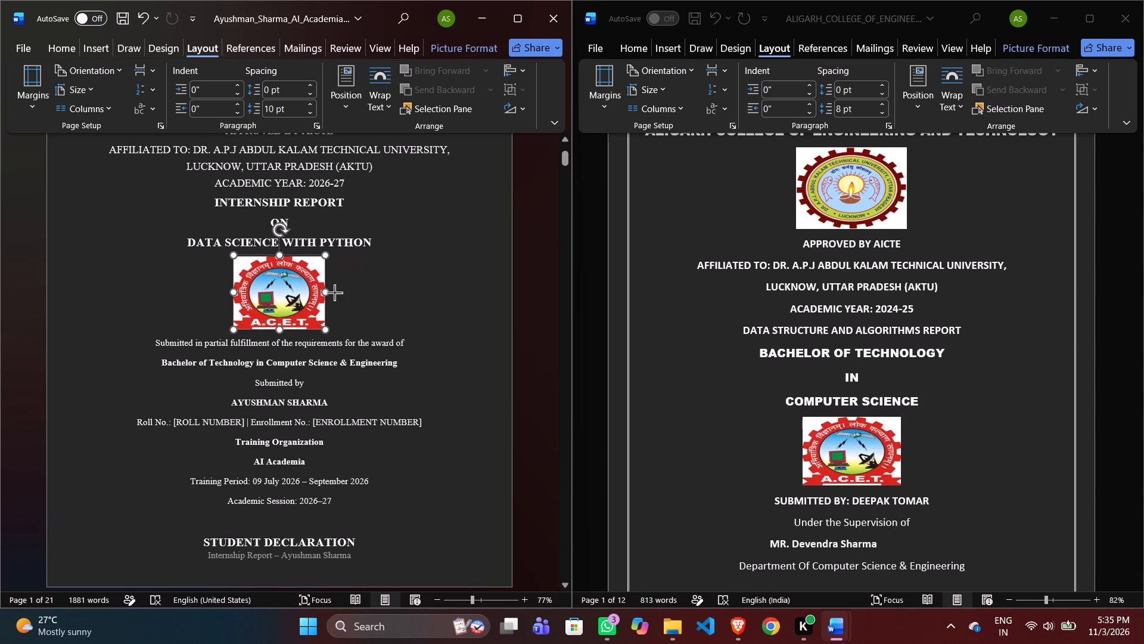
pyautogui.moveTo(334, 292); pyautogui.dragTo(346, 293)
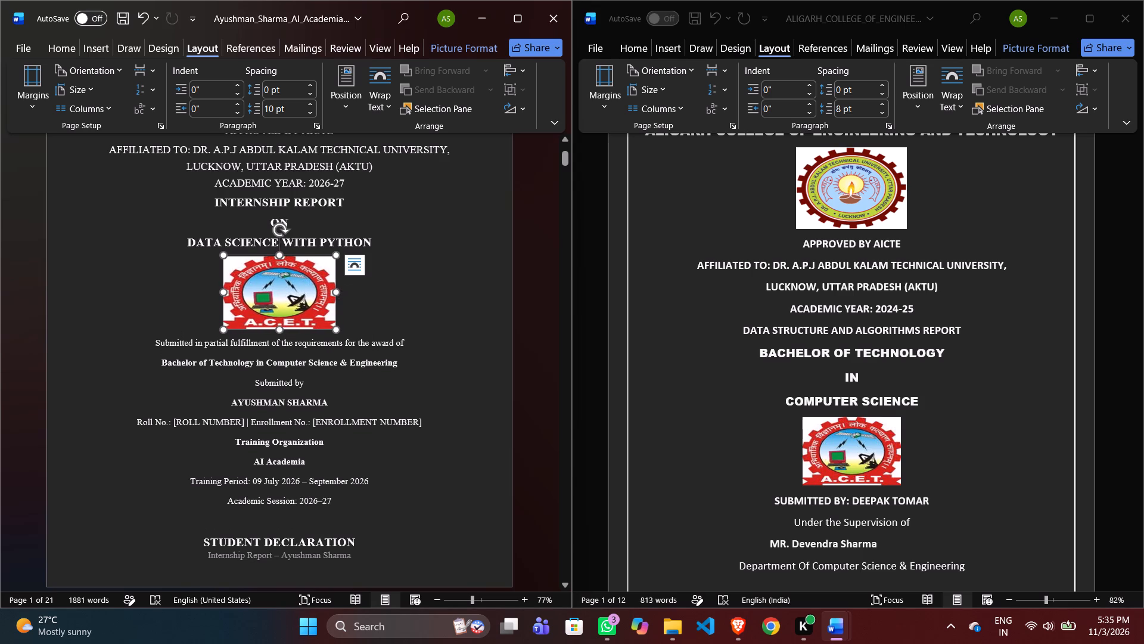
pyautogui.moveTo(279, 329); pyautogui.dragTo(281, 335)
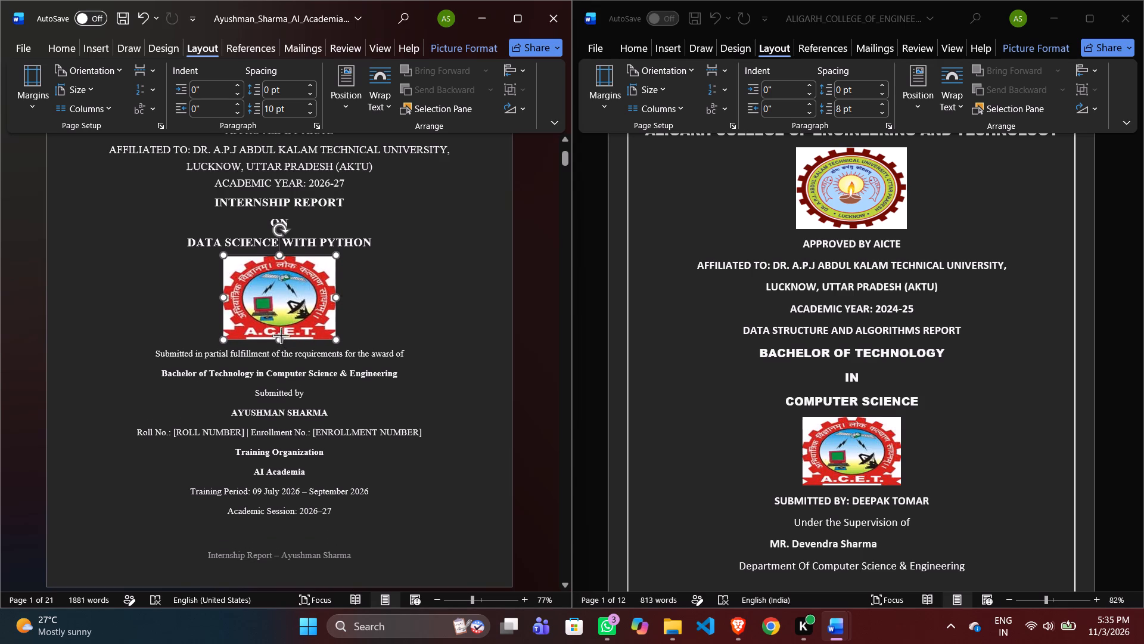
pyautogui.moveTo(281, 335); pyautogui.dragTo(278, 340)
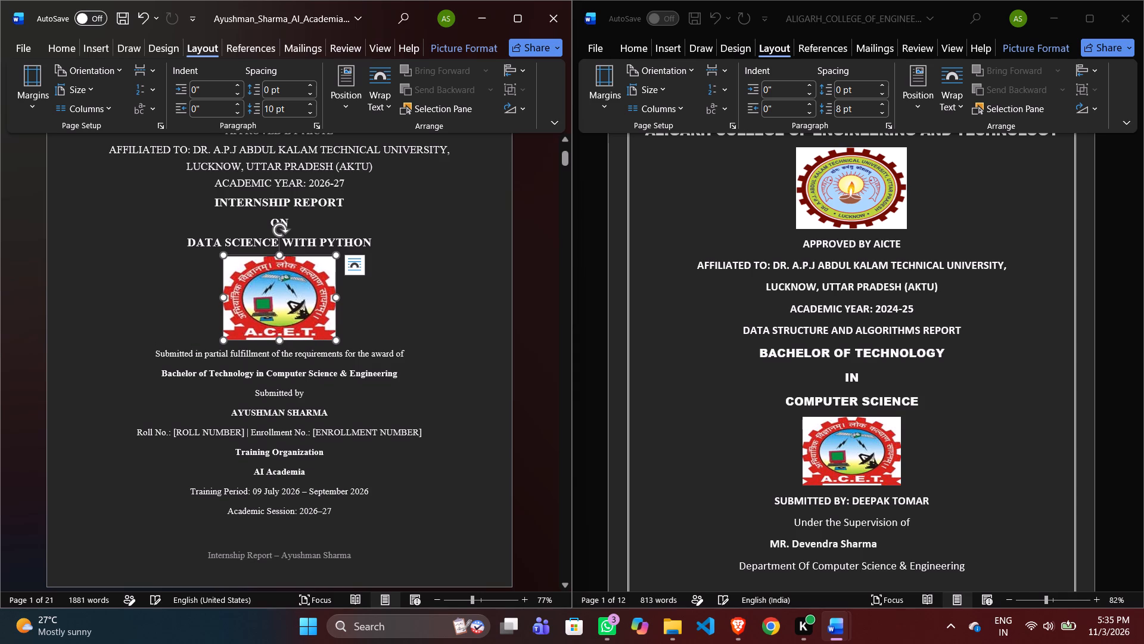
pyautogui.click(449, 377)
# Set the body paragraph of the Student Declaration page to font size 16.
pyautogui.scroll(-2, 449, 377)
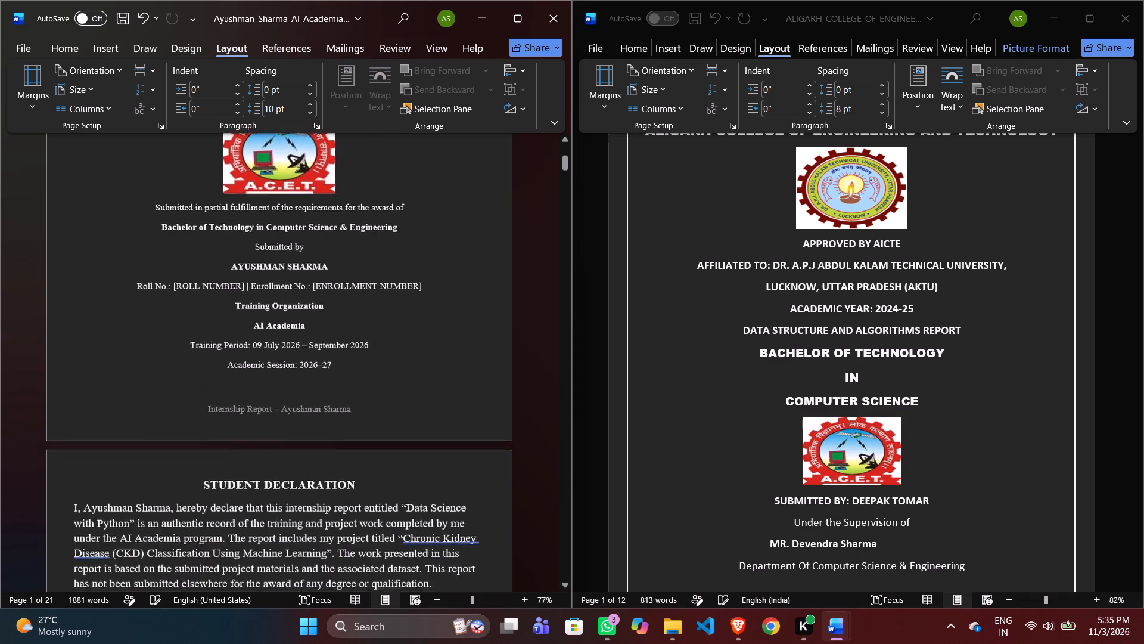
pyautogui.scroll(-2, 449, 377)
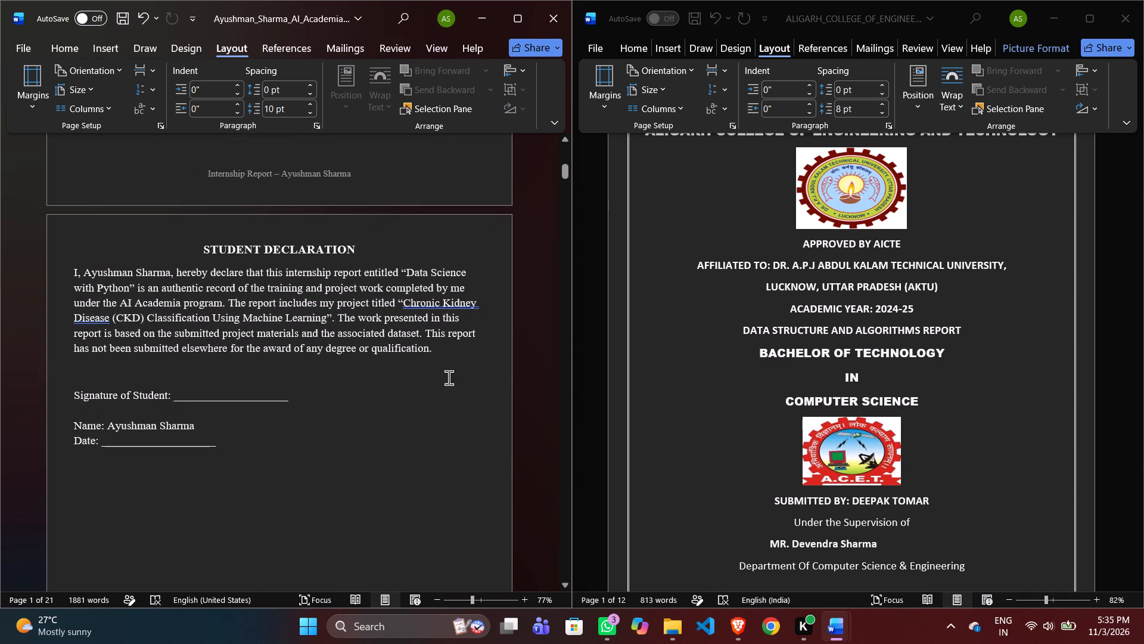
pyautogui.moveTo(454, 346); pyautogui.dragTo(70, 273)
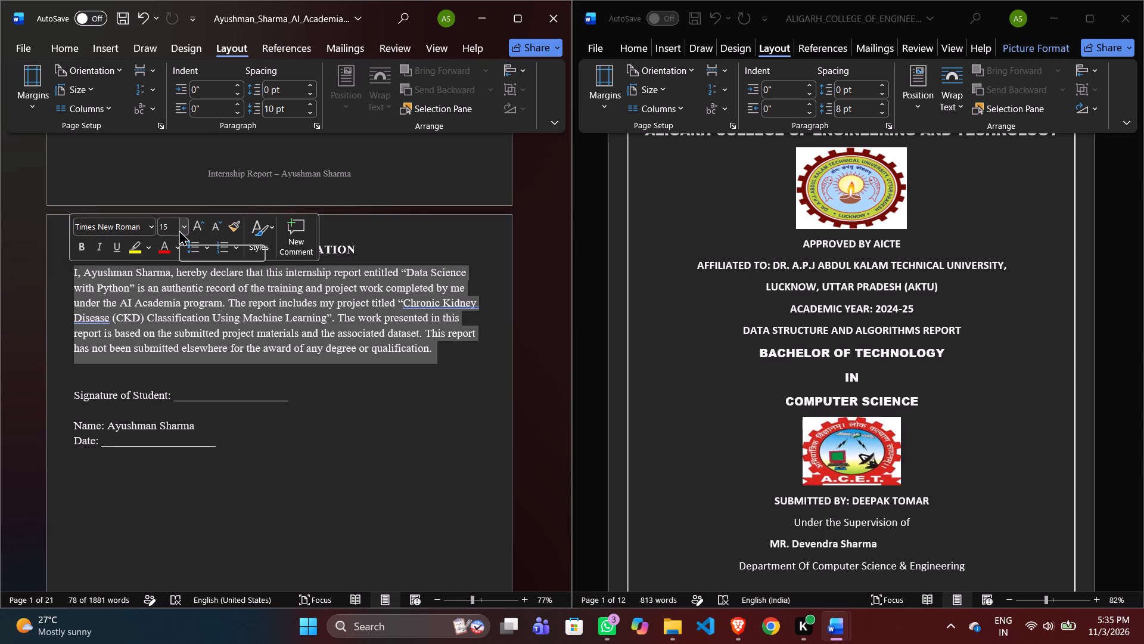
pyautogui.doubleClick(175, 227)
pyautogui.press('BackSpace')
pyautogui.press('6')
pyautogui.press('Return')
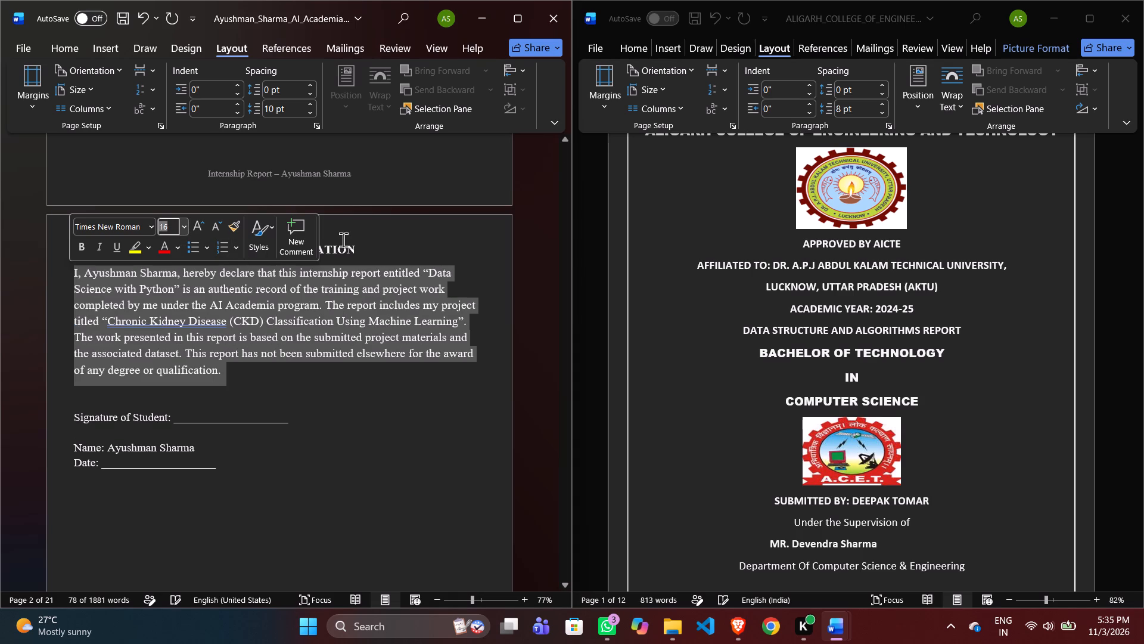
# Try font size 18 on the "STUDENT DECLARATION" heading, and settle on size 20.
pyautogui.moveTo(366, 246); pyautogui.dragTo(179, 251)
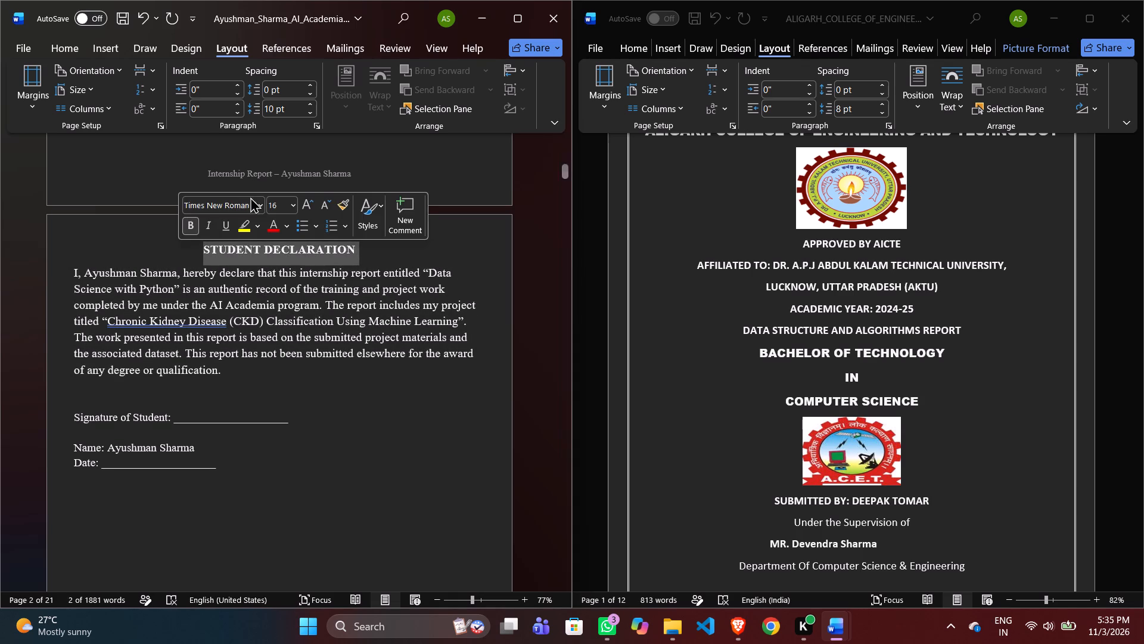
pyautogui.doubleClick(285, 201)
pyautogui.press('BackSpace')
pyautogui.press('BackSpace')
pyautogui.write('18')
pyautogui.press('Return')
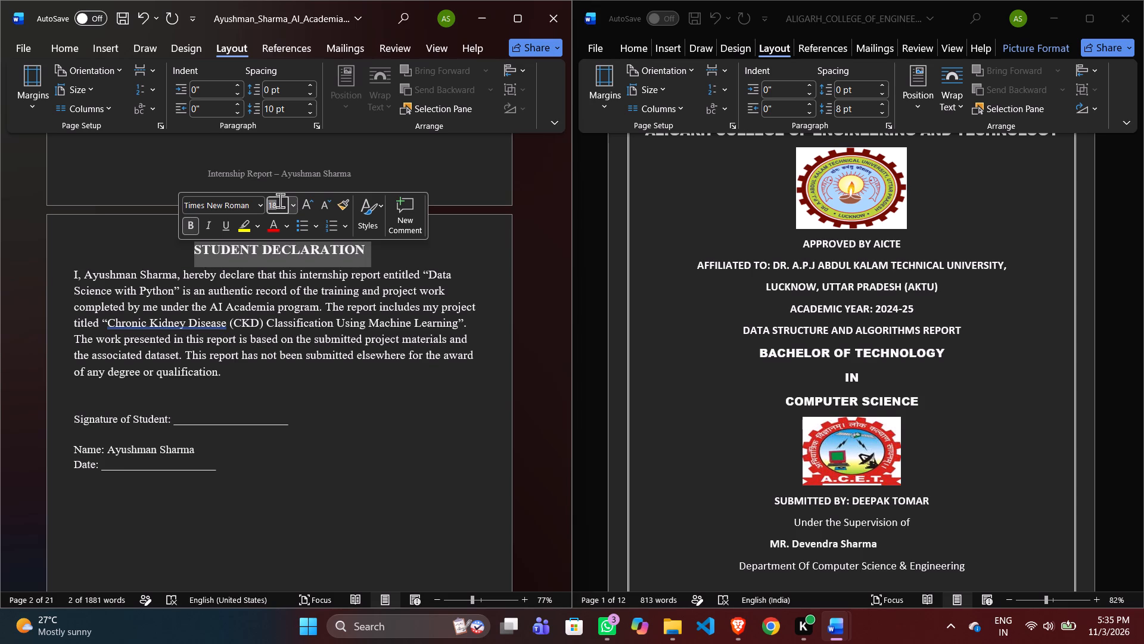
pyautogui.doubleClick(280, 202)
pyautogui.press('BackSpace')
pyautogui.press('BackSpace')
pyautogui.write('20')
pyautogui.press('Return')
pyautogui.click(457, 271)
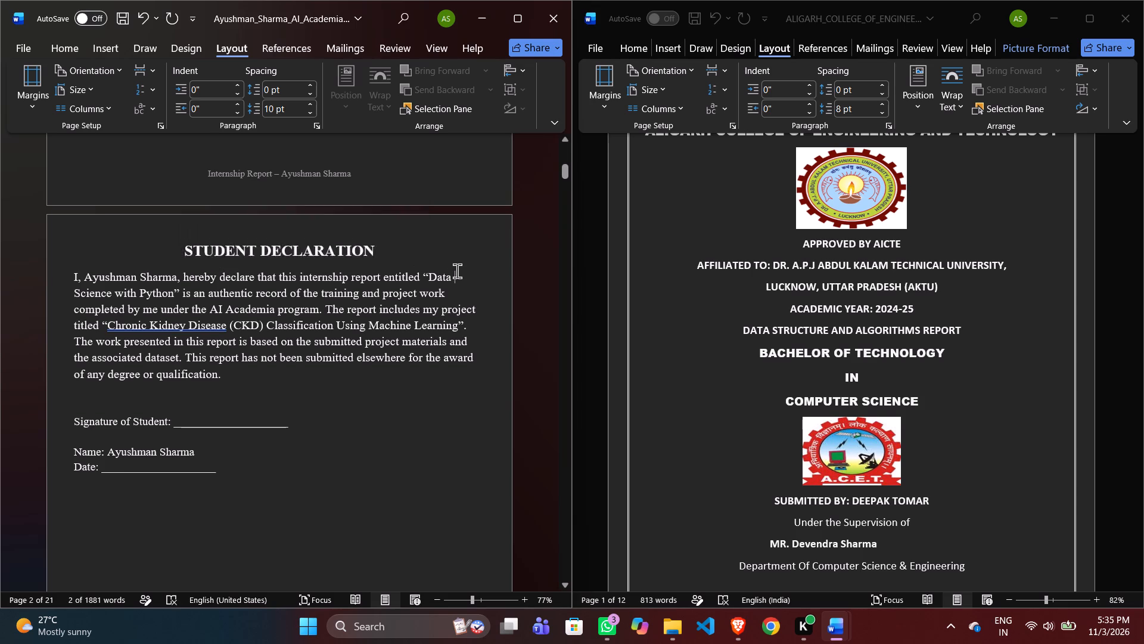
# Save the internship report document.
pyautogui.scroll(-4, 457, 271)
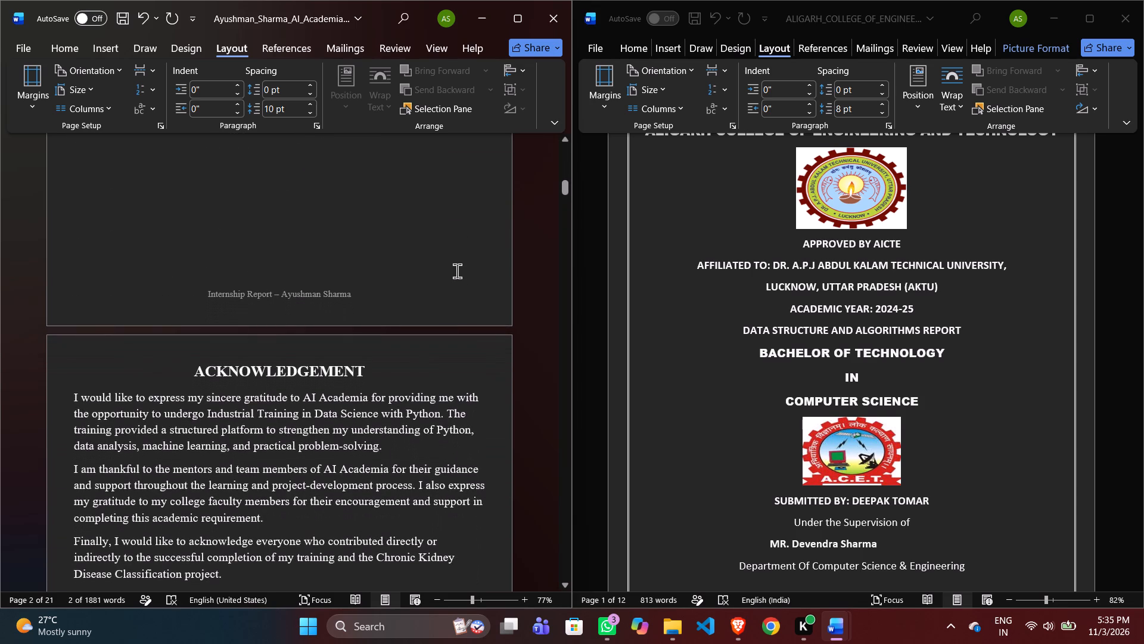
pyautogui.hotkey('ctrl', 's')
# Delete the "Enrollment No." label and its bracketed placeholder from the roll number line on the cover.
pyautogui.scroll(6, 457, 271)
pyautogui.scroll(-1, 457, 271)
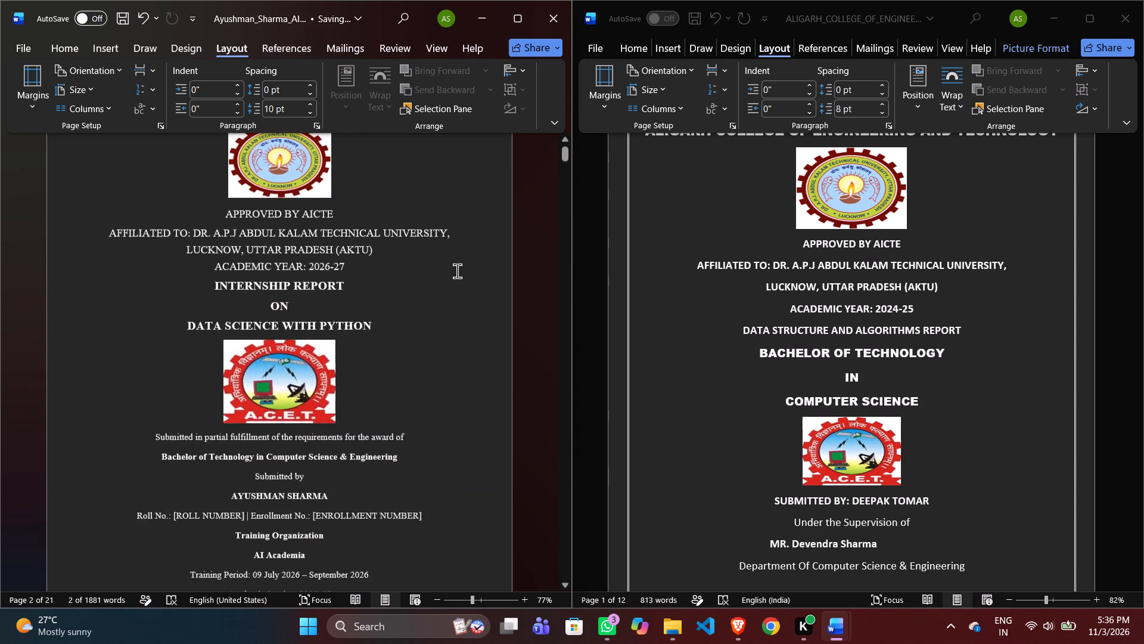
pyautogui.scroll(-2, 457, 271)
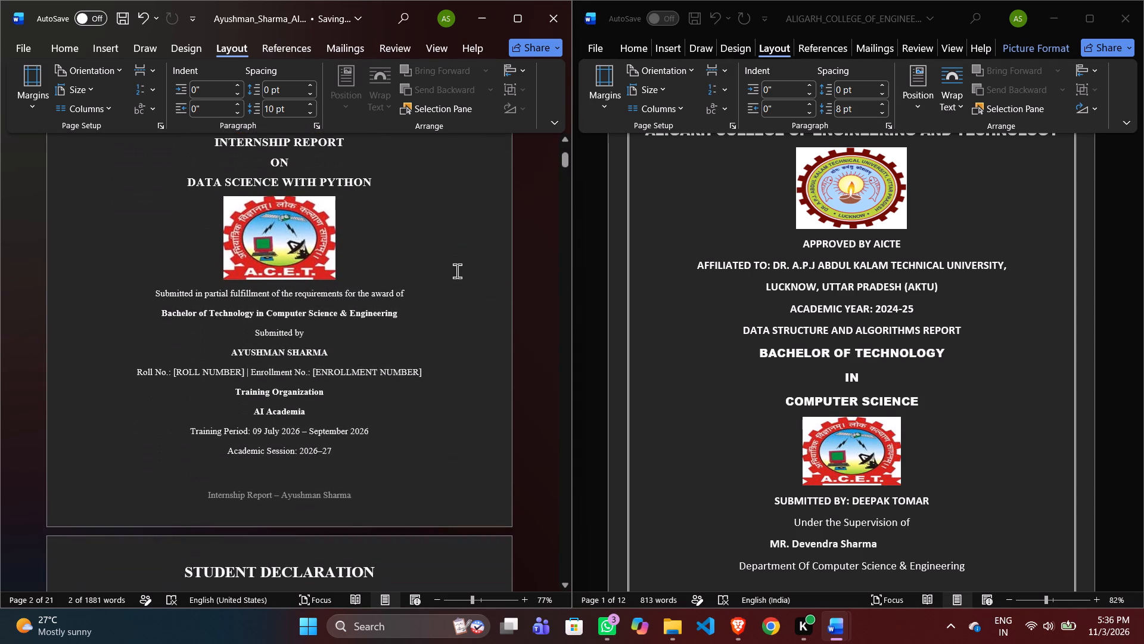
pyautogui.scroll(-1, 457, 271)
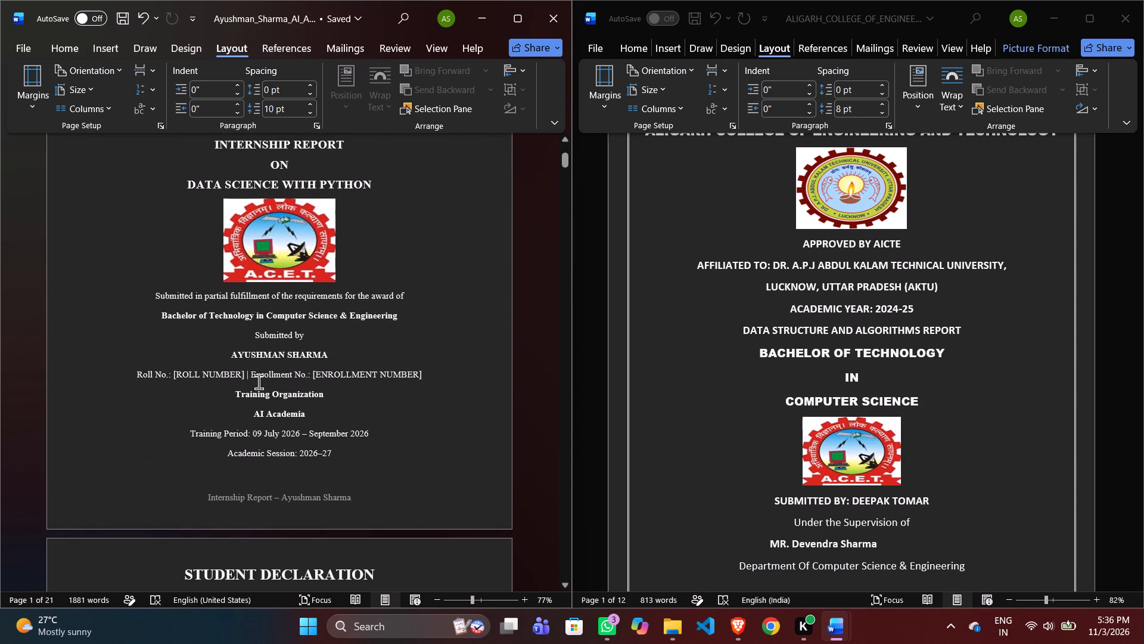
pyautogui.moveTo(430, 370); pyautogui.dragTo(347, 373)
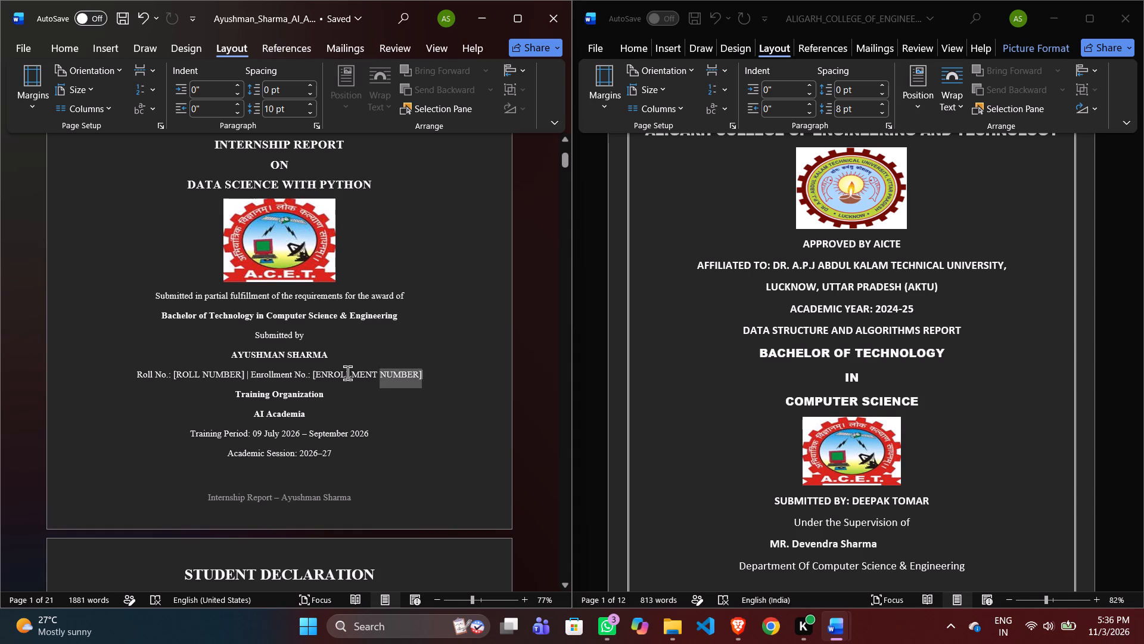
pyautogui.moveTo(347, 373); pyautogui.dragTo(174, 377)
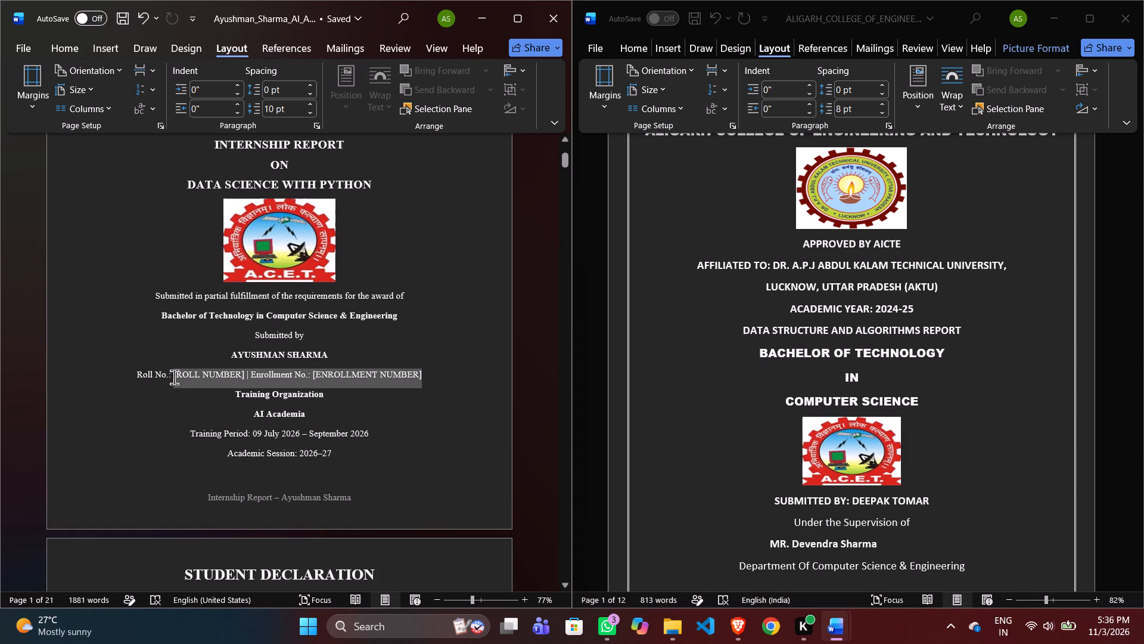
pyautogui.moveTo(174, 377); pyautogui.dragTo(251, 377)
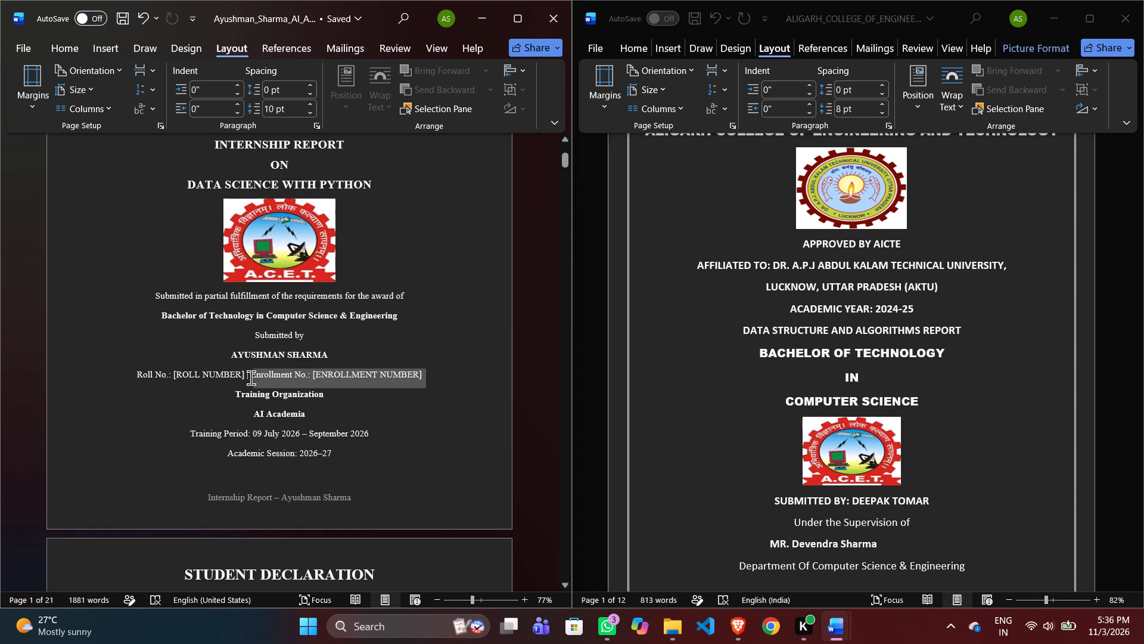
pyautogui.moveTo(251, 377); pyautogui.dragTo(250, 376)
pyautogui.press('BackSpace')
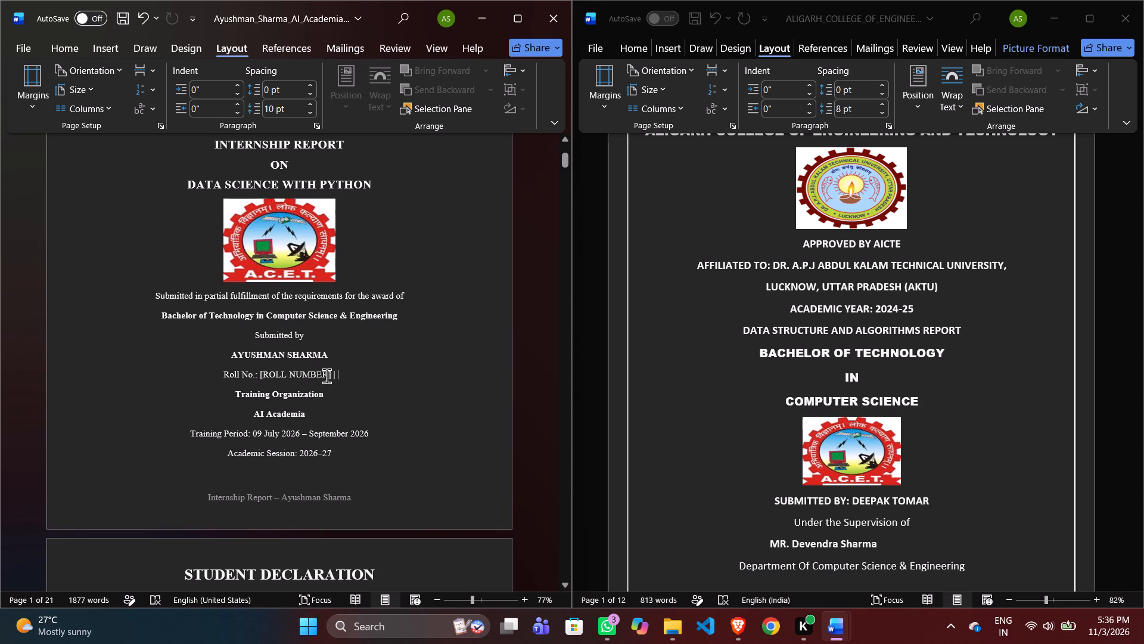
# Replace the "ROLL NUMBER" placeholder inside the brackets on the cover with the student's roll number.
pyautogui.moveTo(326, 376); pyautogui.dragTo(265, 376)
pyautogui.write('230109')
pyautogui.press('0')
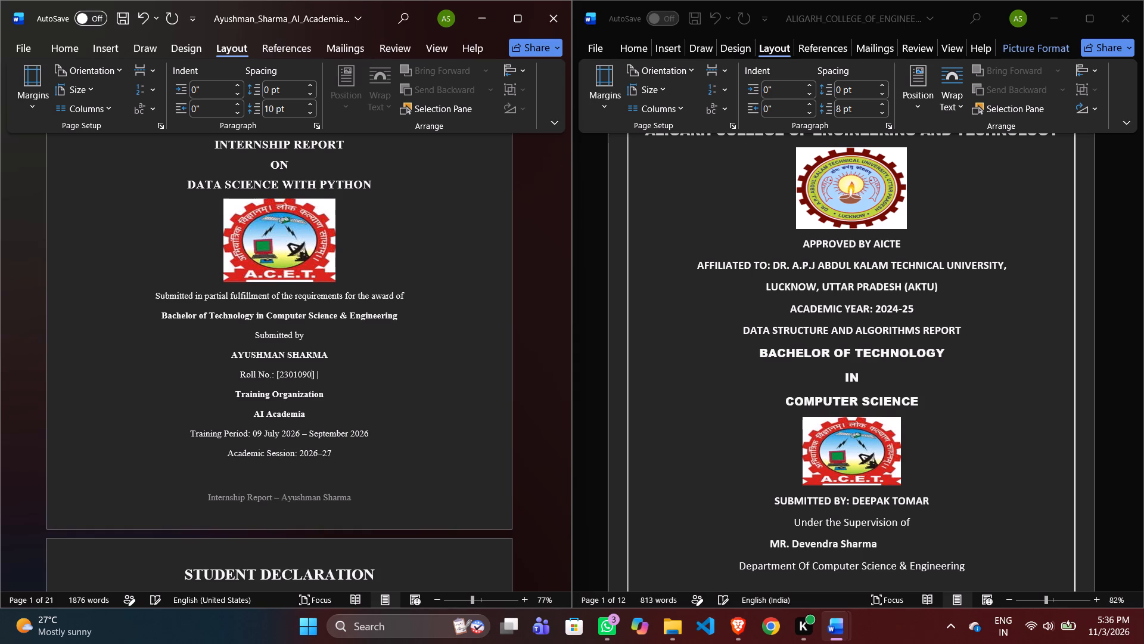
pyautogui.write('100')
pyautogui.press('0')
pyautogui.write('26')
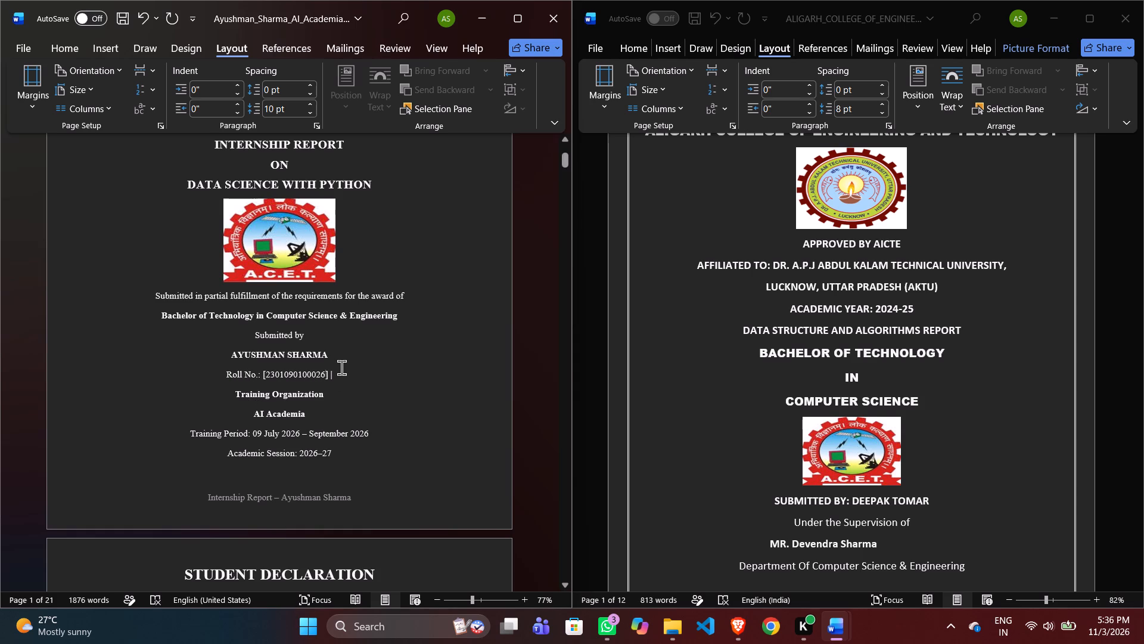
# Delete the leftover vertical bar after the bracketed roll number on the cover.
pyautogui.click(341, 369)
pyautogui.press('BackSpace')
pyautogui.press('BackSpace')
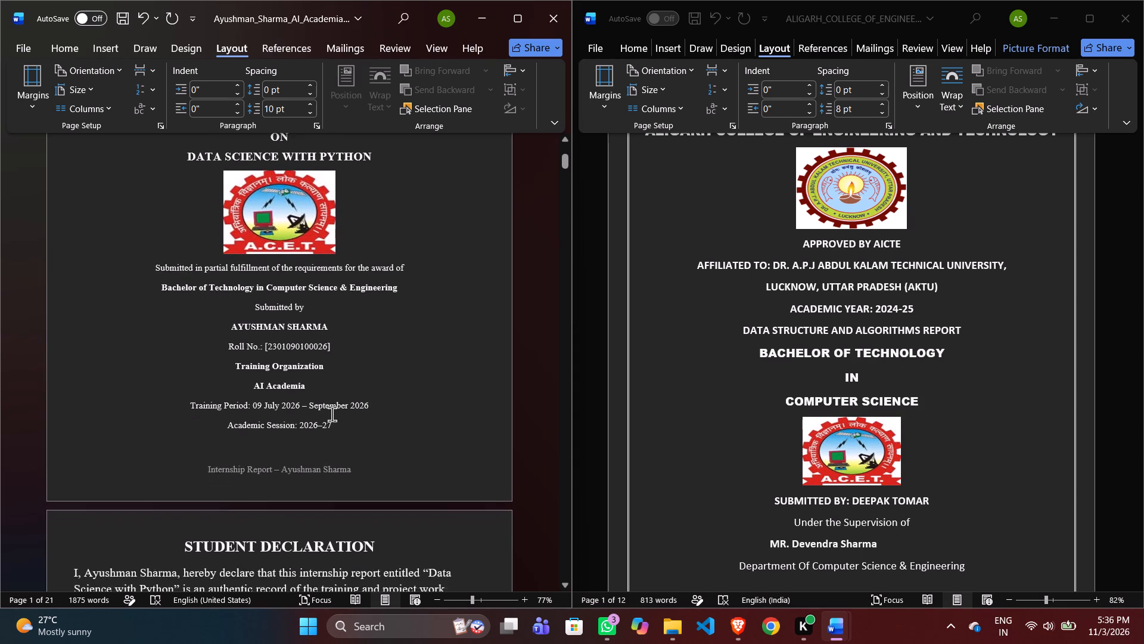
# Try font size 14 on the cover lines "Training Organization" and "AI Academia", and settle on size 15.
pyautogui.scroll(-1, 332, 414)
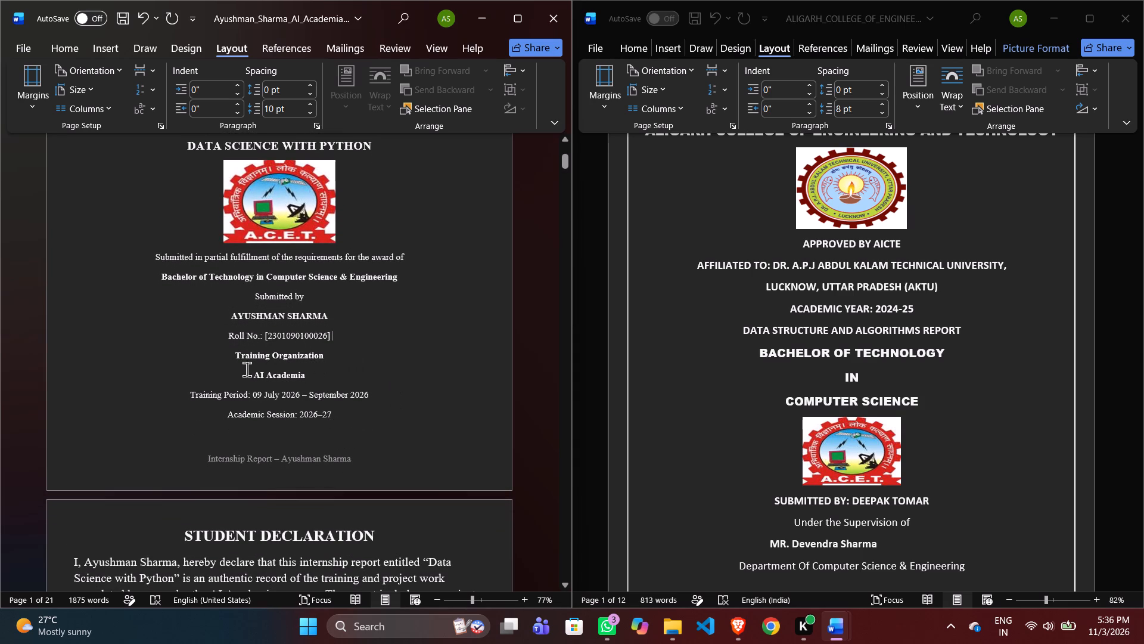
pyautogui.moveTo(229, 353); pyautogui.dragTo(341, 384)
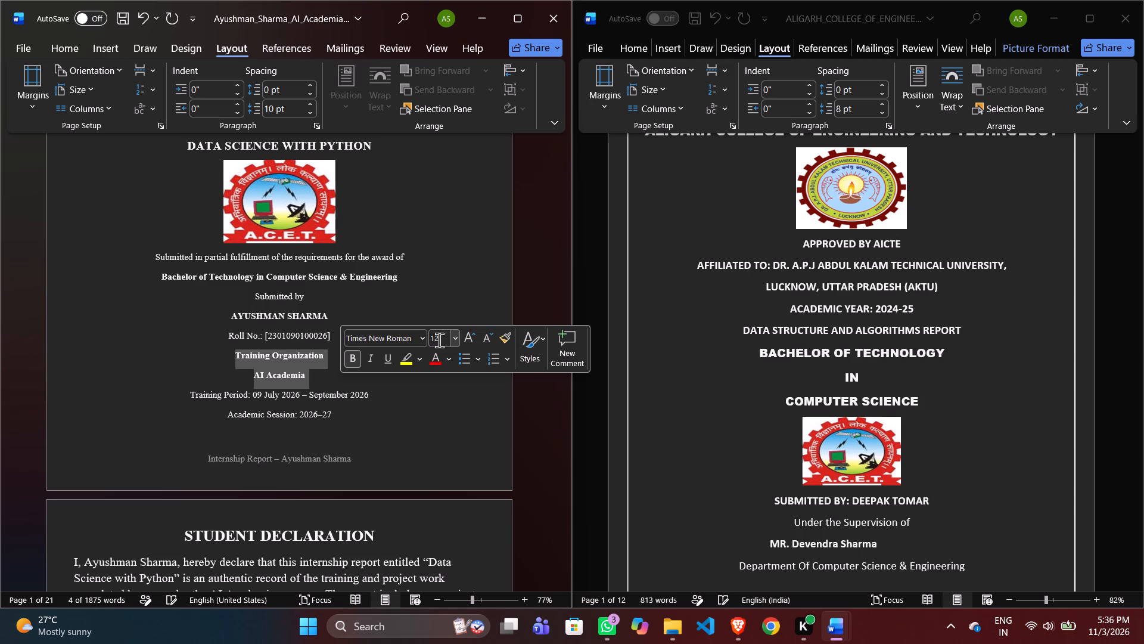
pyautogui.doubleClick(440, 339)
pyautogui.press('BackSpace')
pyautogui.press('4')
pyautogui.press('Return')
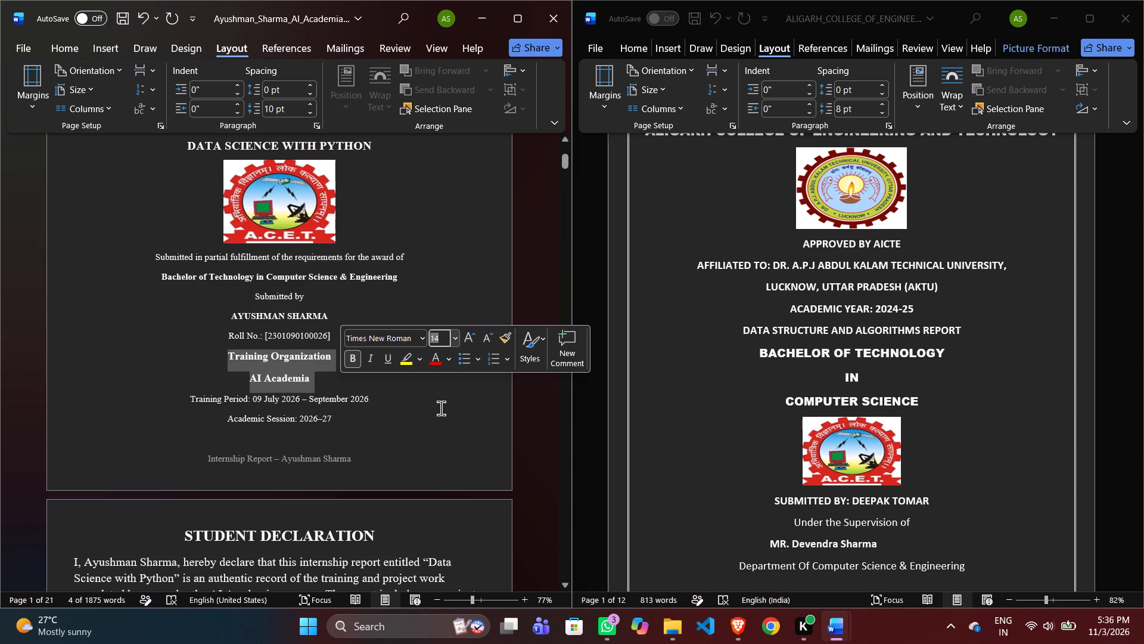
pyautogui.doubleClick(447, 335)
pyautogui.press('BackSpace')
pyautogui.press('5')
pyautogui.press('Return')
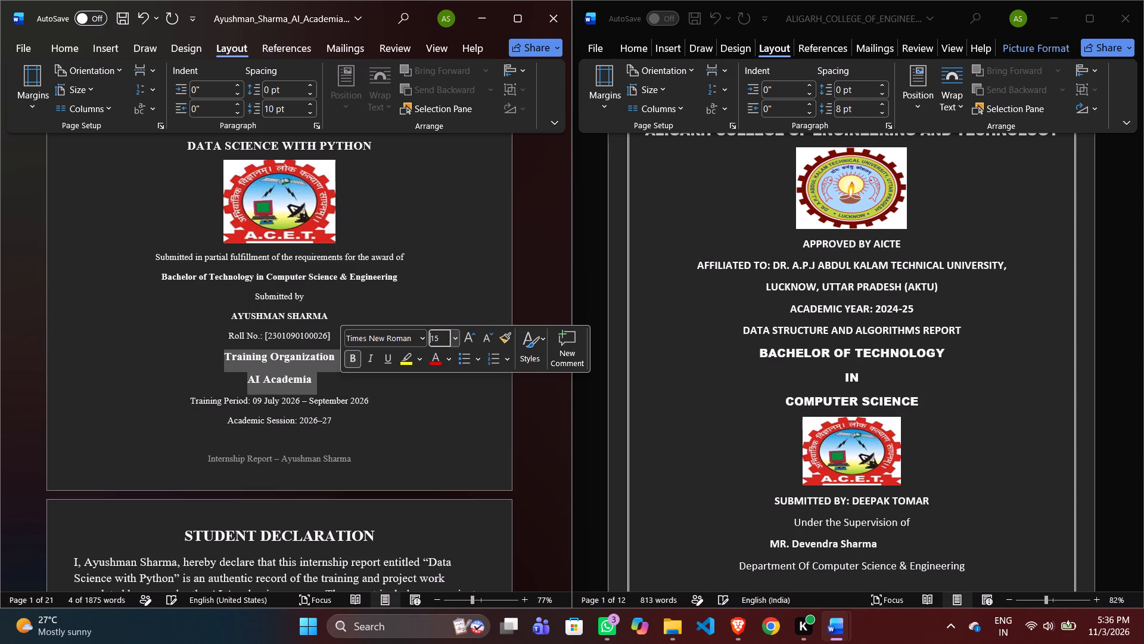
pyautogui.click(449, 306)
# Set the cover lines from "Submitted by" through the student's name and roll number to font size 15.
pyautogui.moveTo(348, 331); pyautogui.dragTo(248, 300)
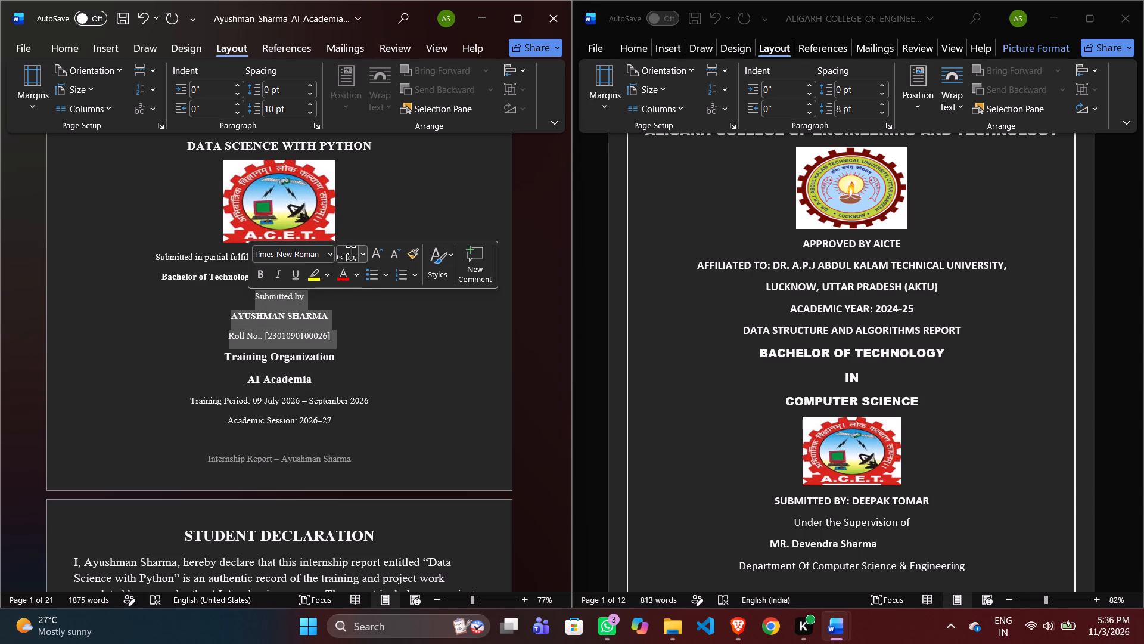
pyautogui.moveTo(353, 259); pyautogui.dragTo(353, 254)
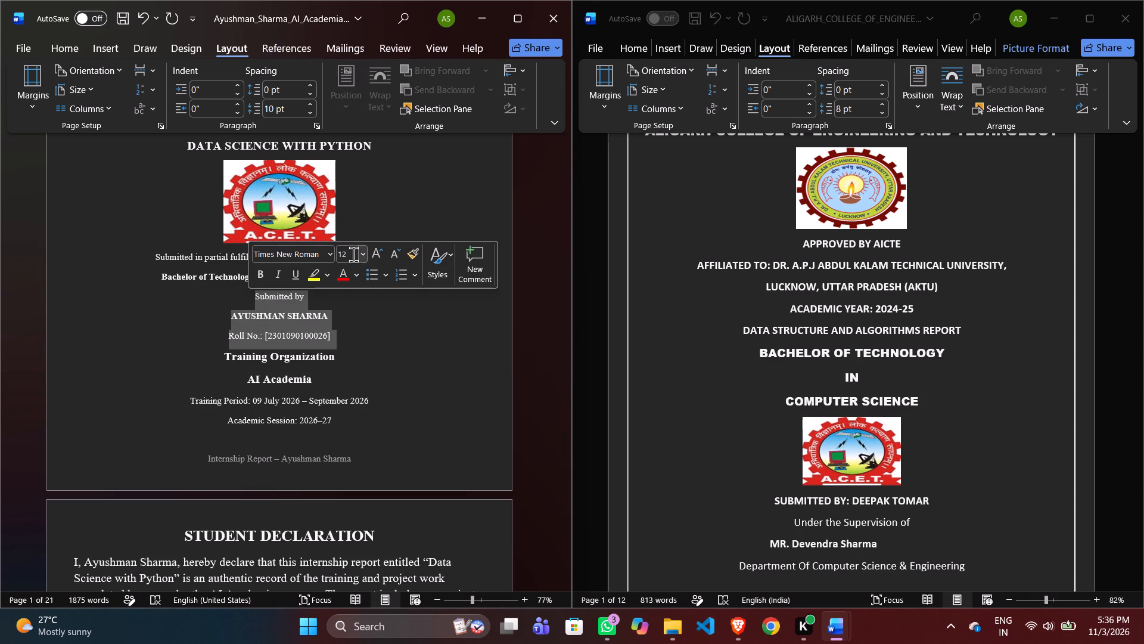
pyautogui.moveTo(353, 254); pyautogui.dragTo(353, 254)
pyautogui.doubleClick(353, 254)
pyautogui.press('BackSpace')
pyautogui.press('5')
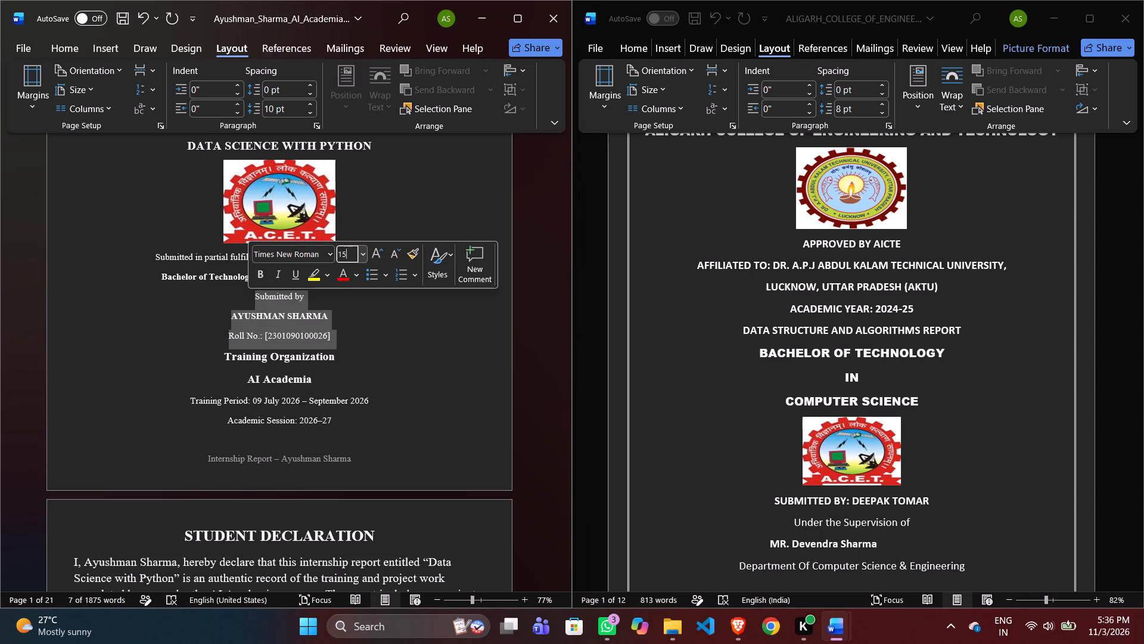
pyautogui.press('Return')
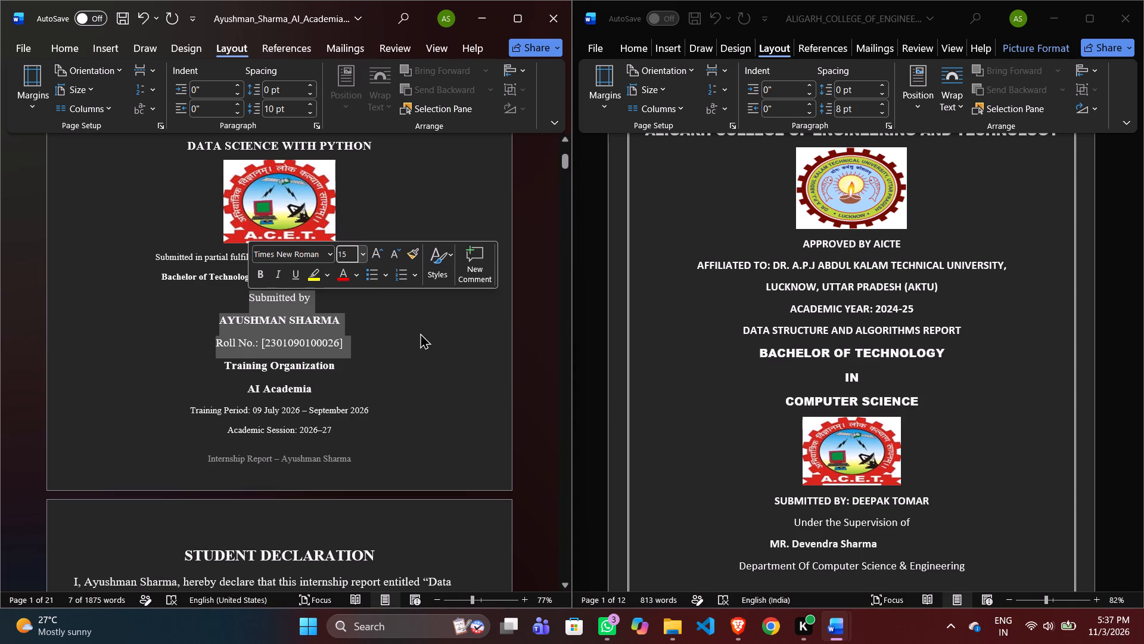
# Set the line spacing of the "Submitted by", student name and roll number lines to Multiple at 0.9.
pyautogui.rightClick(322, 324)
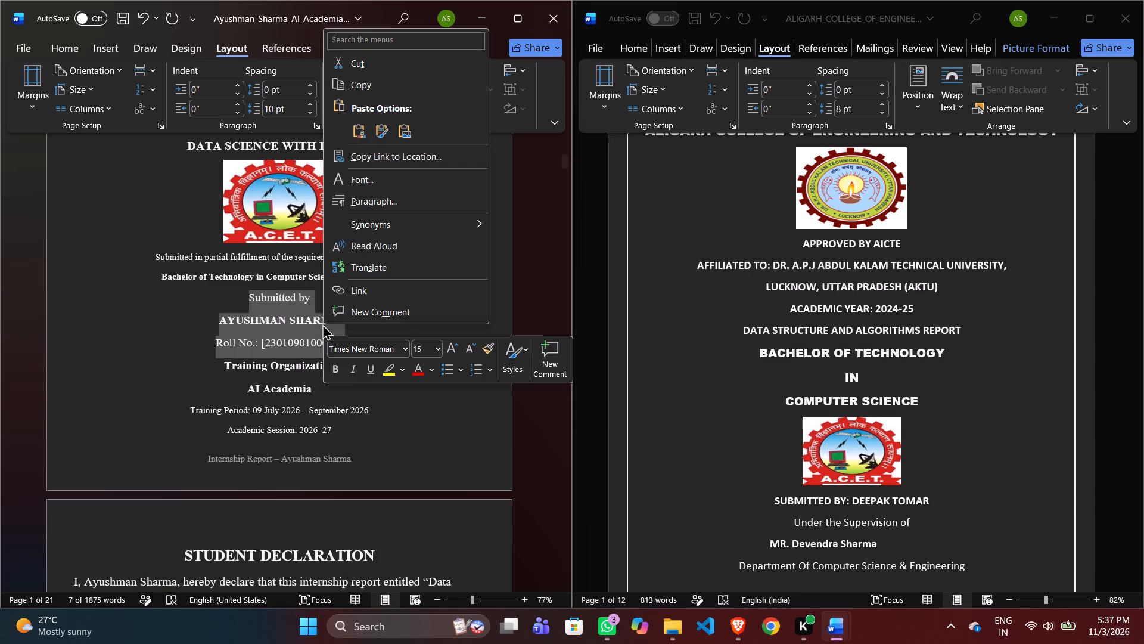
pyautogui.click(447, 212)
pyautogui.doubleClick(416, 340)
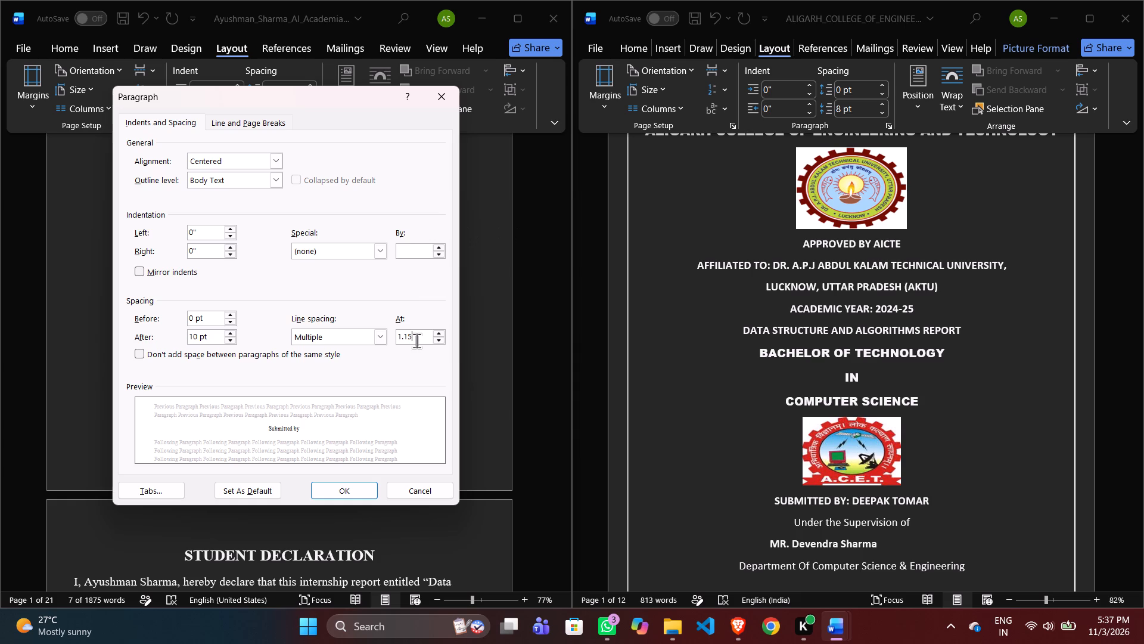
pyautogui.press('BackSpace')
pyautogui.press('BackSpace')
pyautogui.press('BackSpace')
pyautogui.press('BackSpace')
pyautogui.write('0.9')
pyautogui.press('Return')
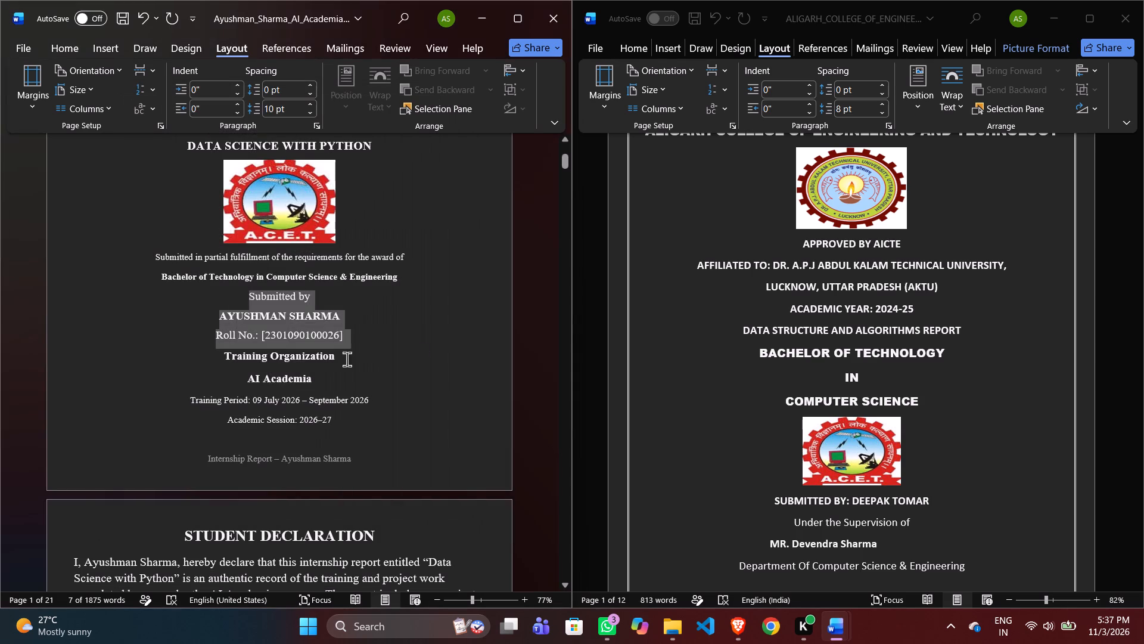
pyautogui.click(429, 329)
# Set the "Training Period" and "Academic Session" lines on the cover to font size 13.
pyautogui.scroll(-1, 429, 329)
pyautogui.scroll(1, 429, 329)
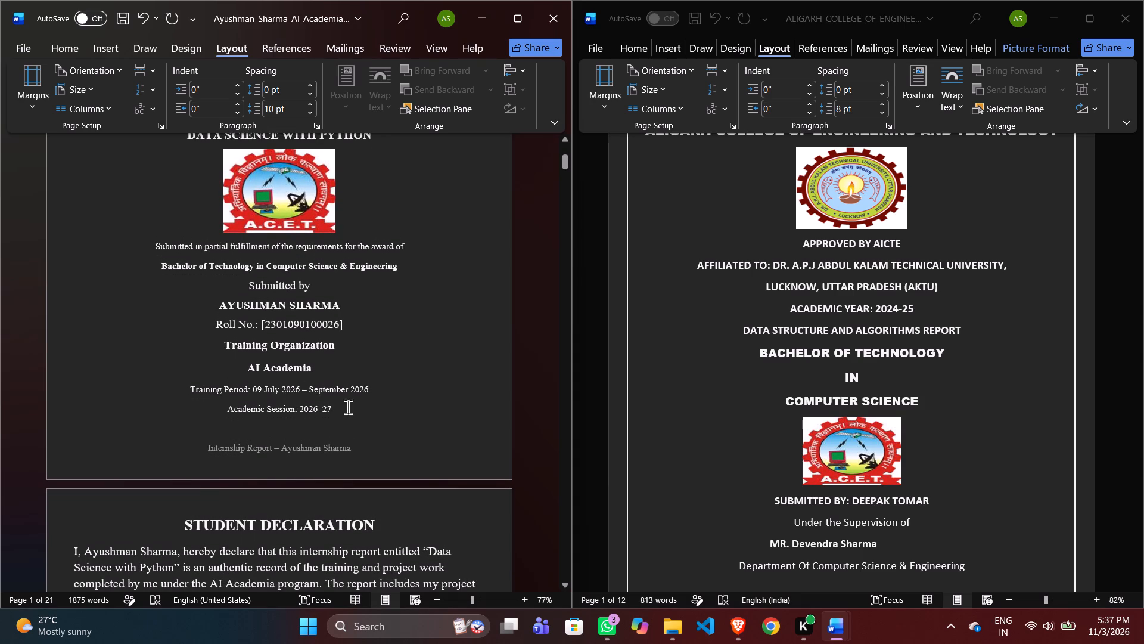
pyautogui.moveTo(348, 407); pyautogui.dragTo(179, 386)
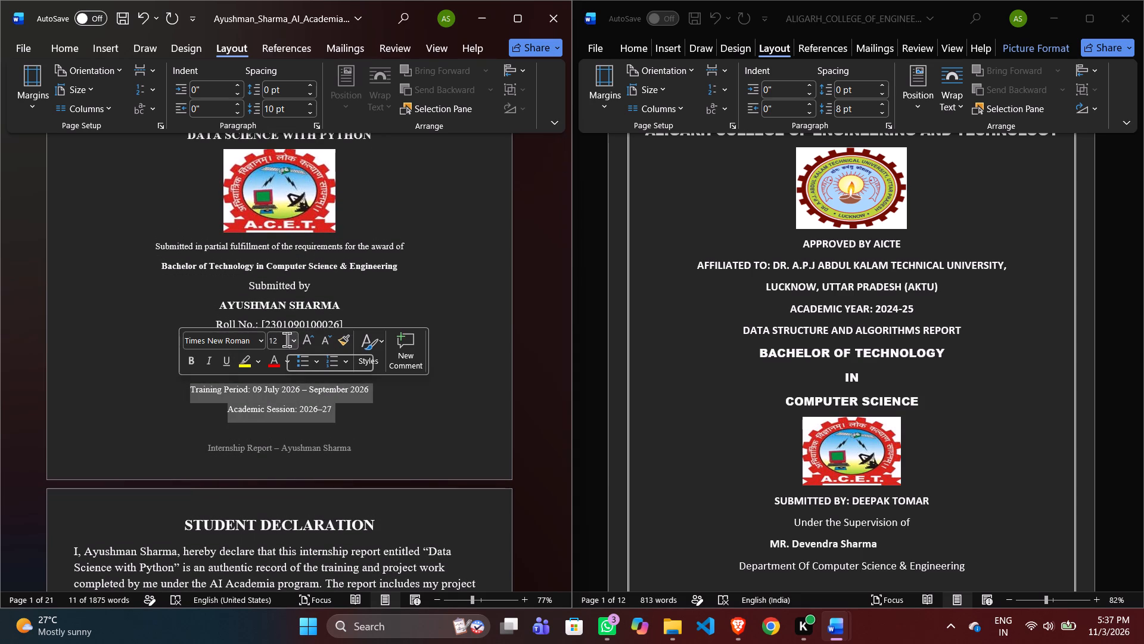
pyautogui.click(287, 339)
pyautogui.doubleClick(287, 339)
pyautogui.press('BackSpace')
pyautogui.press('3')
pyautogui.press('Return')
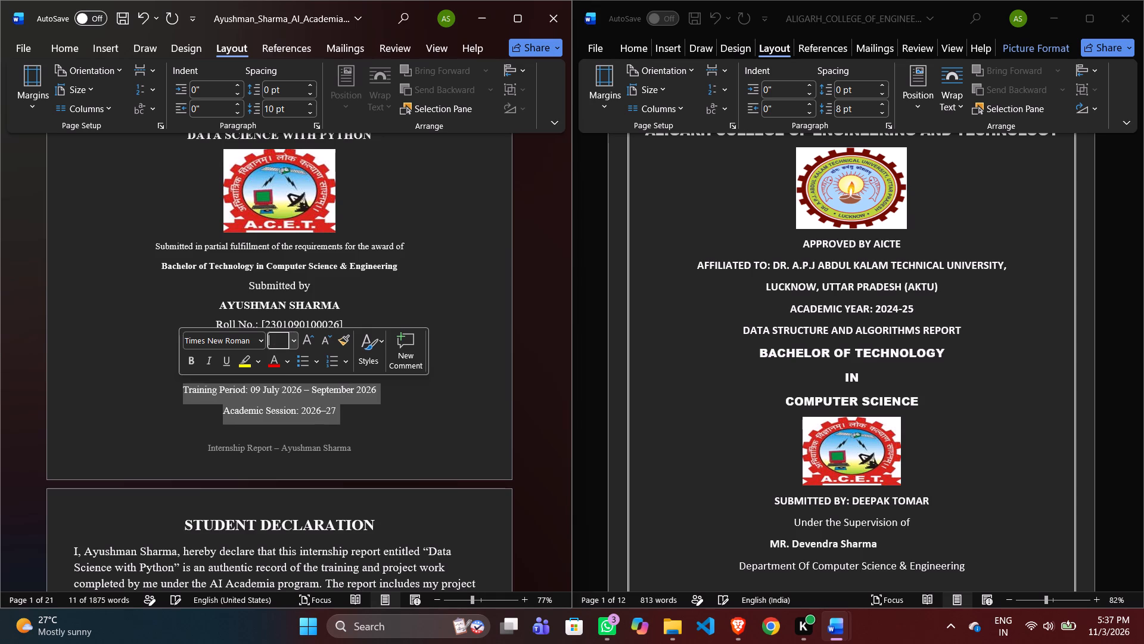
pyautogui.click(455, 392)
pyautogui.hscroll(1, 455, 392)
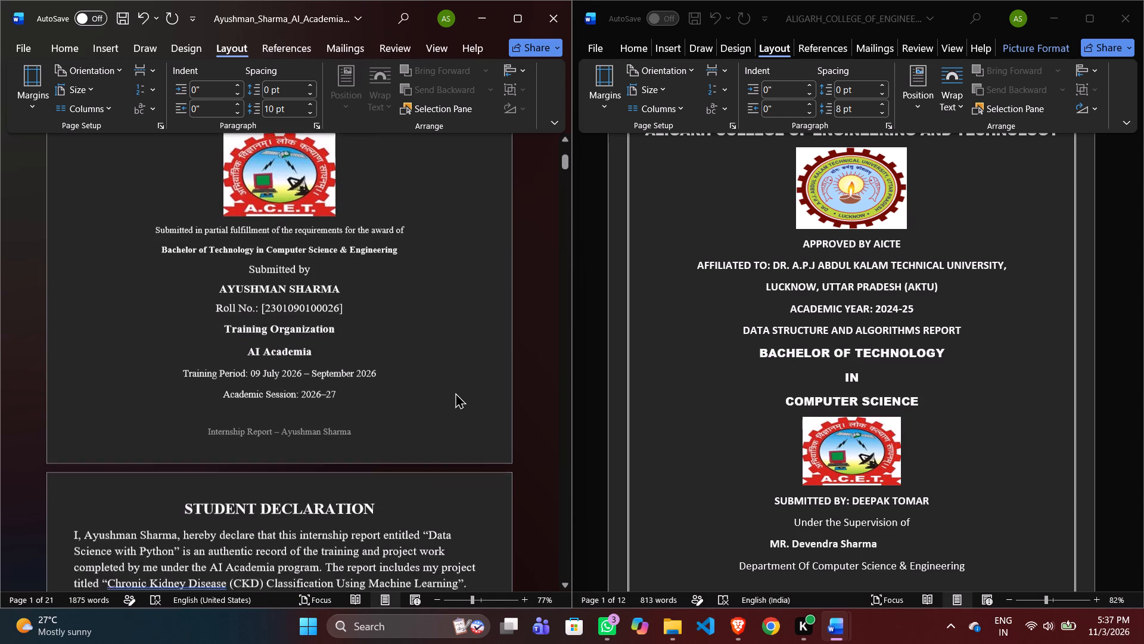
pyautogui.hscroll(1, 455, 392)
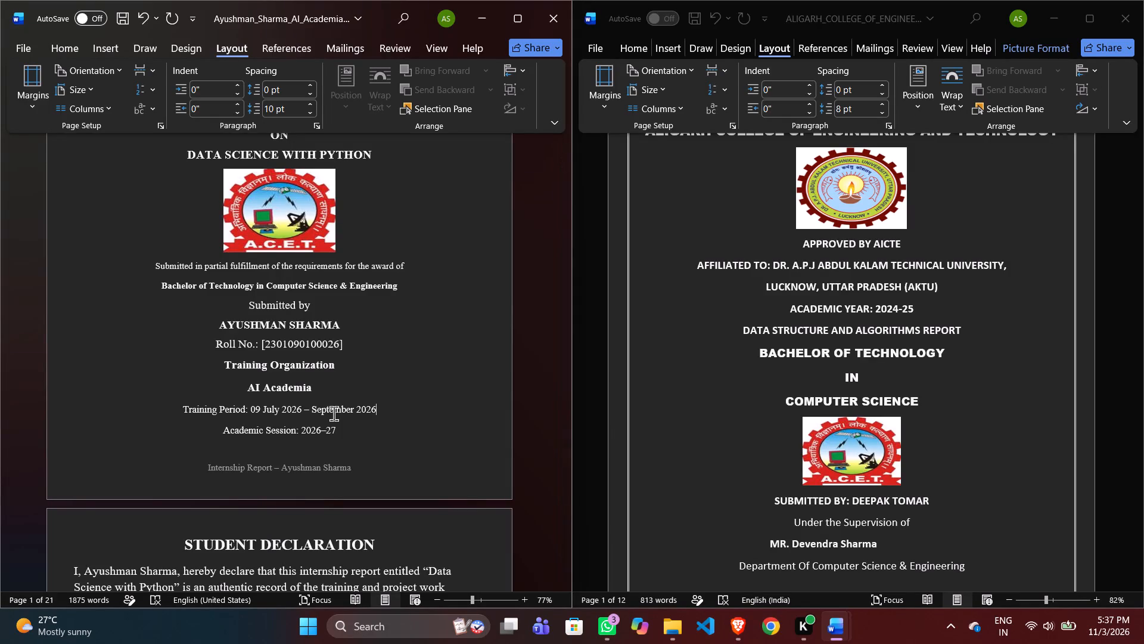
# Add the day "30" before "September 2026" in the cover's training period line.
pyautogui.click(313, 411)
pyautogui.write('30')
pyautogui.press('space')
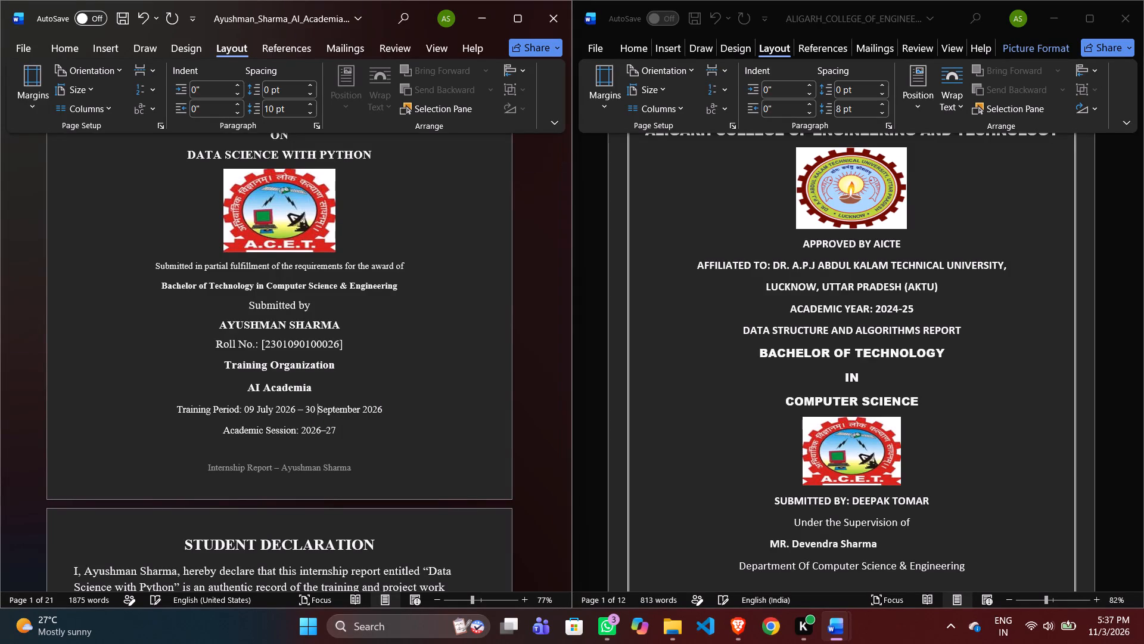
pyautogui.click(443, 386)
# Save the internship report document.
pyautogui.hscroll(1, 443, 386)
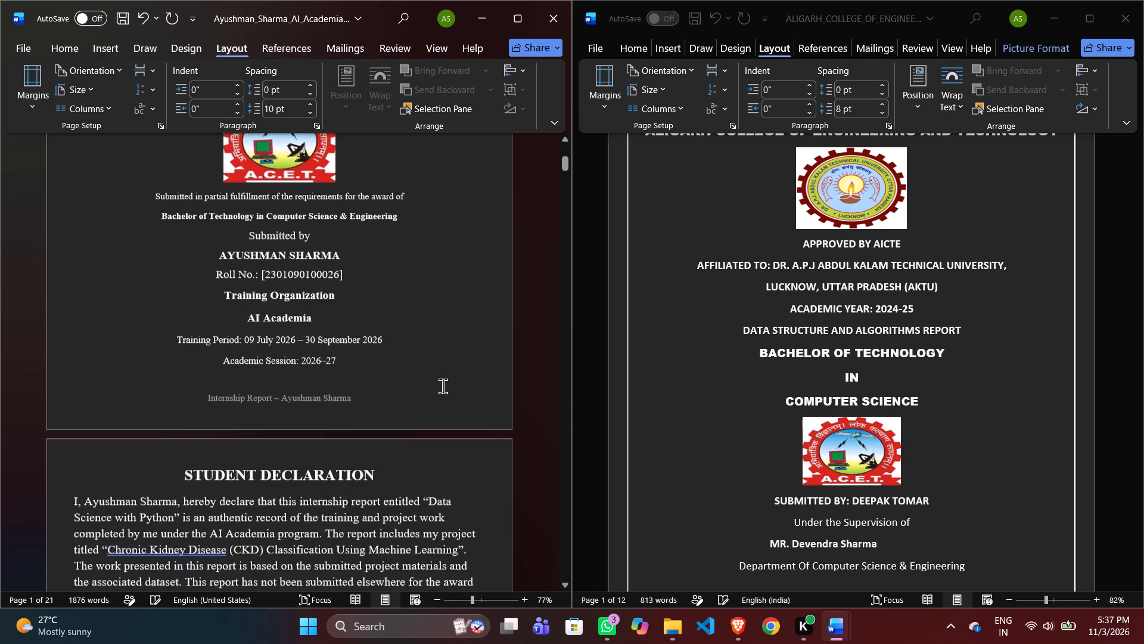
pyautogui.hscroll(1, 443, 386)
pyautogui.scroll(1, 443, 386)
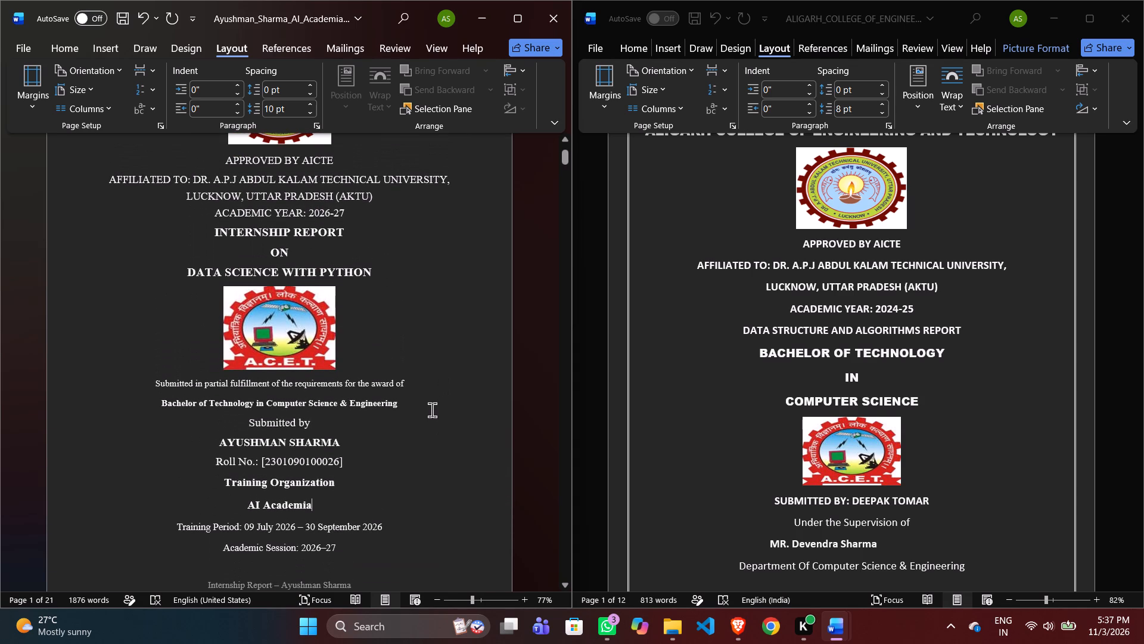
pyautogui.hotkey('ctrl', 's')
# Review the layout of the cover and the following pages up to the Training Timeline table in Chapter 1.
pyautogui.hscroll(1, 432, 410)
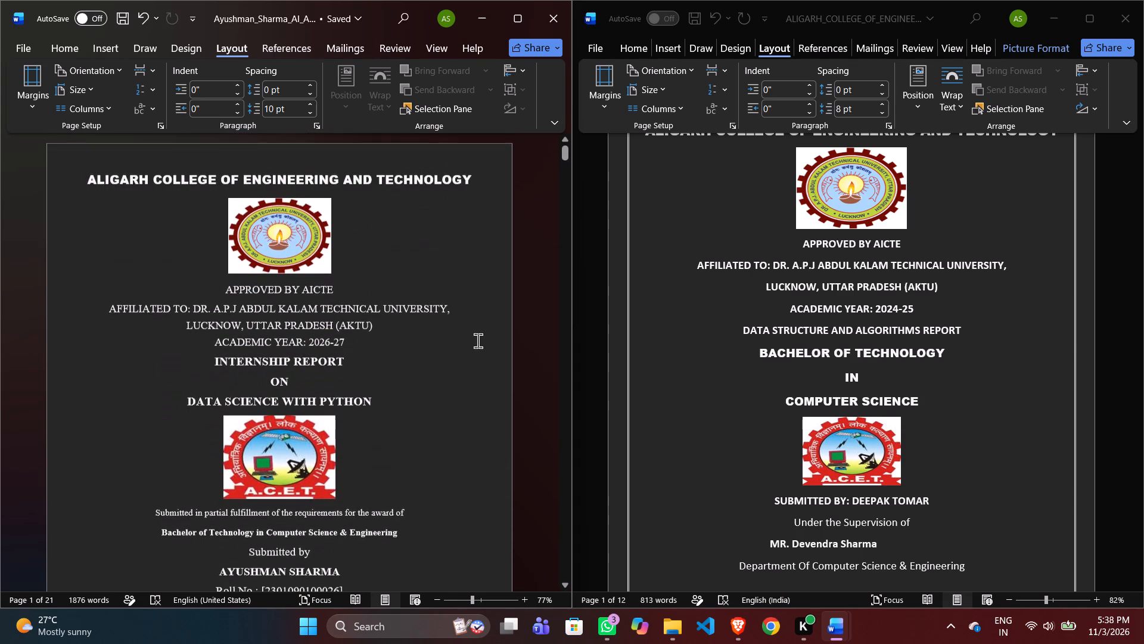
pyautogui.scroll(-2, 424, 452)
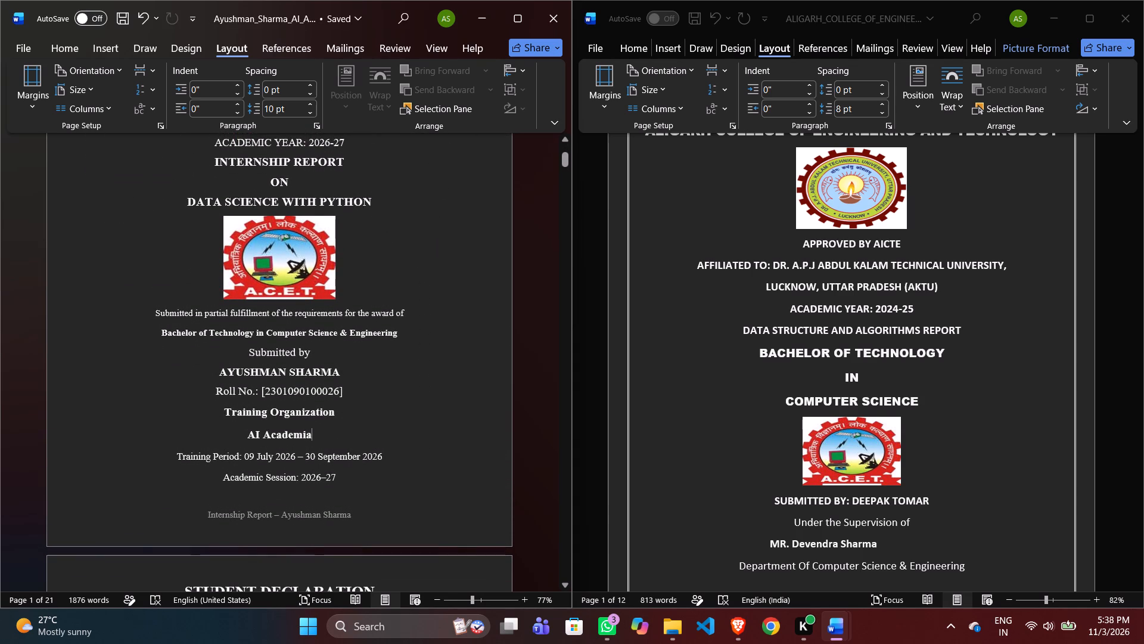
pyautogui.scroll(2, 406, 388)
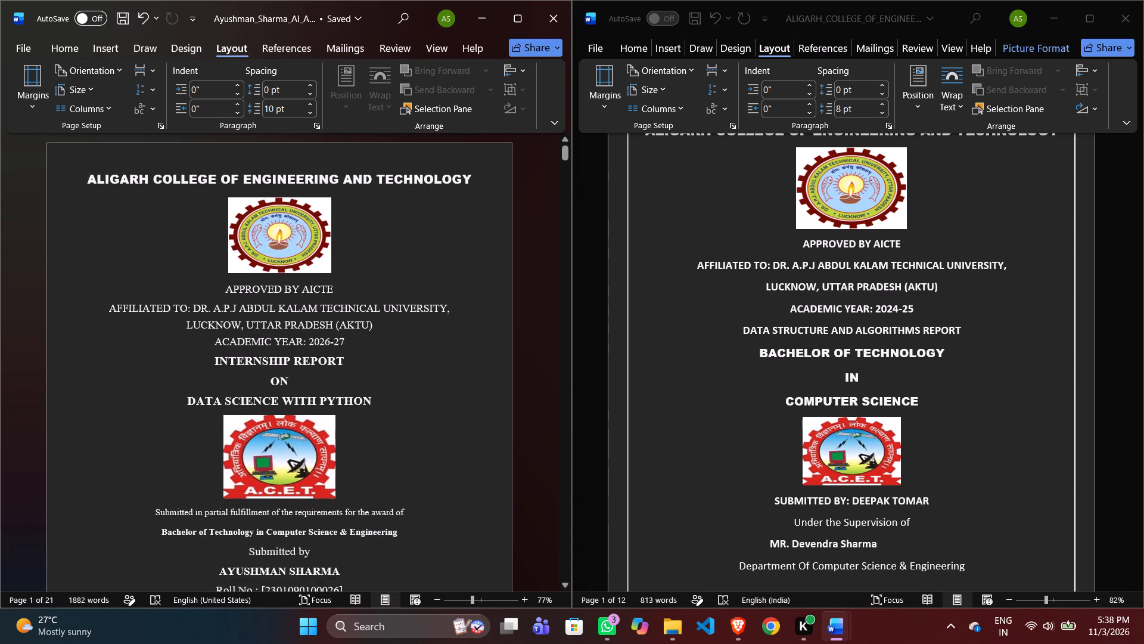
pyautogui.scroll(-2, 406, 388)
pyautogui.scroll(4, 406, 388)
pyautogui.scroll(-7, 406, 388)
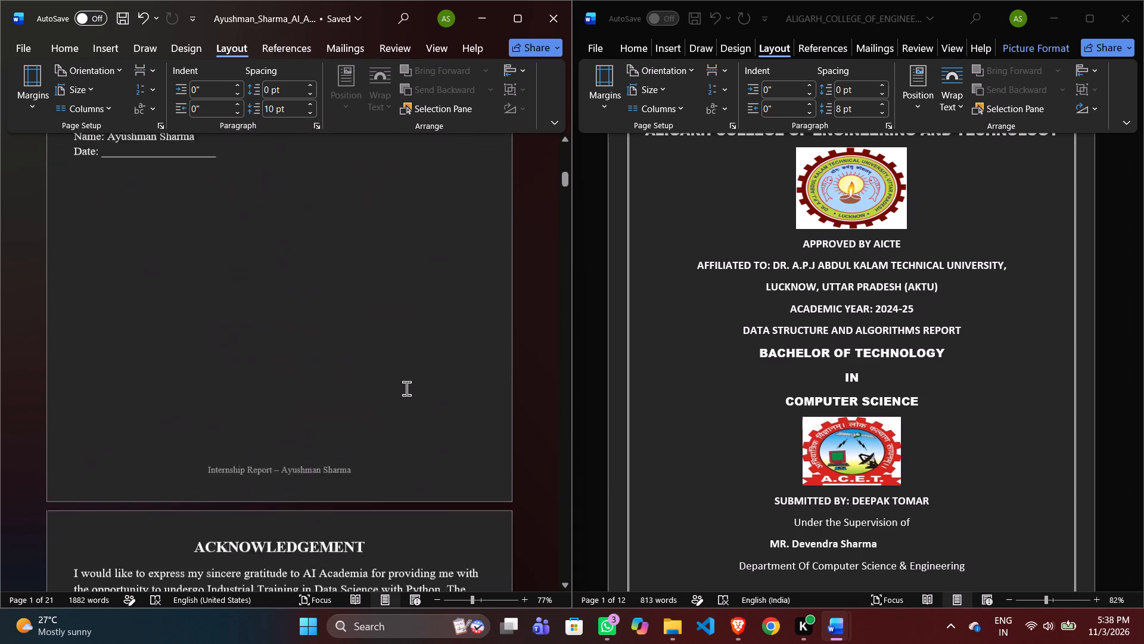
pyautogui.hscroll(2, 406, 388)
pyautogui.scroll(-2, 406, 388)
pyautogui.scroll(1, 406, 388)
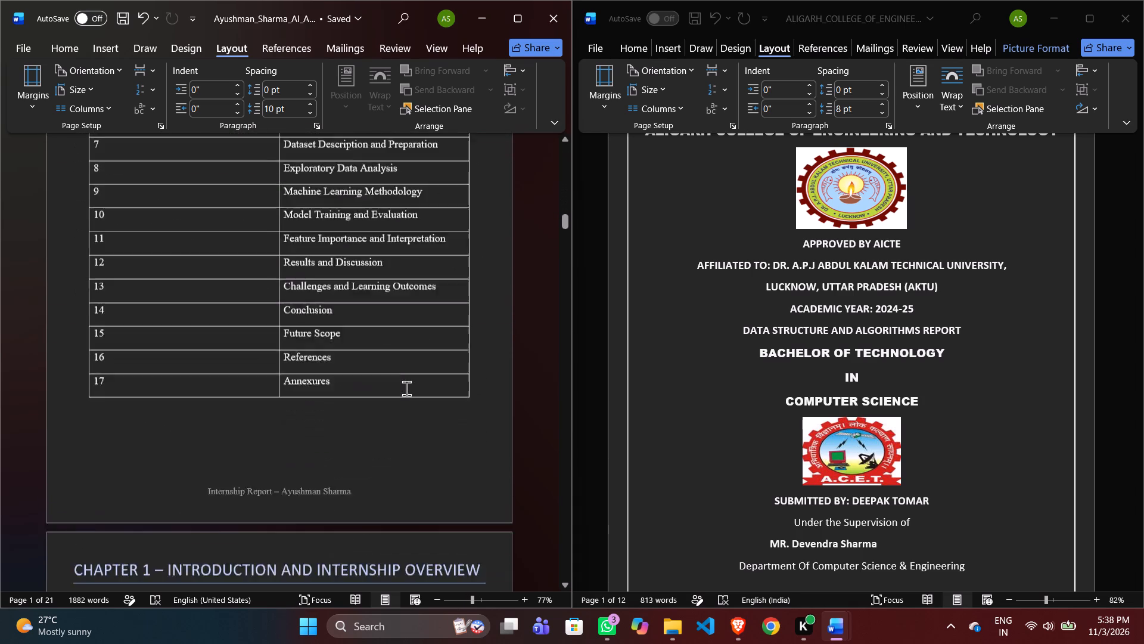
pyautogui.scroll(1, 406, 388)
pyautogui.scroll(-2, 406, 388)
pyautogui.scroll(1, 406, 388)
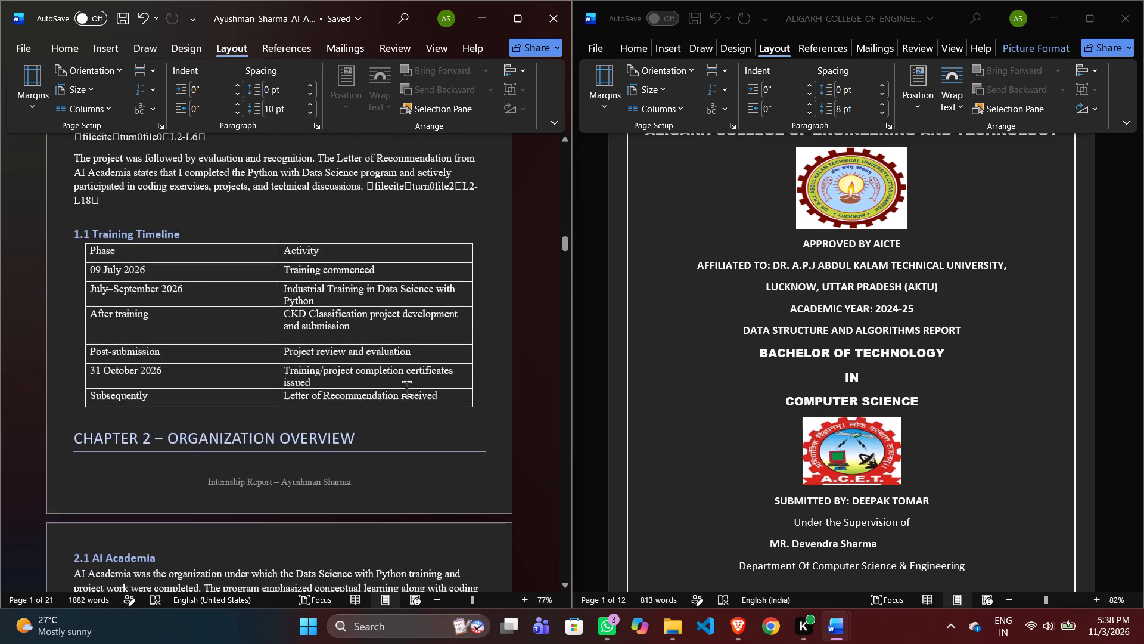
pyautogui.scroll(2, 406, 388)
pyautogui.scroll(-2, 406, 388)
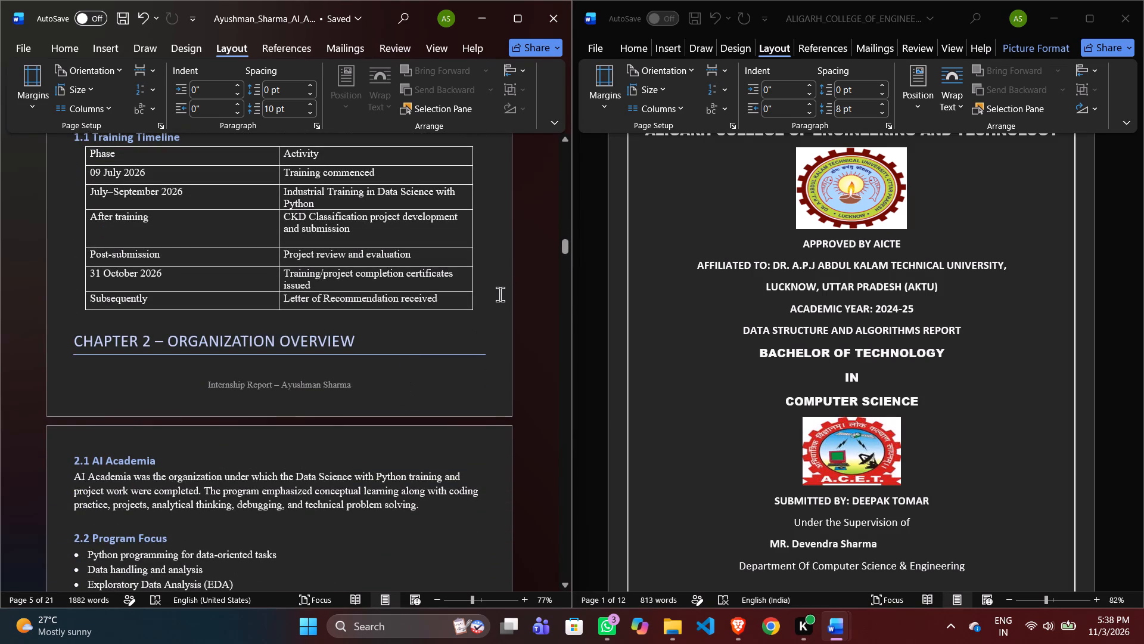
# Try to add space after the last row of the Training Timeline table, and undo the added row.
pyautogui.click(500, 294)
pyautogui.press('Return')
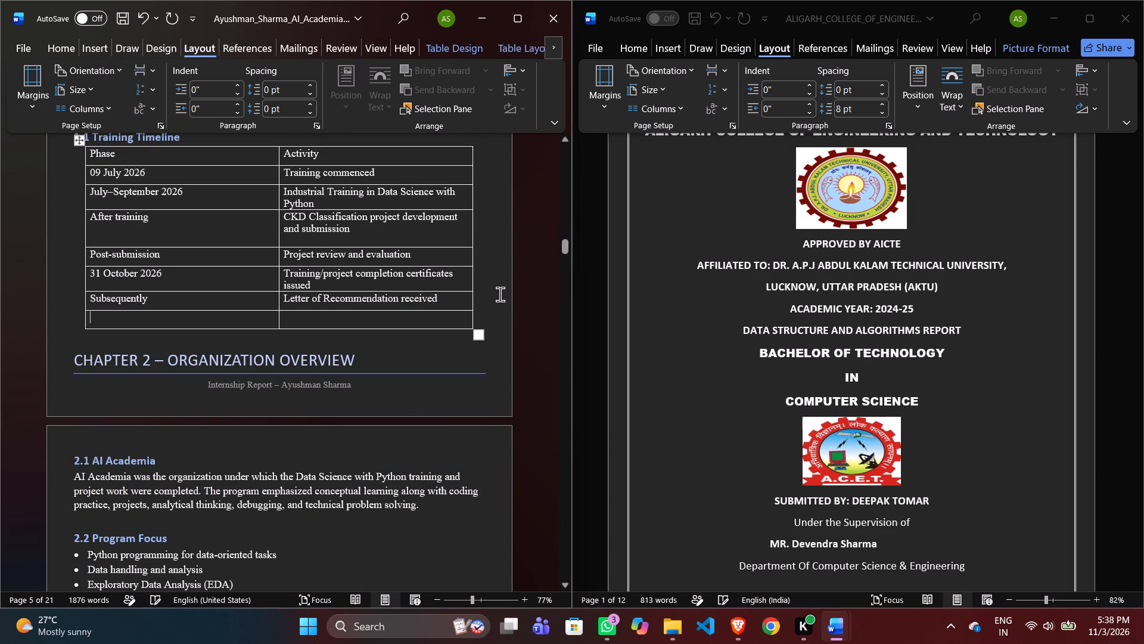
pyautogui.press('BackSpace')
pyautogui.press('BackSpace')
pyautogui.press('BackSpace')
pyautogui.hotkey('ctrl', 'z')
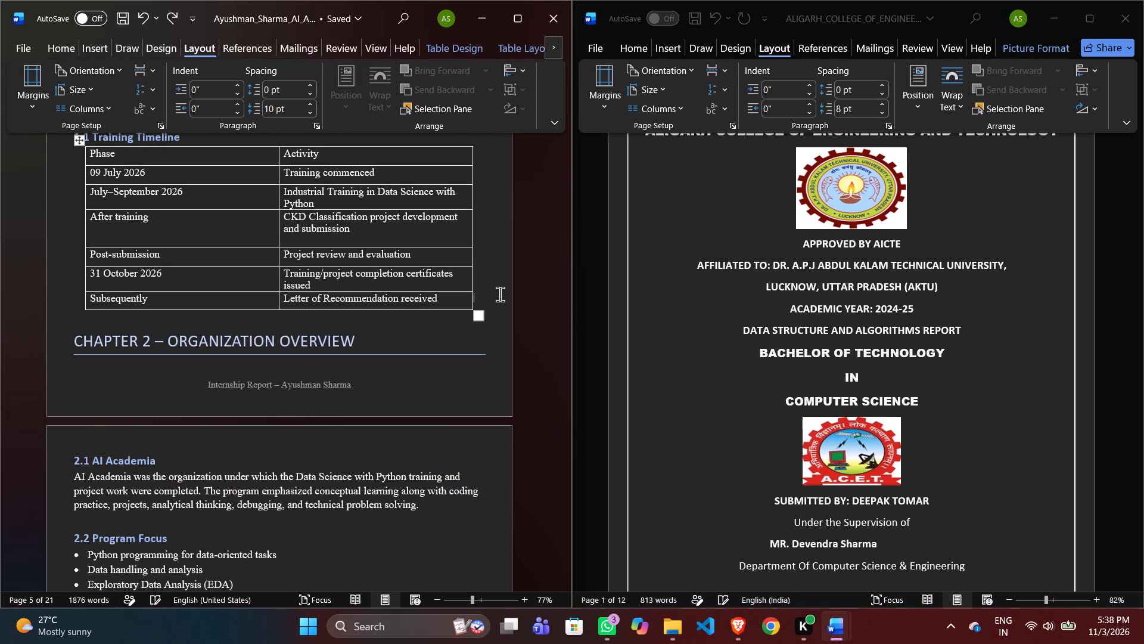
# Insert two blank paragraphs before the "CHAPTER 2 – ORGANIZATION OVERVIEW" heading so it starts on the next page.
pyautogui.click(71, 341)
pyautogui.press('Return')
pyautogui.press('Return')
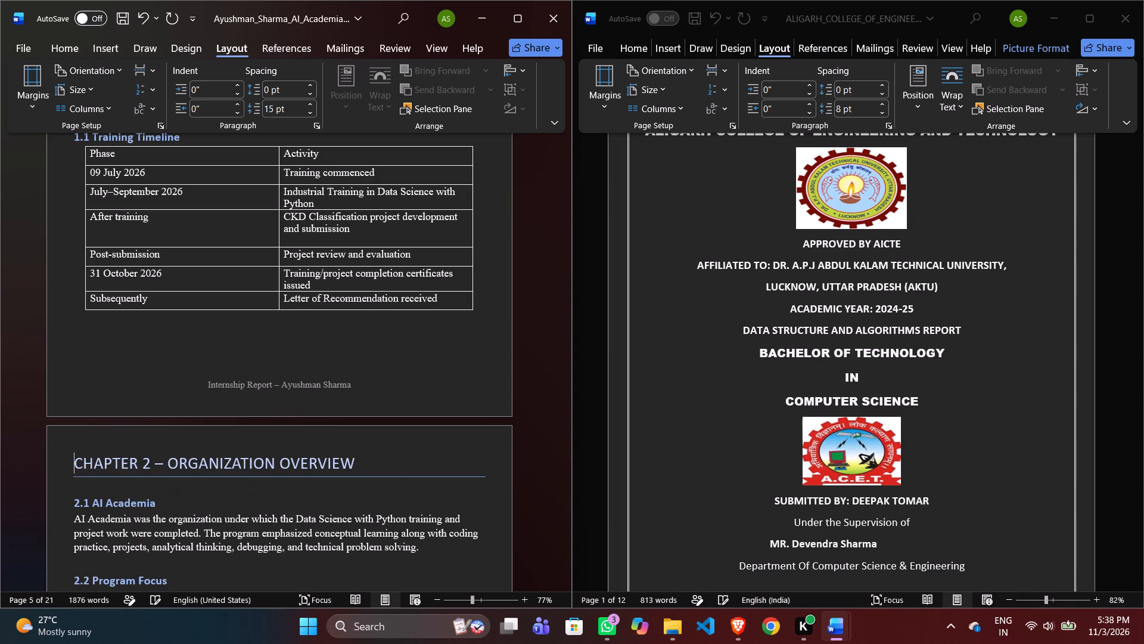
# Check the font settings of the body paragraph under section 2.1 AI Academia.
pyautogui.hscroll(2, 71, 341)
pyautogui.scroll(-2, 71, 341)
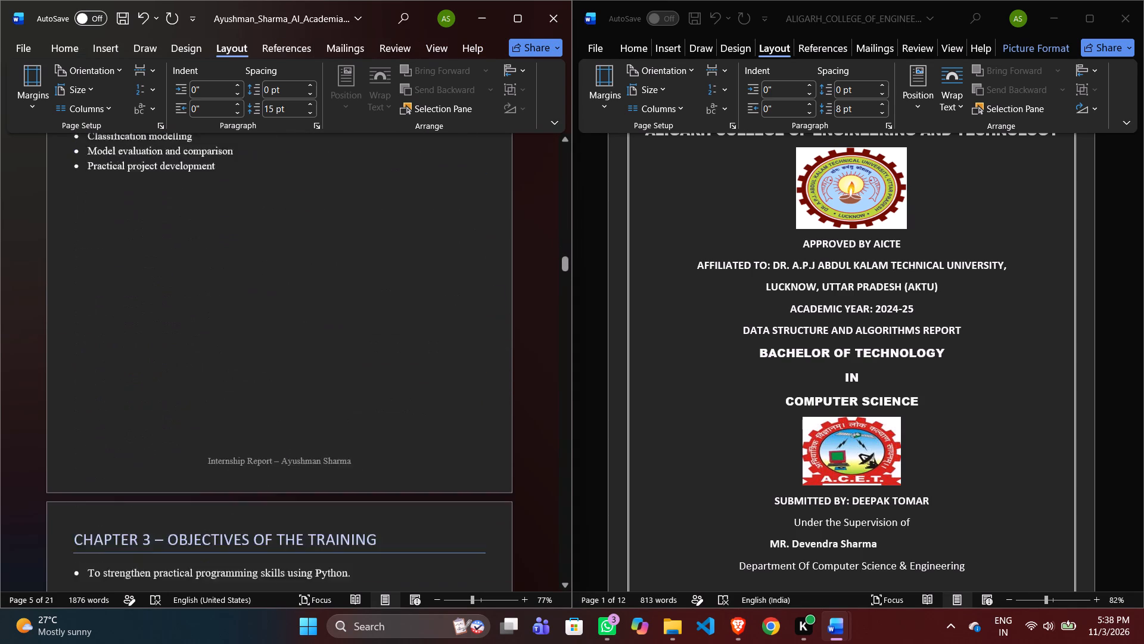
pyautogui.scroll(3, 71, 341)
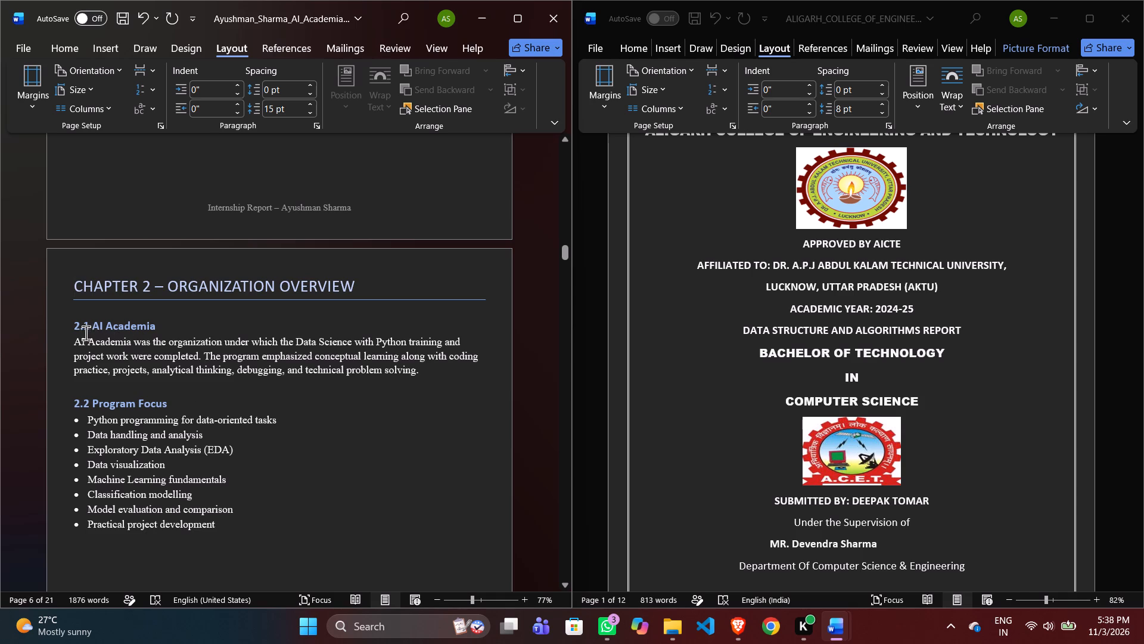
pyautogui.moveTo(74, 341); pyautogui.dragTo(443, 383)
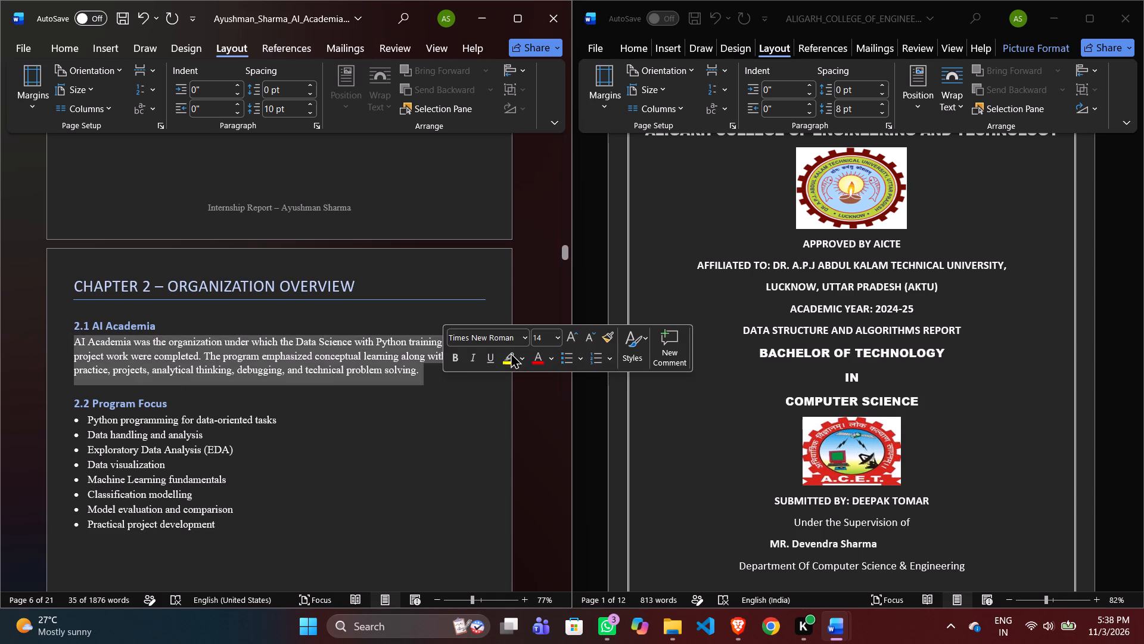
pyautogui.click(447, 431)
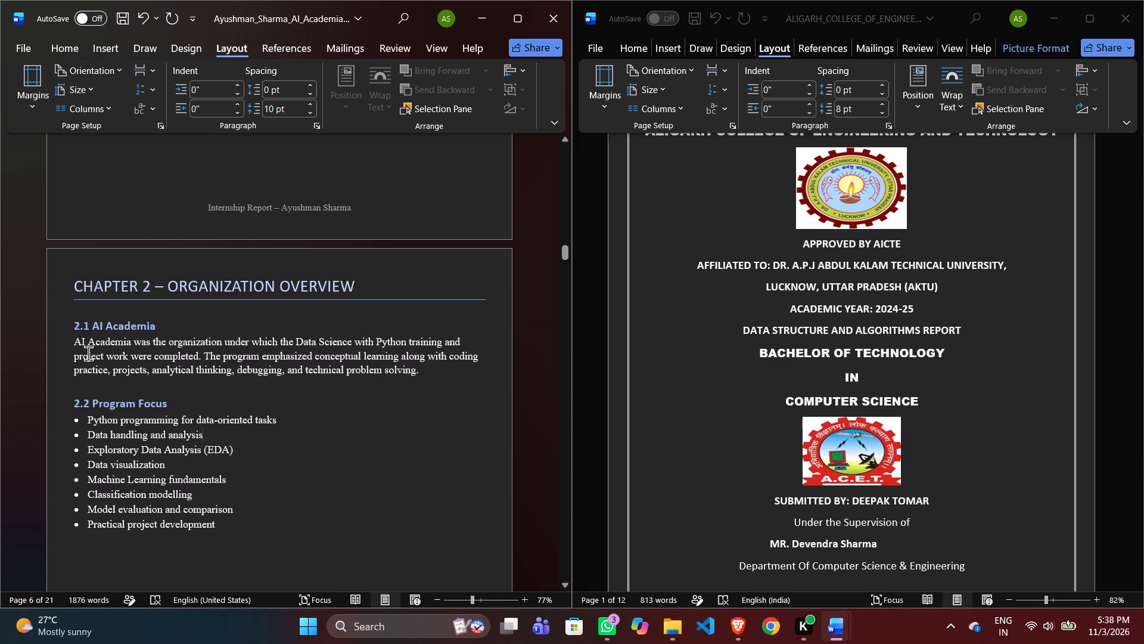
# Review the text size and page layout of Chapters 3 to 7.
pyautogui.scroll(-5, 309, 449)
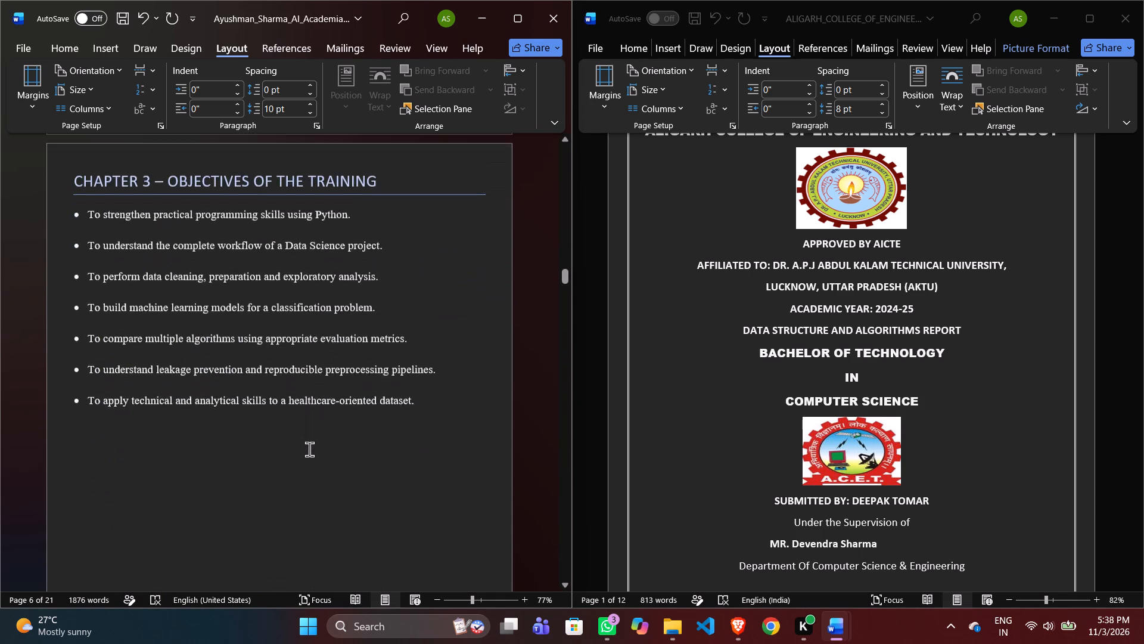
pyautogui.scroll(-1, 309, 449)
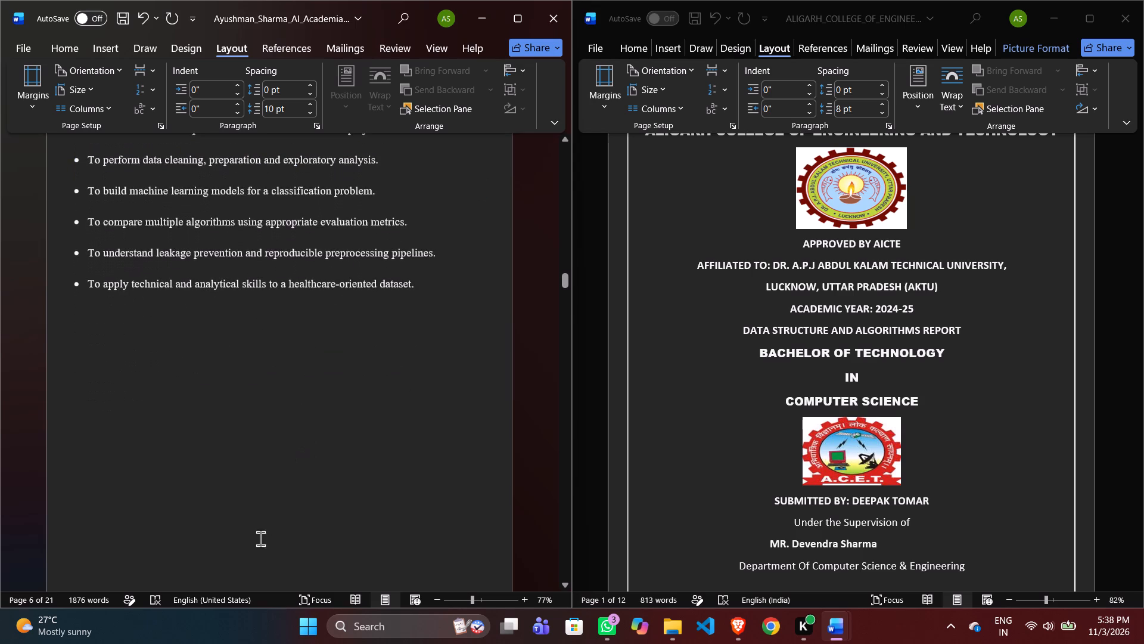
pyautogui.scroll(-7, 297, 503)
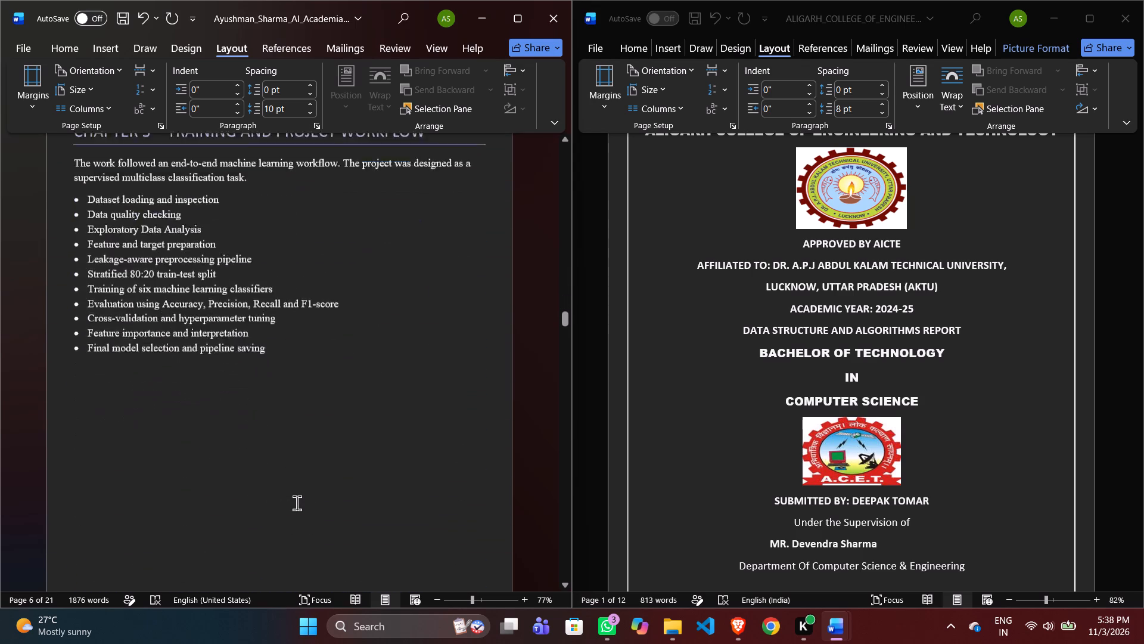
pyautogui.scroll(-2, 297, 503)
pyautogui.scroll(5, 297, 503)
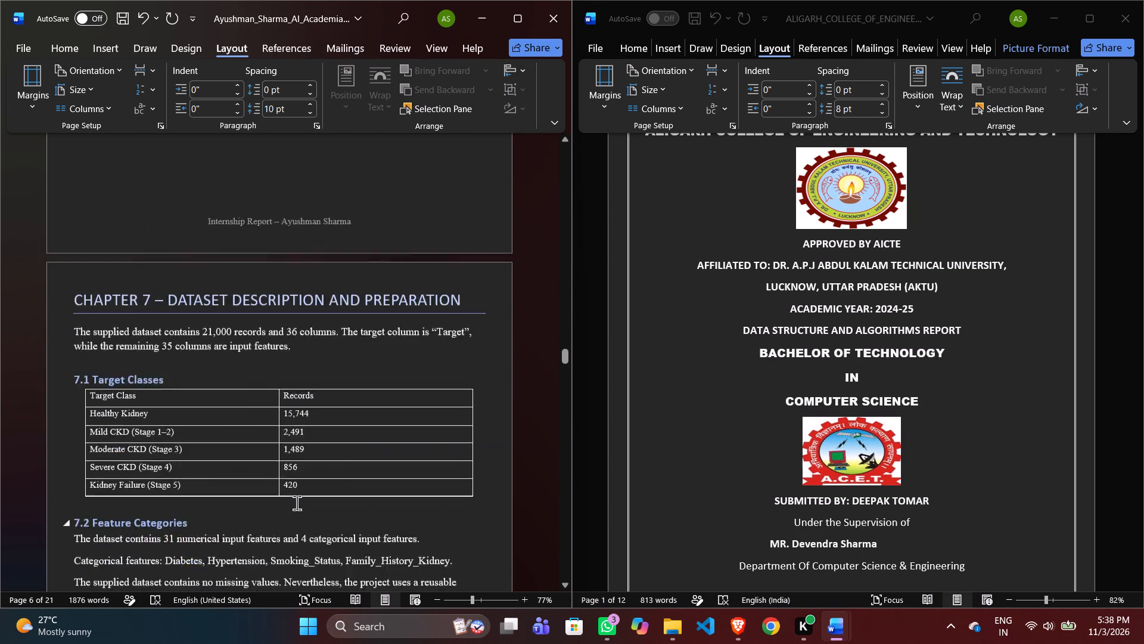
pyautogui.scroll(6, 297, 503)
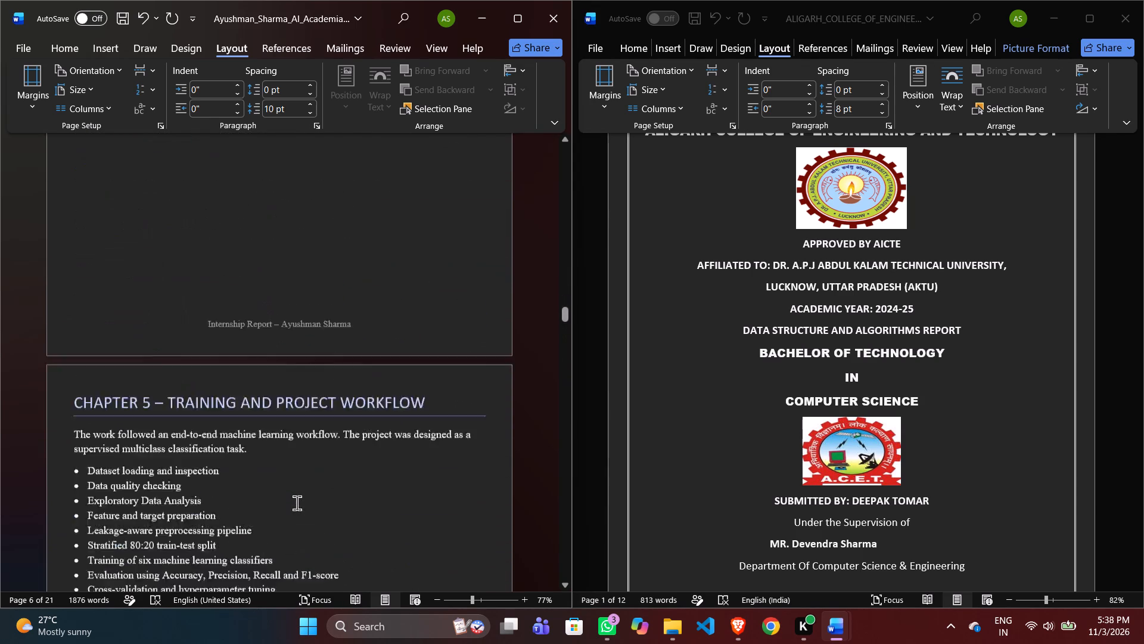
pyautogui.scroll(-6, 297, 503)
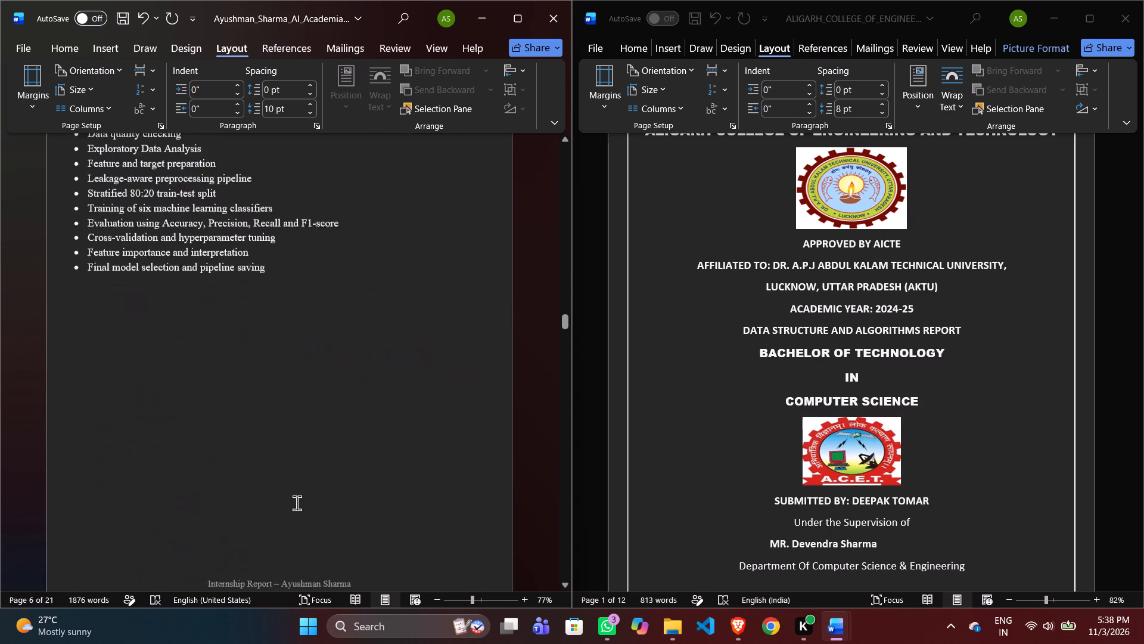
# Set the font size of the Chapter 5 introductory paragraph and its bulleted workflow list to 16.
pyautogui.scroll(2, 297, 503)
pyautogui.moveTo(303, 363); pyautogui.dragTo(118, 255)
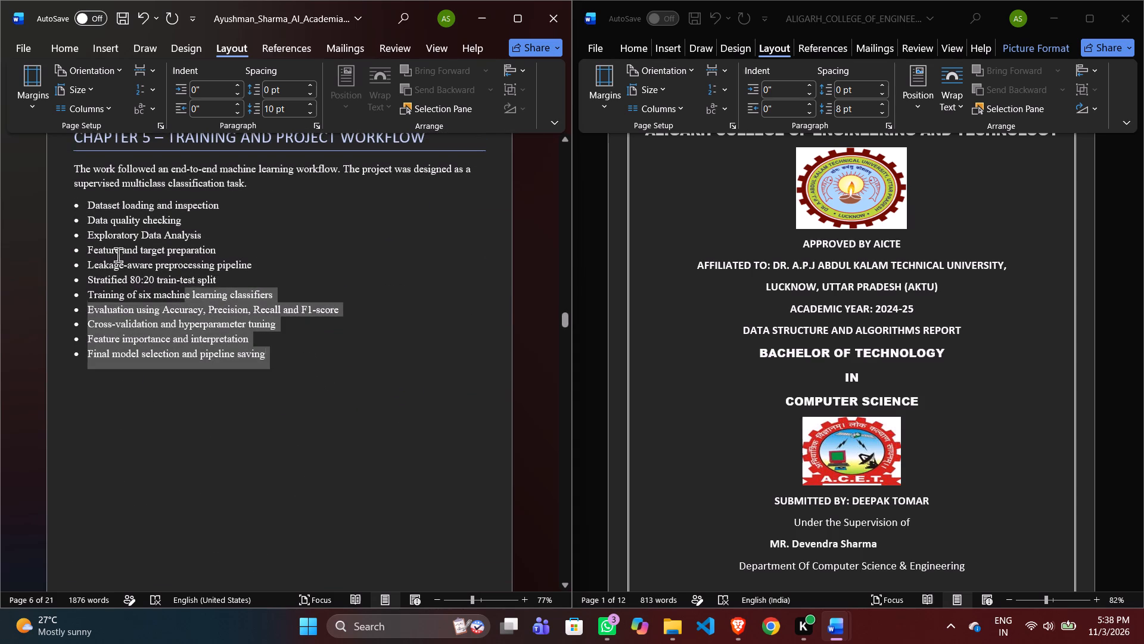
pyautogui.moveTo(118, 255); pyautogui.dragTo(57, 156)
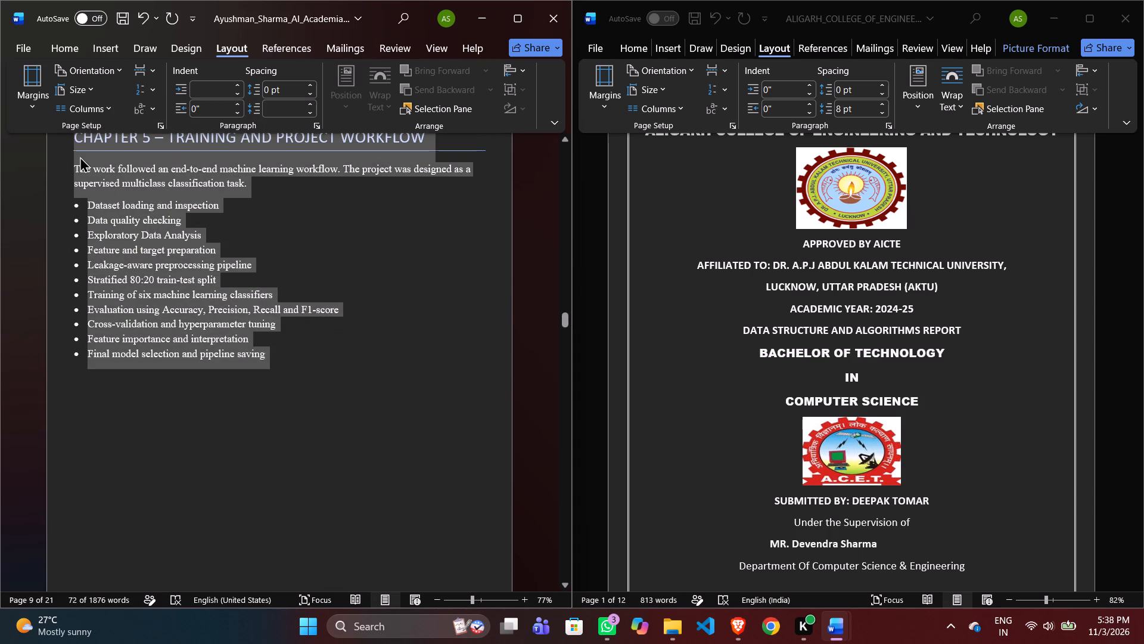
pyautogui.click(79, 158)
pyautogui.moveTo(73, 184); pyautogui.dragTo(297, 374)
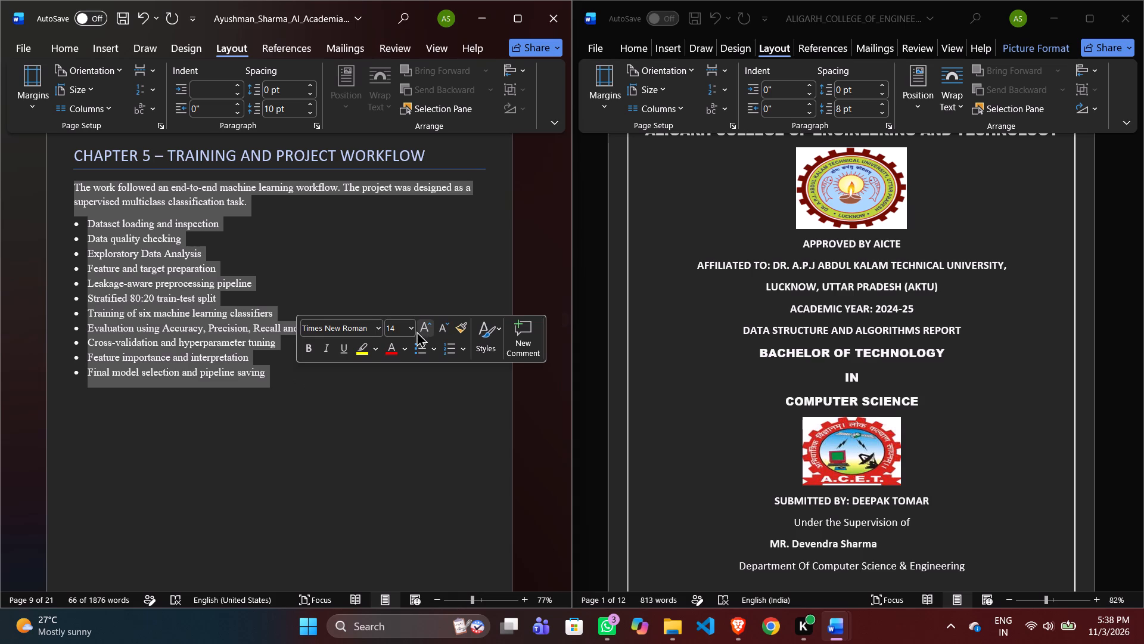
pyautogui.doubleClick(401, 328)
pyautogui.press('BackSpace')
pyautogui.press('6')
pyautogui.press('Return')
pyautogui.click(481, 270)
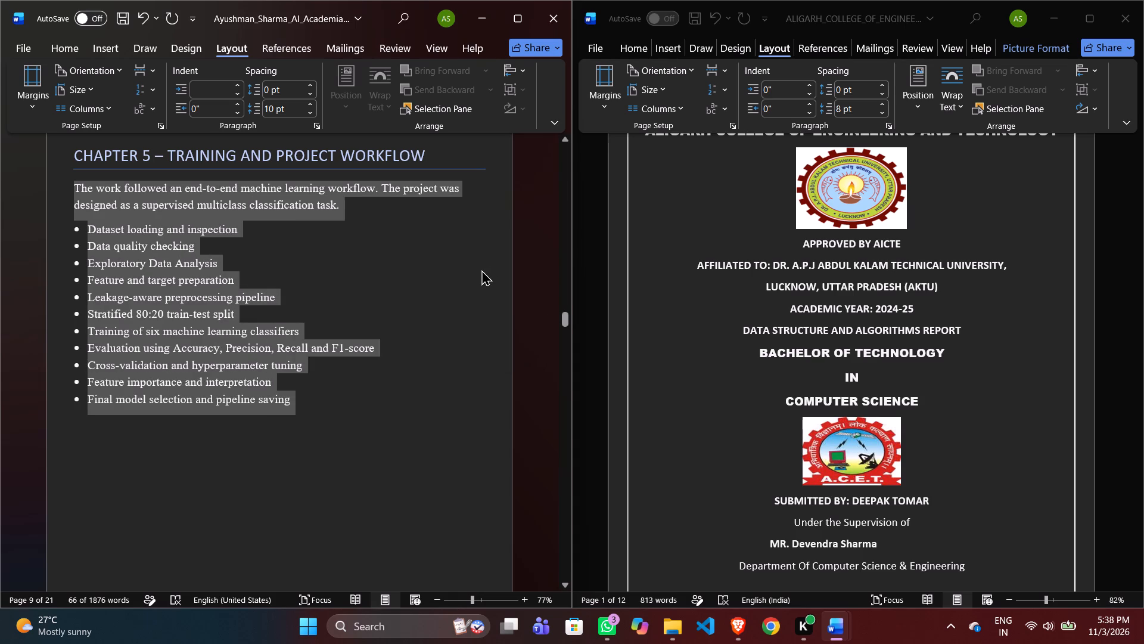
# Enlarge the Chapter 4 tools and technologies table so its rows are taller and it is slightly wider.
pyautogui.scroll(5, 481, 270)
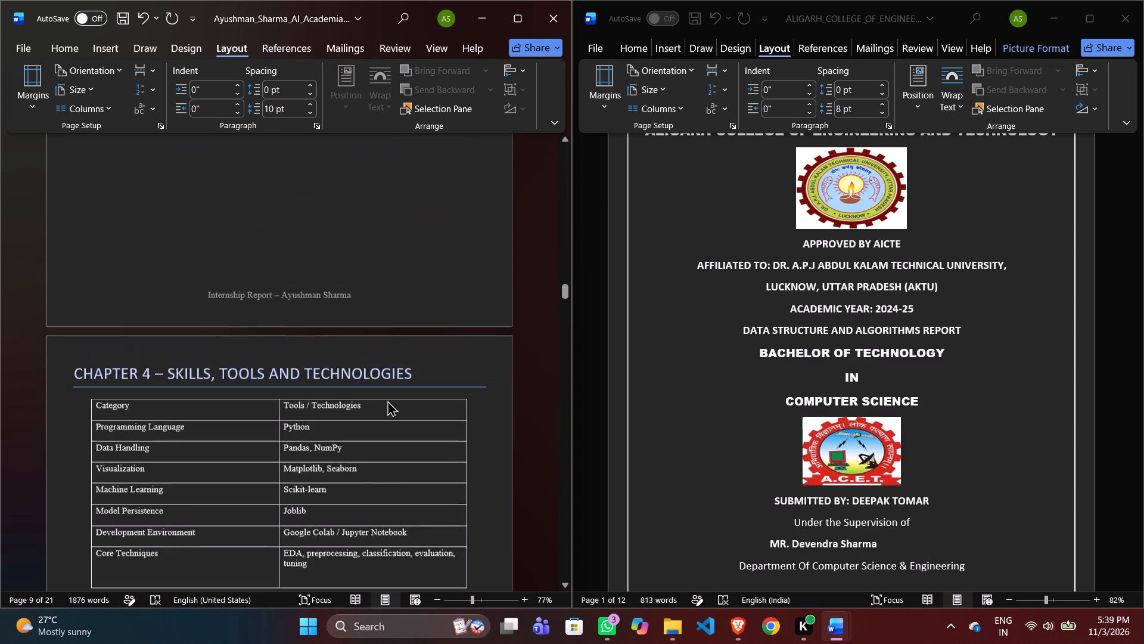
pyautogui.scroll(-2, 230, 473)
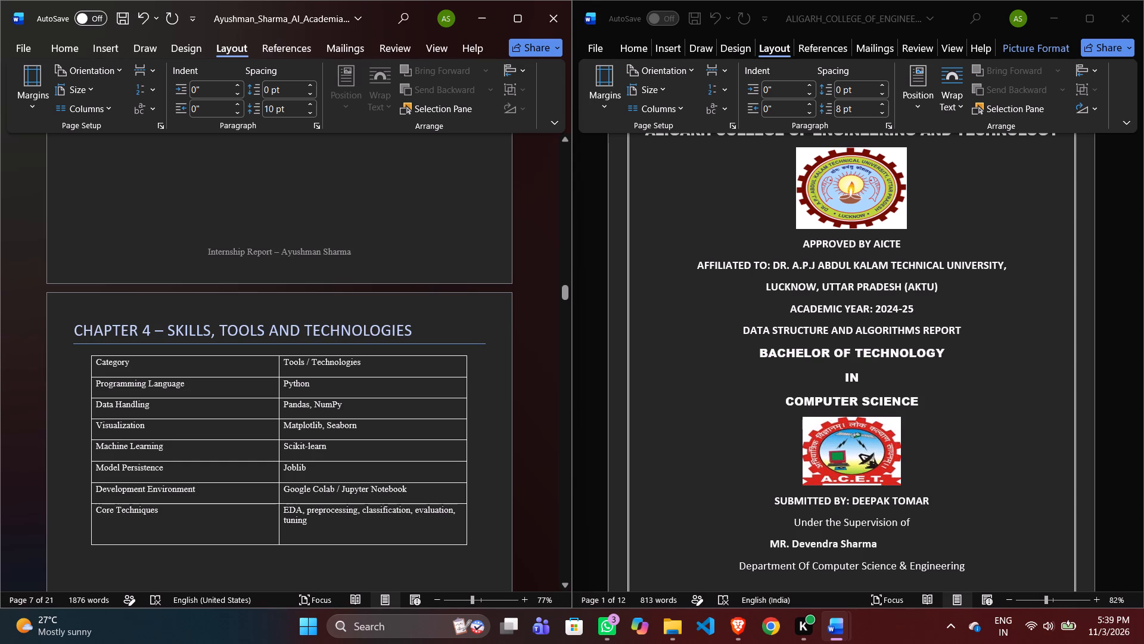
pyautogui.click(422, 491)
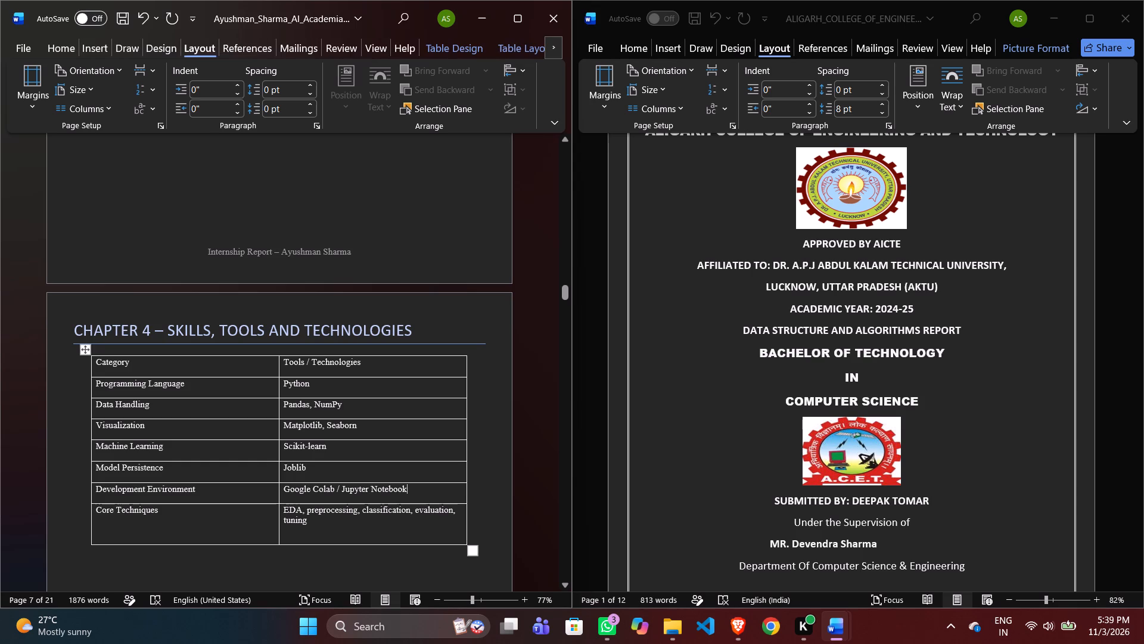
pyautogui.moveTo(472, 549); pyautogui.dragTo(465, 574)
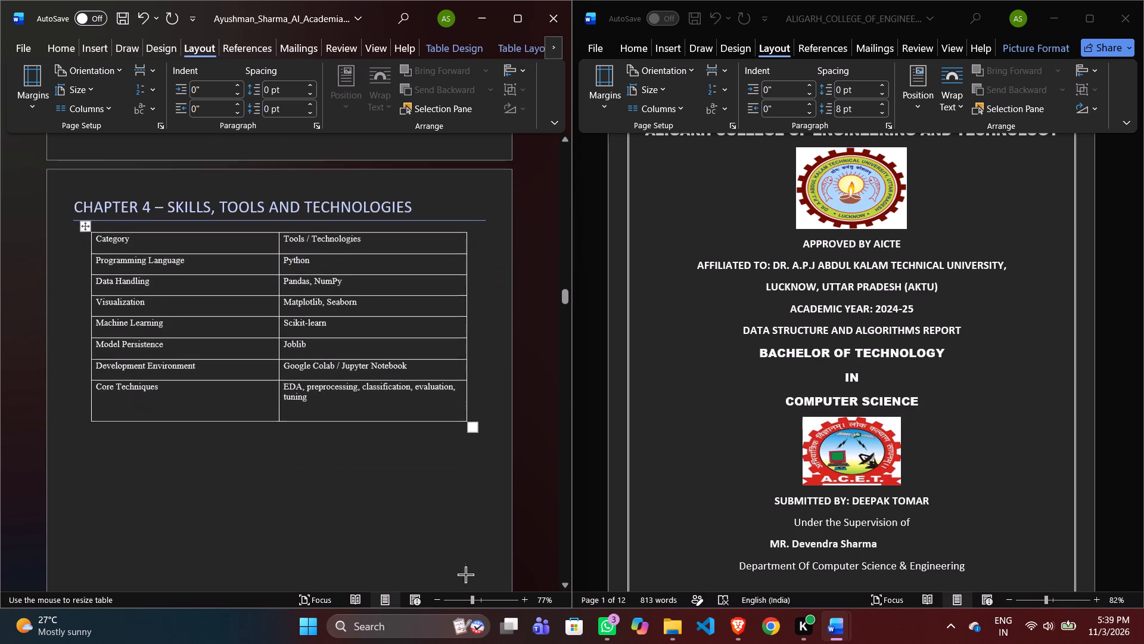
pyautogui.moveTo(465, 574); pyautogui.dragTo(475, 564)
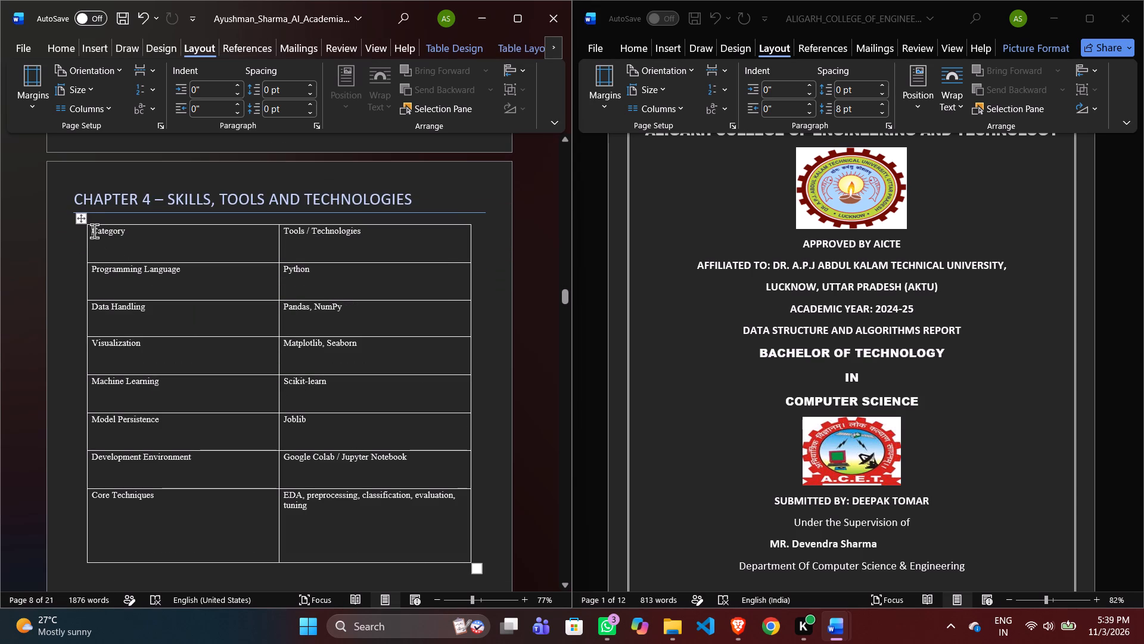
# Set the font size of all text in the Chapter 4 tools and technologies table to 16.
pyautogui.moveTo(94, 231); pyautogui.dragTo(437, 505)
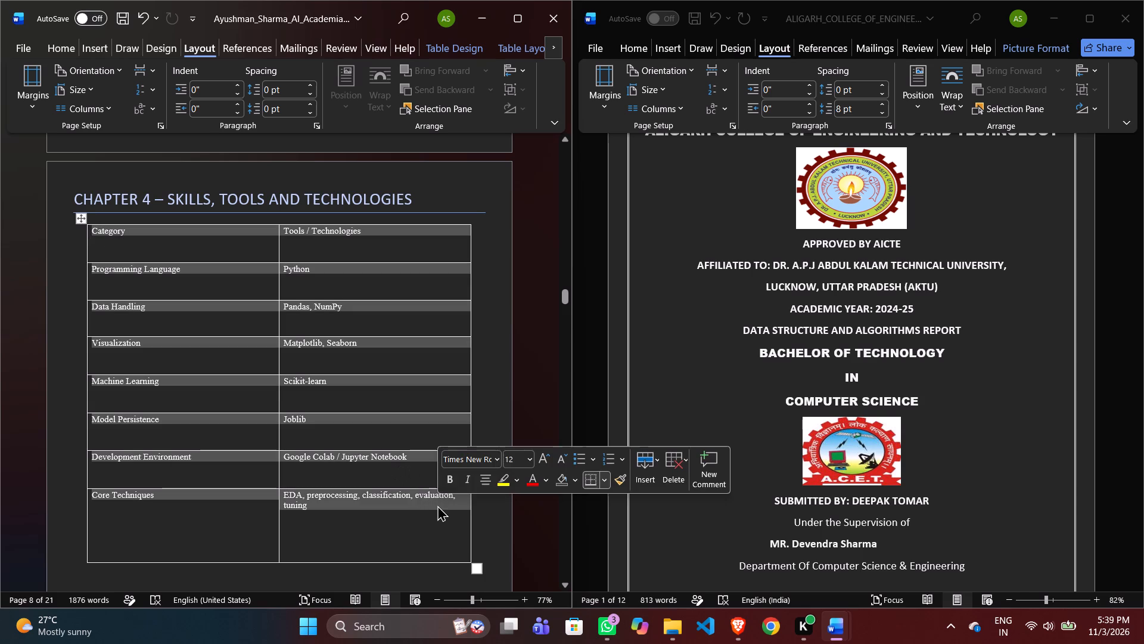
pyautogui.doubleClick(514, 454)
pyautogui.press('BackSpace')
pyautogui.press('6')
pyautogui.press('Return')
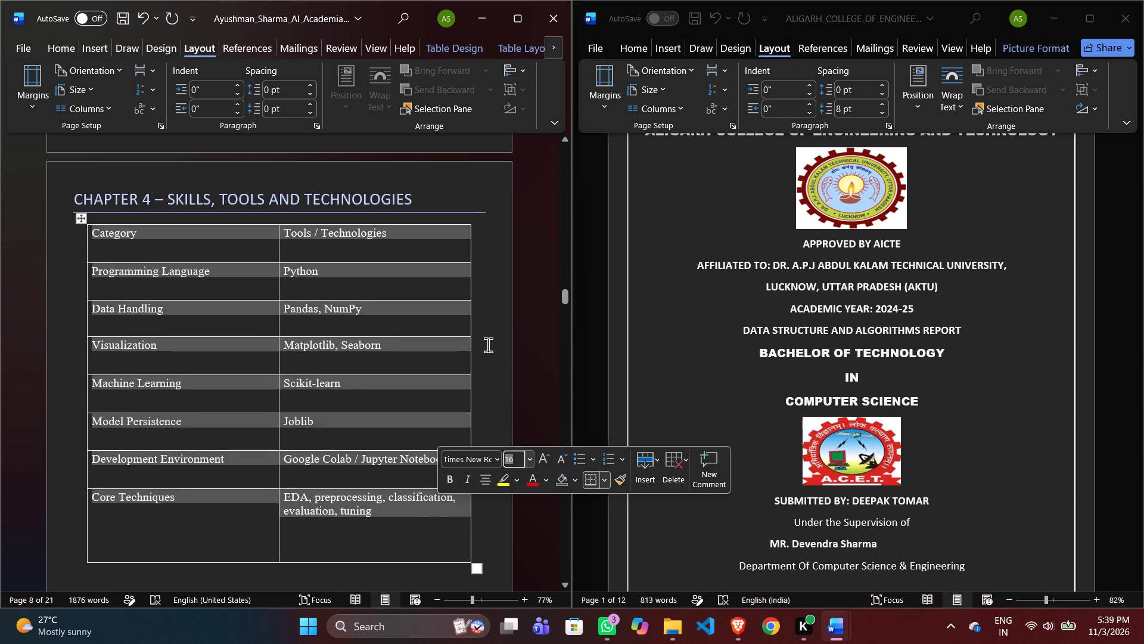
pyautogui.click(490, 346)
# Review the text size and empty page space in Chapter 5 and the chapters after it.
pyautogui.scroll(-4, 490, 346)
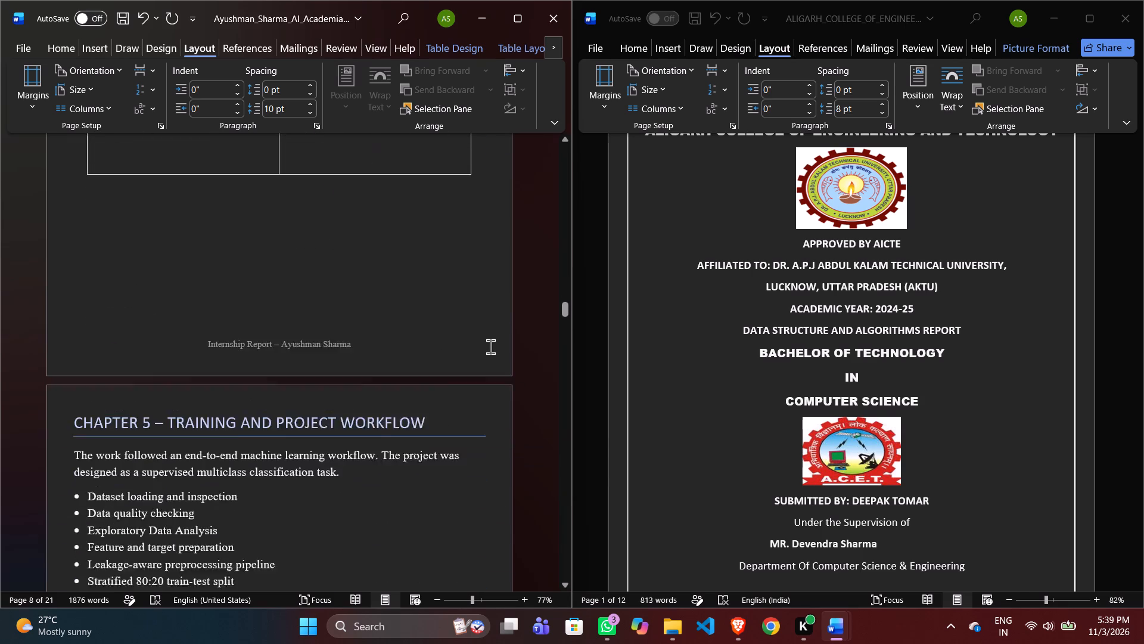
pyautogui.scroll(-4, 490, 346)
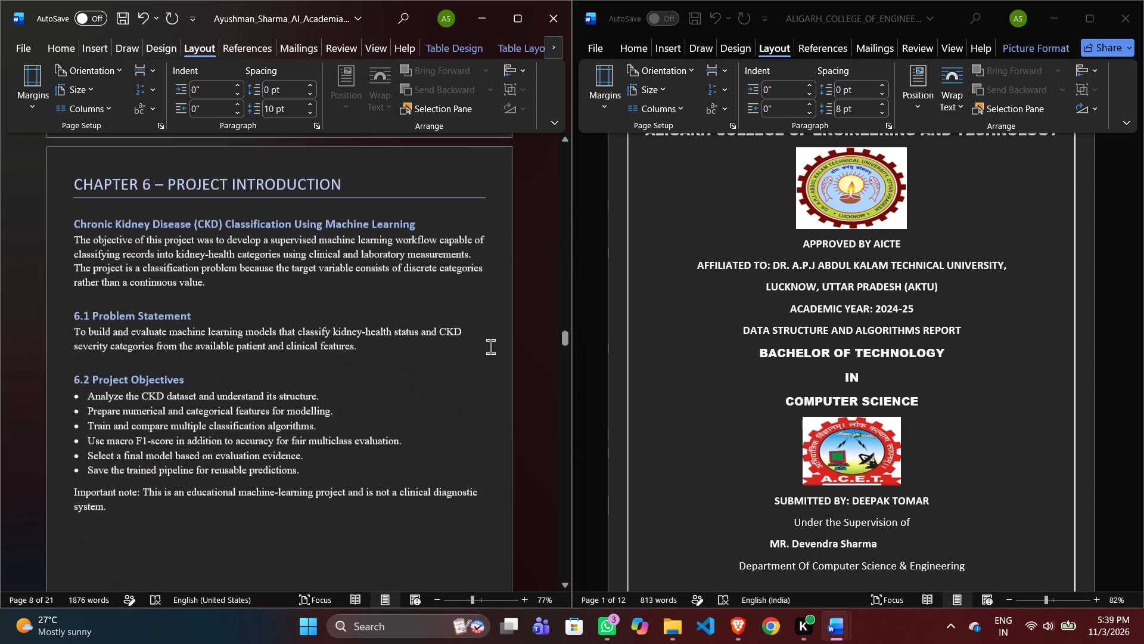
pyautogui.scroll(-2, 490, 346)
pyautogui.scroll(3, 490, 346)
pyautogui.scroll(-1, 490, 346)
pyautogui.hscroll(2, 490, 346)
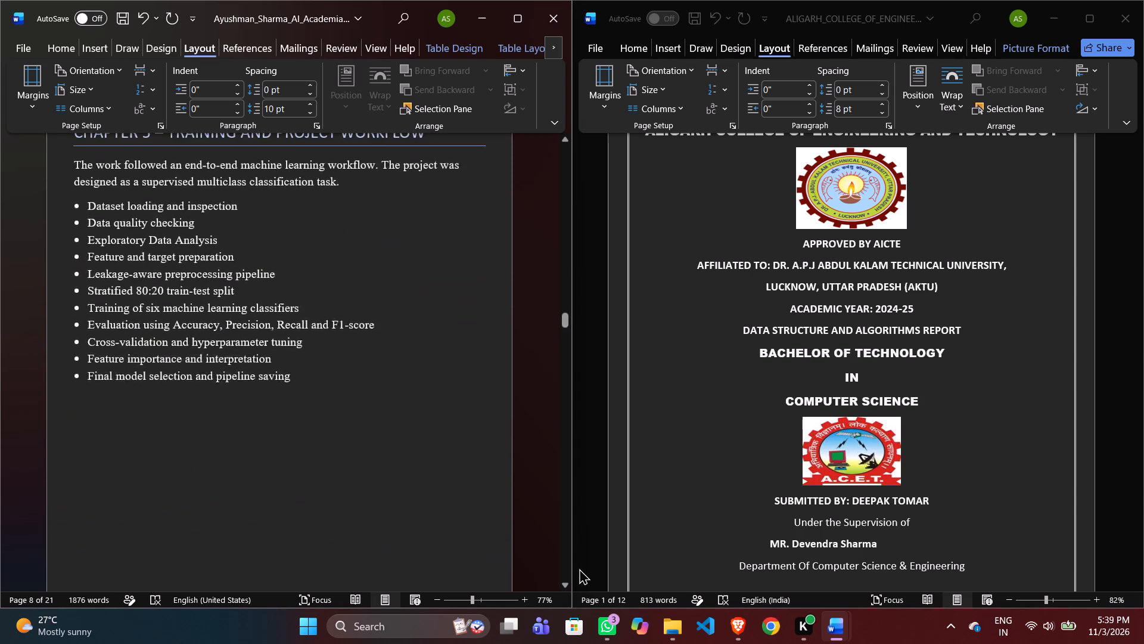
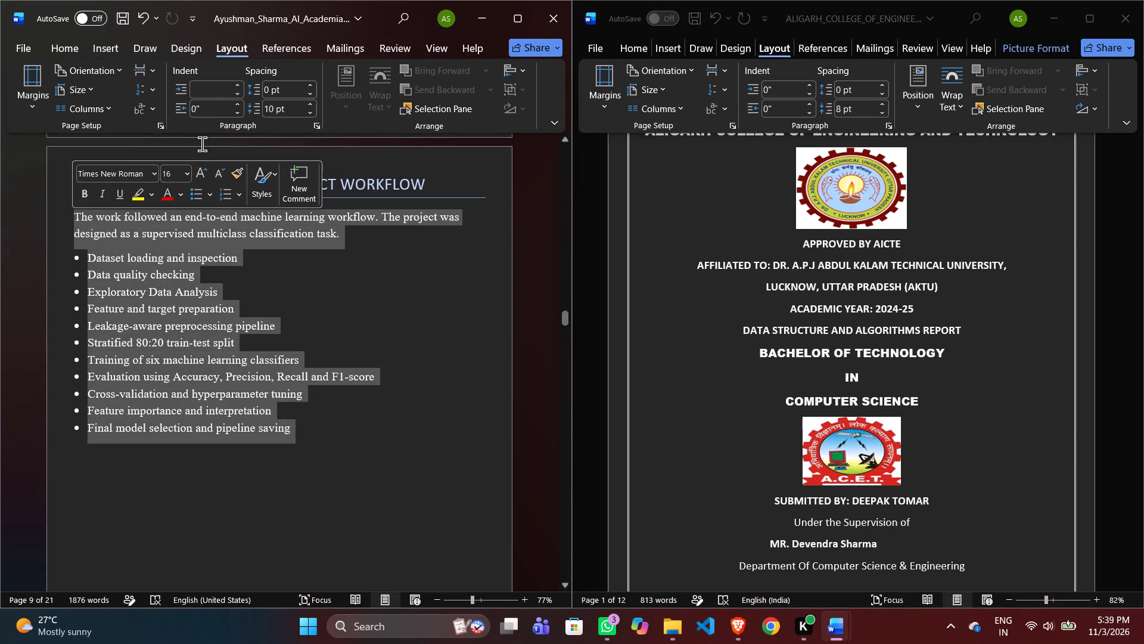
# Set the font size of sections 2.1 AI Academia and 2.2 Program Focus, including subheadings, to 16 and then to 18.
pyautogui.click(326, 352)
pyautogui.scroll(3, 326, 352)
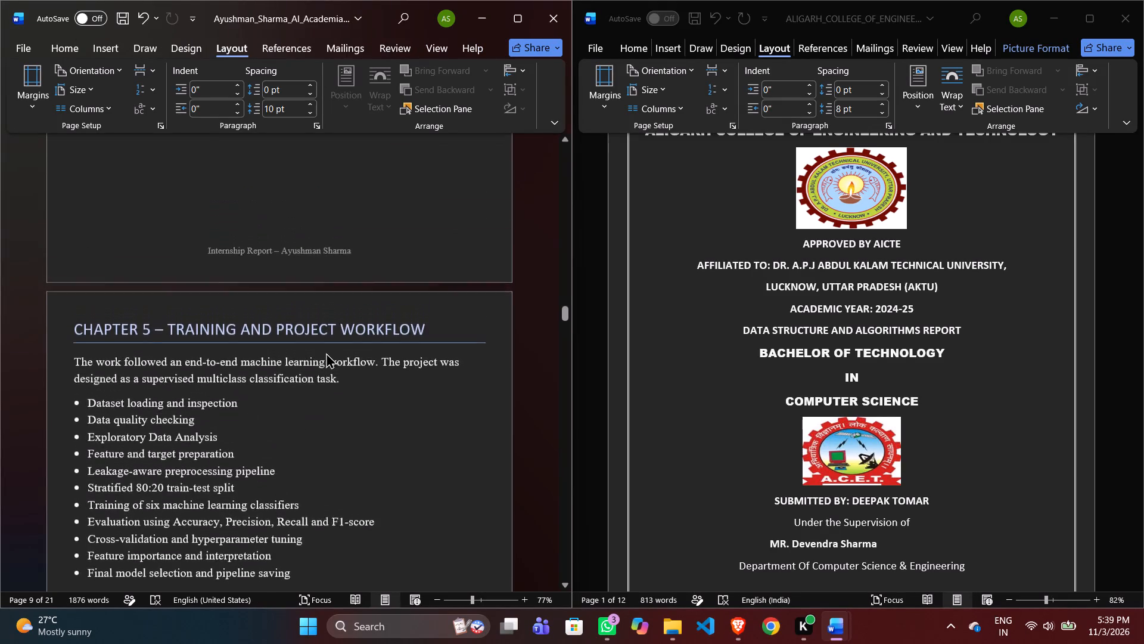
pyautogui.scroll(7, 326, 352)
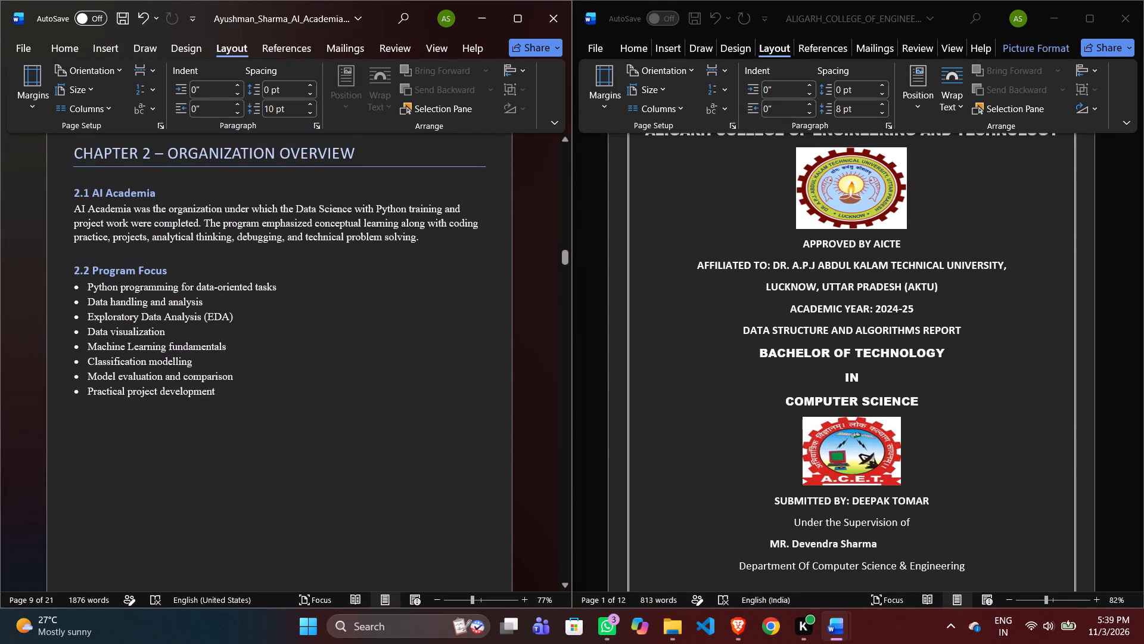
pyautogui.scroll(1, 326, 352)
pyautogui.moveTo(243, 389); pyautogui.dragTo(97, 228)
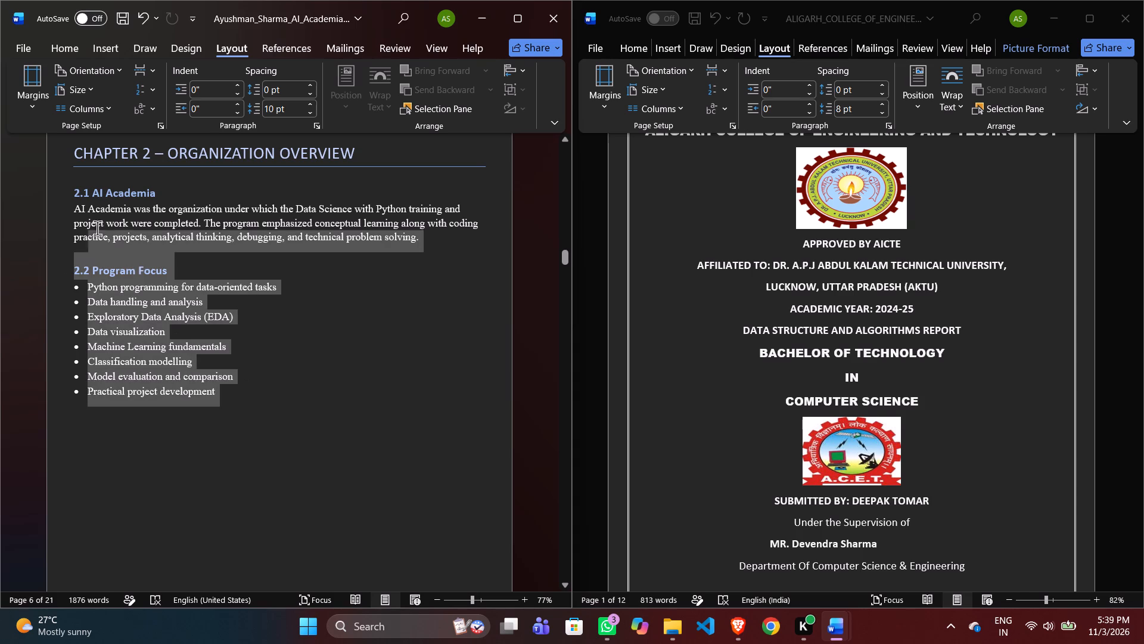
pyautogui.moveTo(97, 228); pyautogui.dragTo(72, 196)
pyautogui.doubleClick(174, 150)
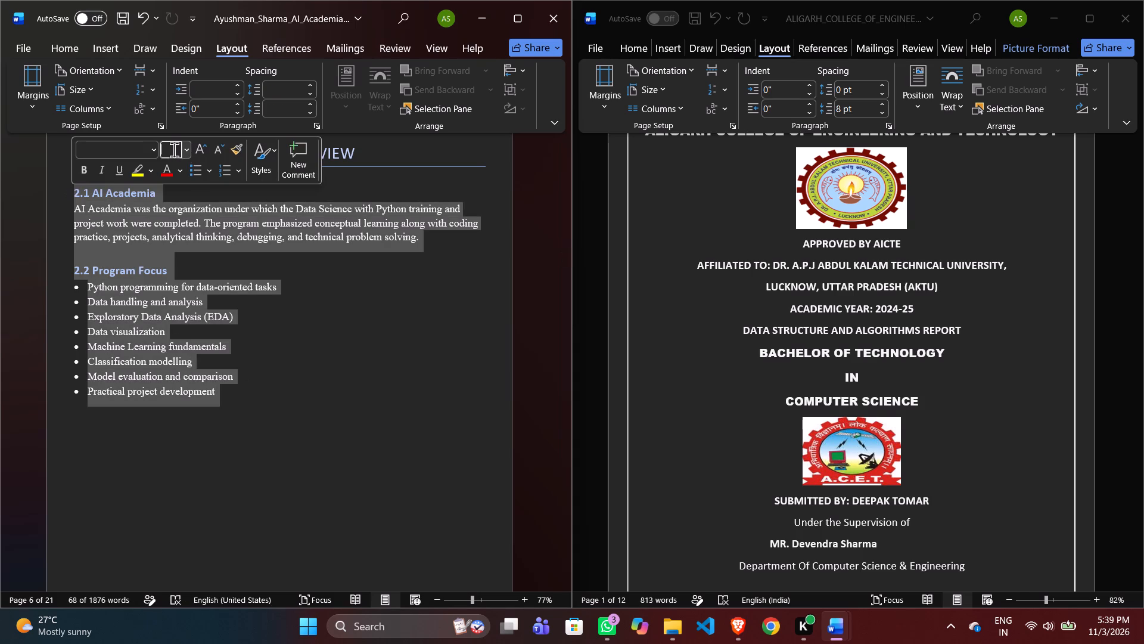
pyautogui.write('16')
pyautogui.press('Return')
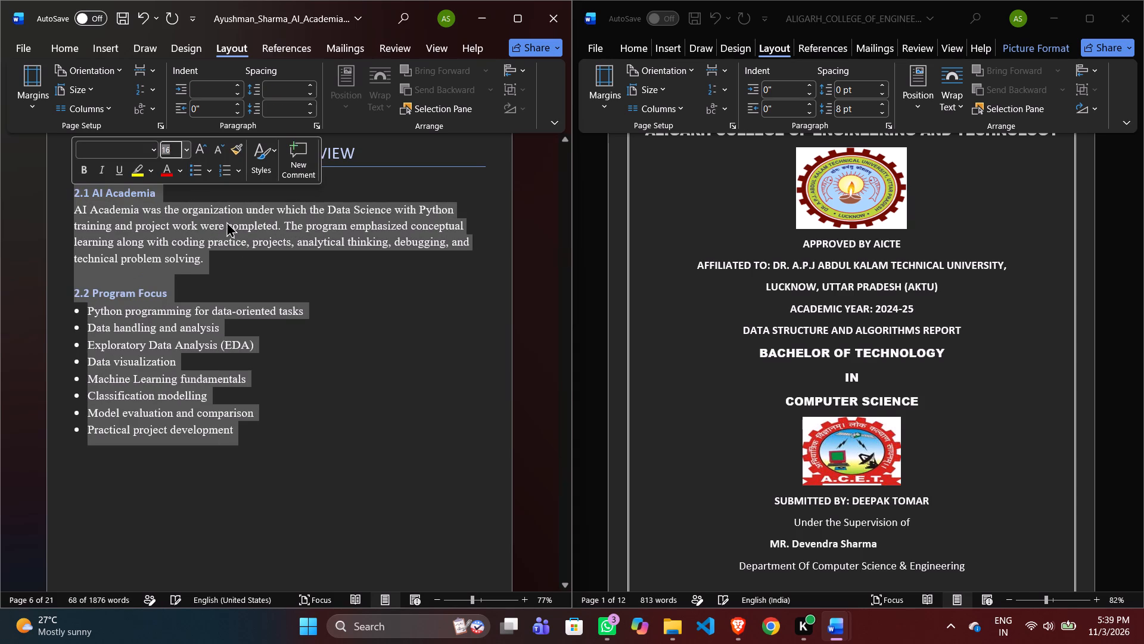
pyautogui.doubleClick(175, 144)
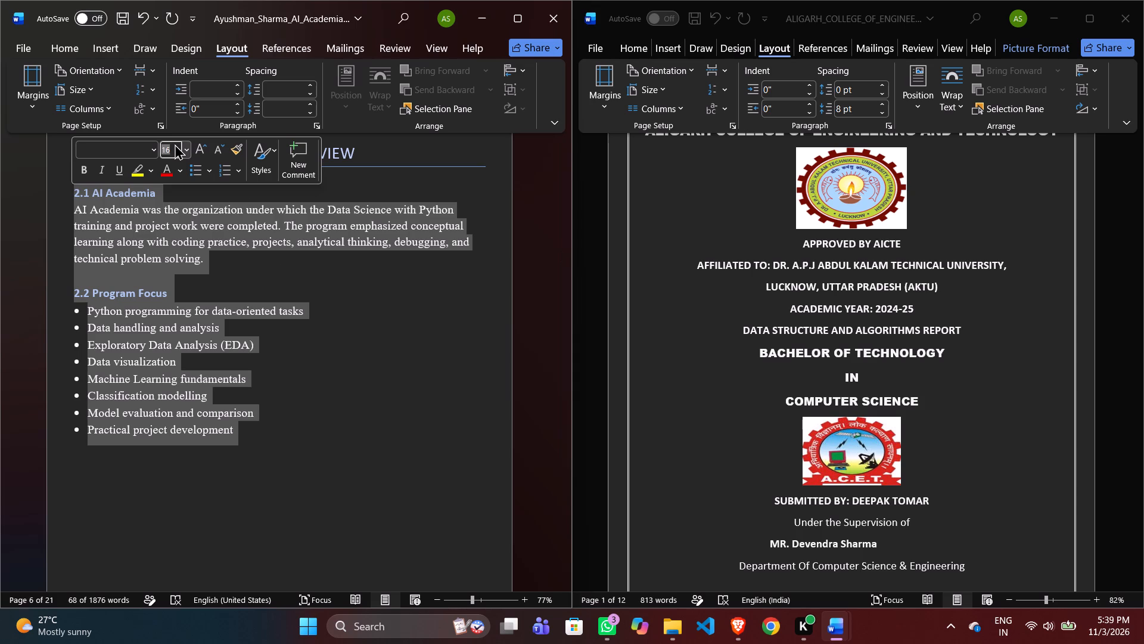
pyautogui.doubleClick(179, 146)
pyautogui.press('BackSpace')
pyautogui.press('8')
pyautogui.press('Return')
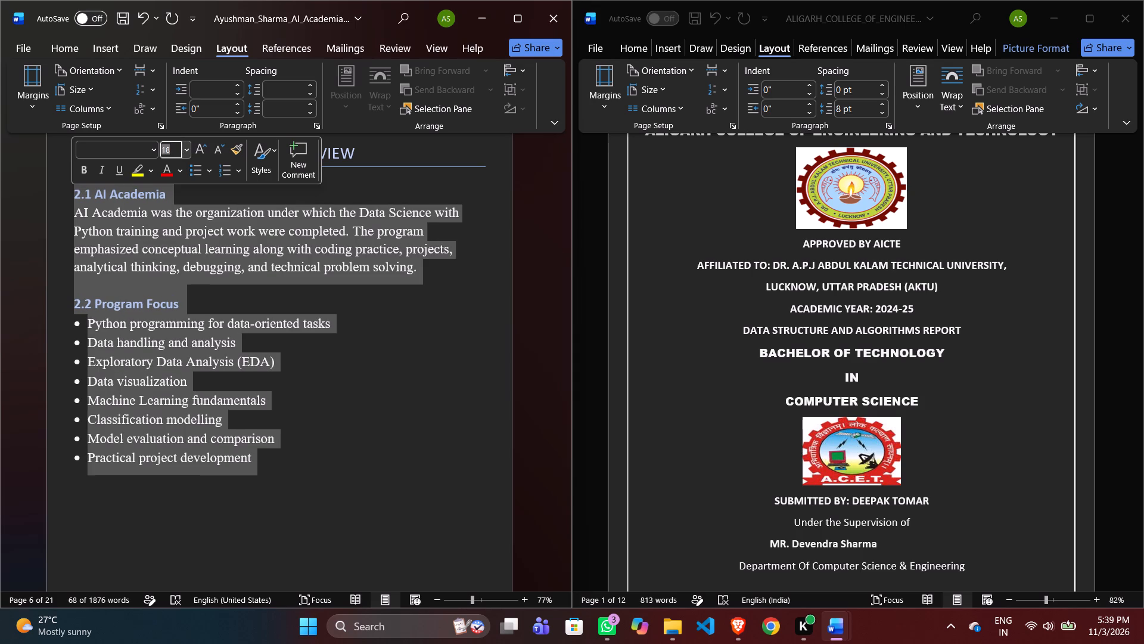
pyautogui.click(433, 415)
# Look back over Chapter 1's text and Training Timeline table, and save the report.
pyautogui.scroll(1, 433, 415)
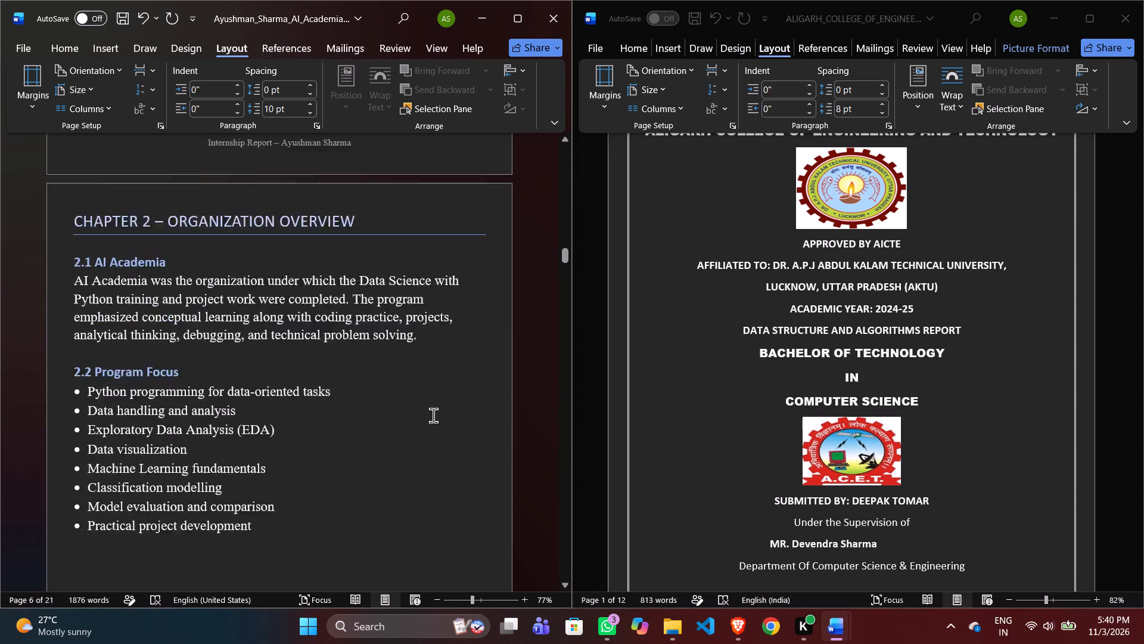
pyautogui.scroll(3, 433, 415)
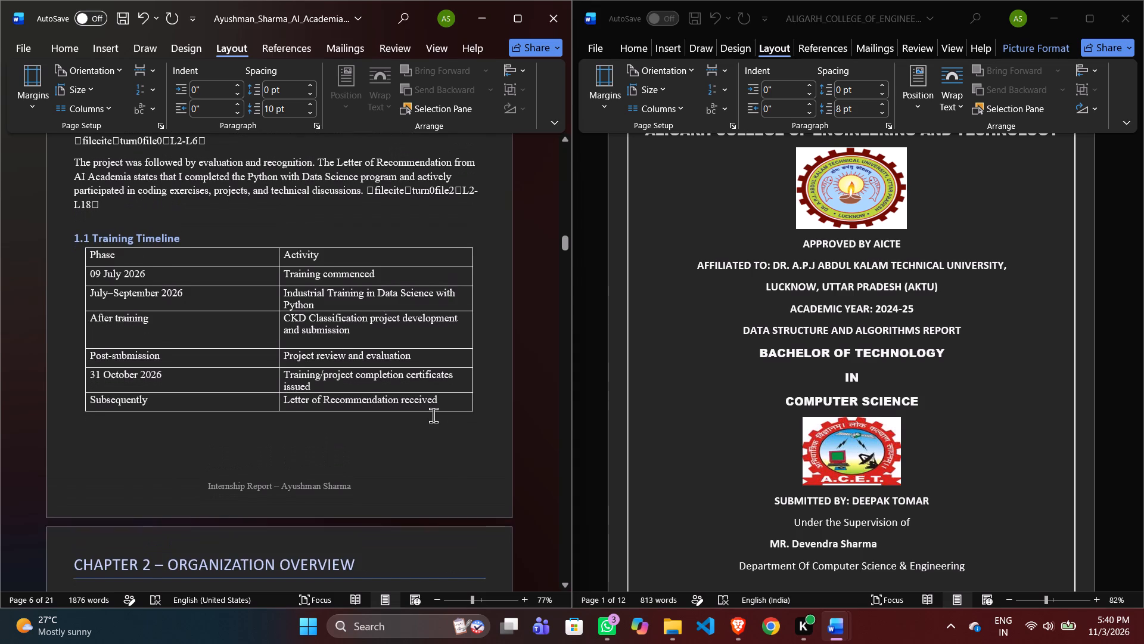
pyautogui.scroll(2, 433, 415)
pyautogui.hotkey('ctrl', 's')
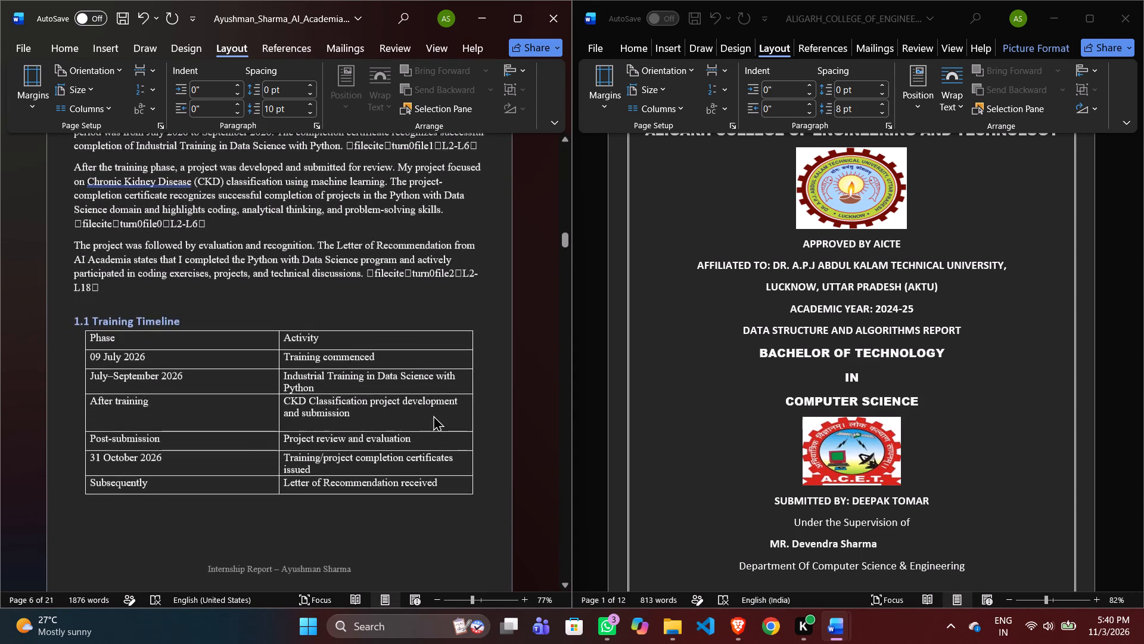
# Set the font size of the Chapter 8 Exploratory Data Analysis paragraphs and bulleted list to 16.
pyautogui.scroll(-10, 433, 415)
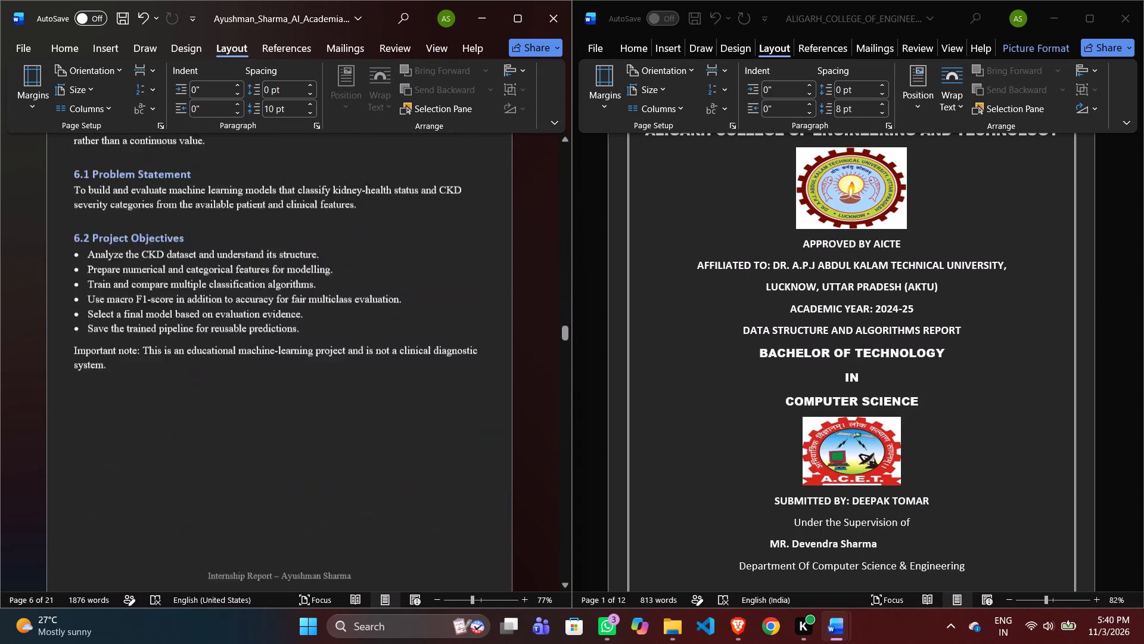
pyautogui.scroll(-2, 433, 415)
pyautogui.scroll(1, 433, 415)
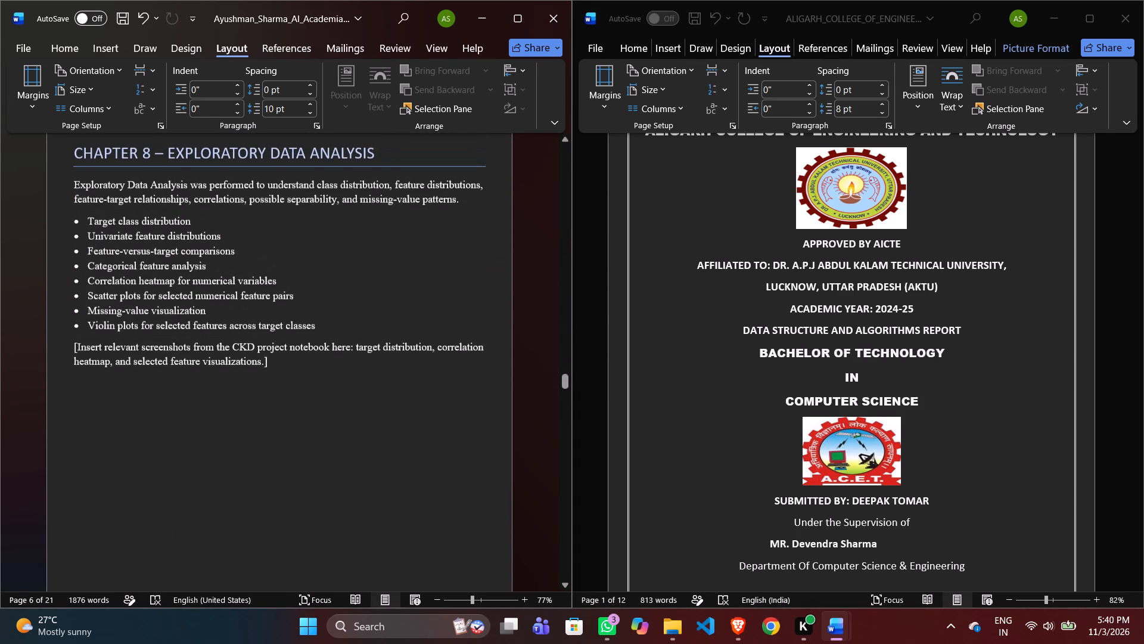
pyautogui.scroll(1, 433, 415)
pyautogui.click(289, 382)
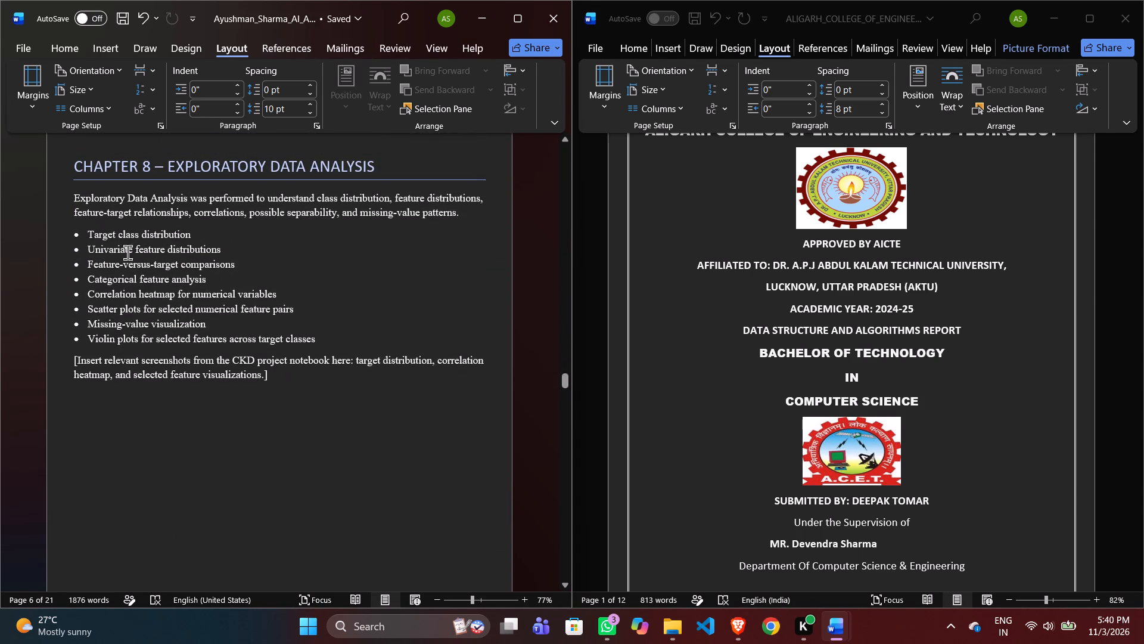
pyautogui.moveTo(305, 376); pyautogui.dragTo(71, 199)
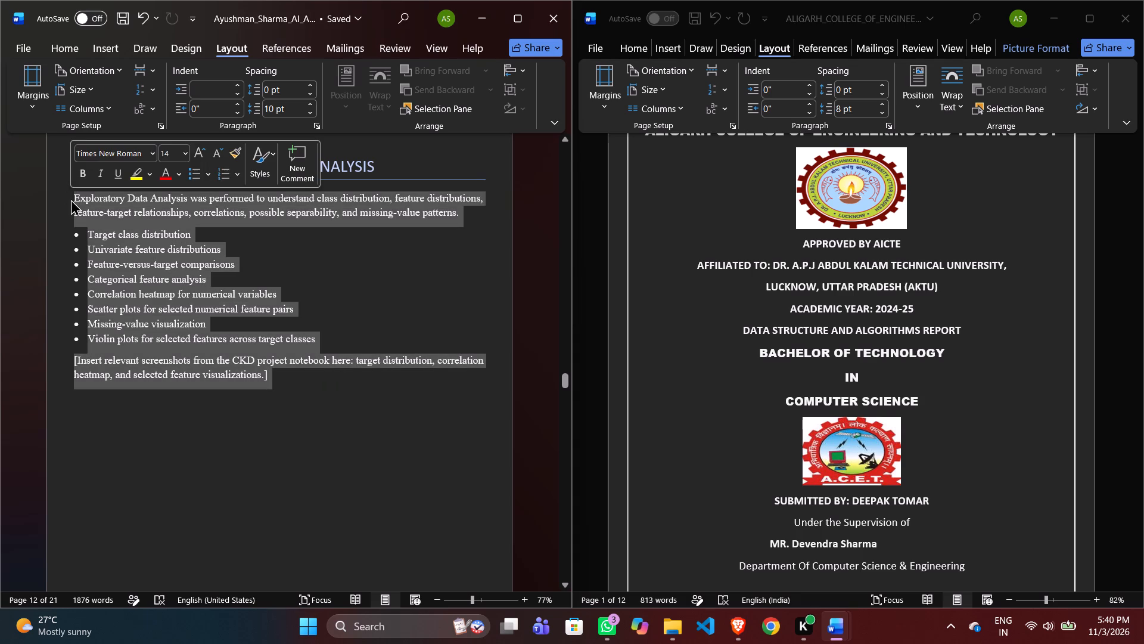
pyautogui.doubleClick(176, 148)
pyautogui.press('BackSpace')
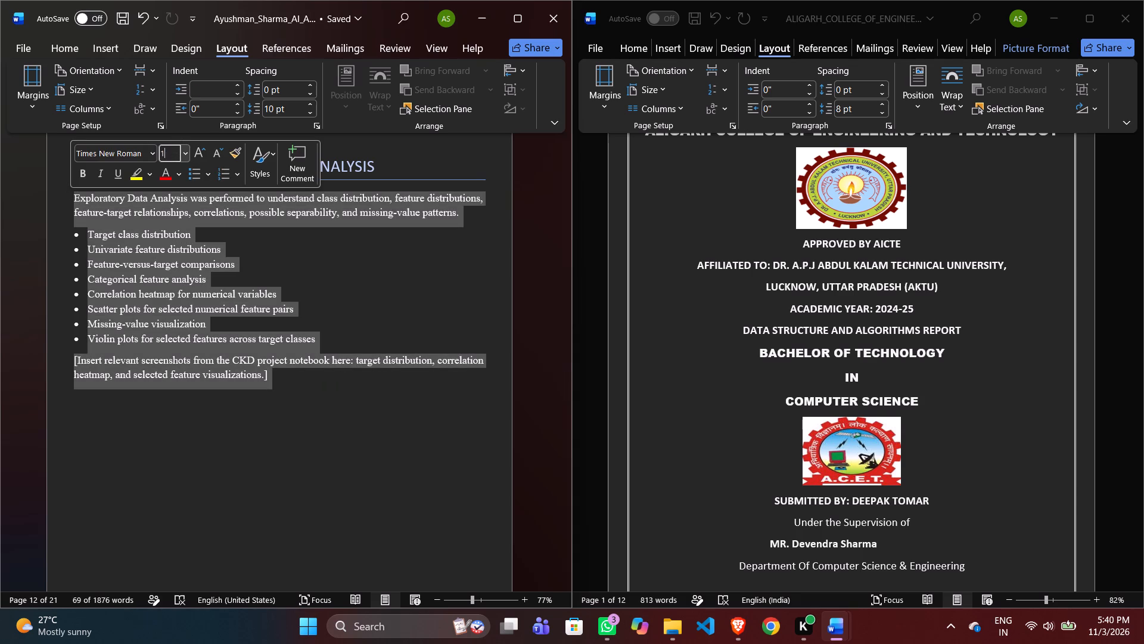
pyautogui.press('6')
pyautogui.press('Return')
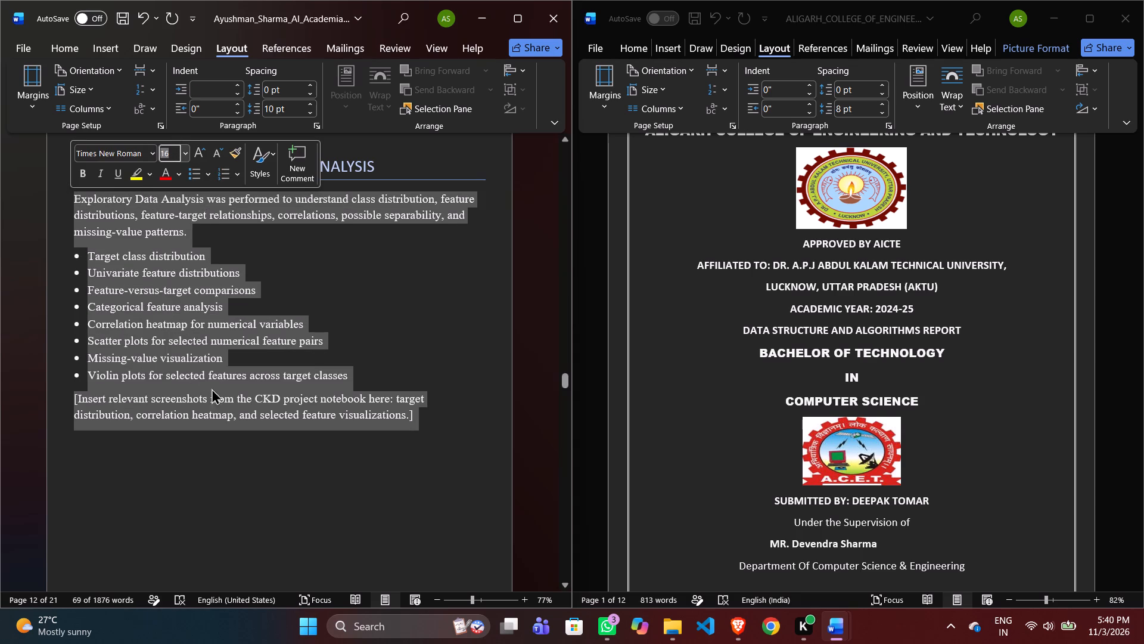
pyautogui.click(279, 467)
# Set the font size of all Chapter 9 content below the chapter title, including subheadings and the Models Used table, to 16.
pyautogui.hscroll(2, 279, 467)
pyautogui.scroll(-1, 279, 467)
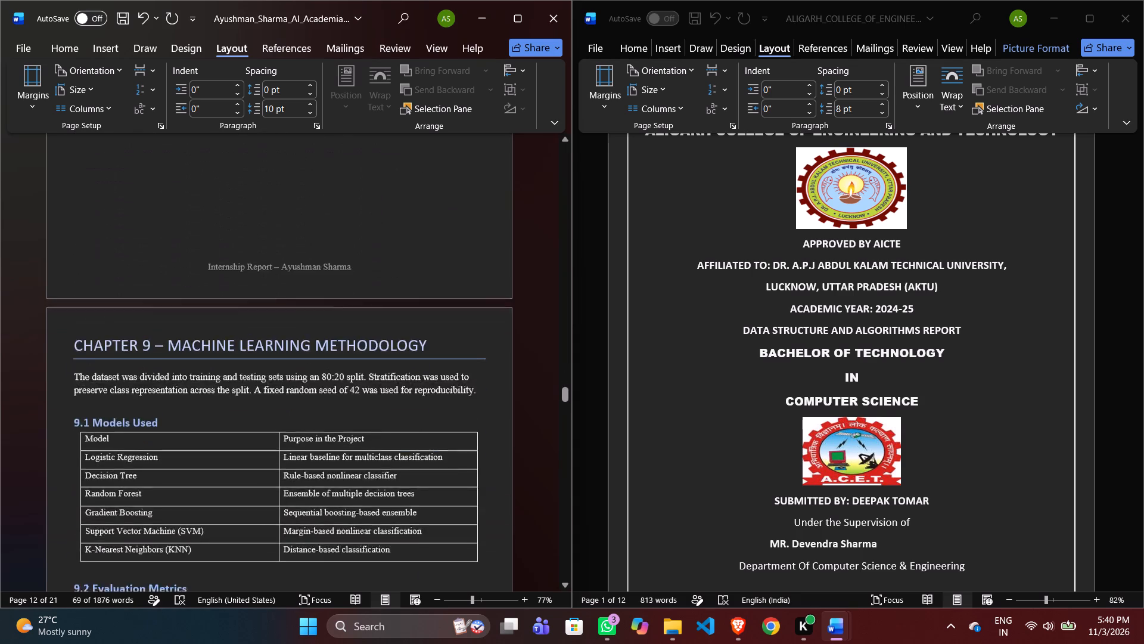
pyautogui.scroll(-2, 279, 467)
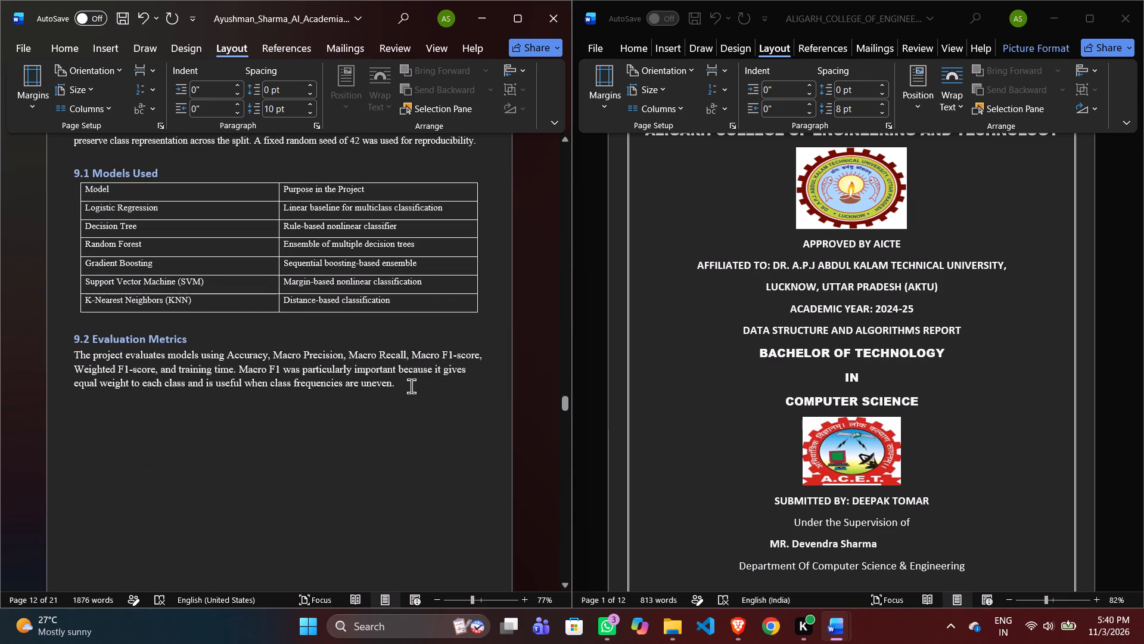
pyautogui.scroll(1, 312, 340)
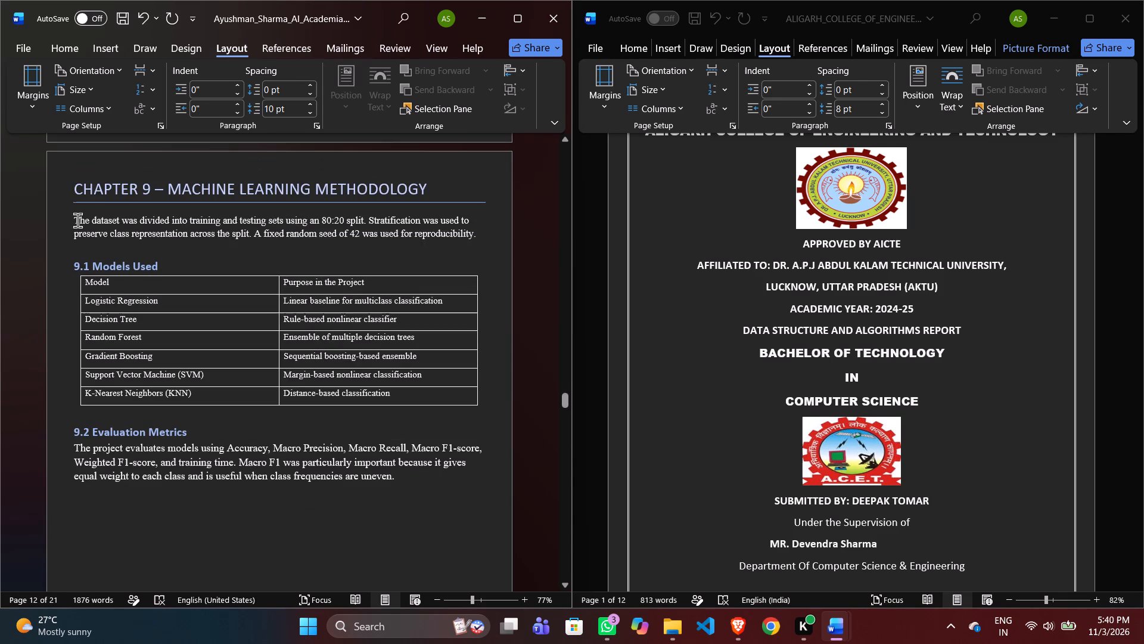
pyautogui.moveTo(74, 214); pyautogui.dragTo(411, 544)
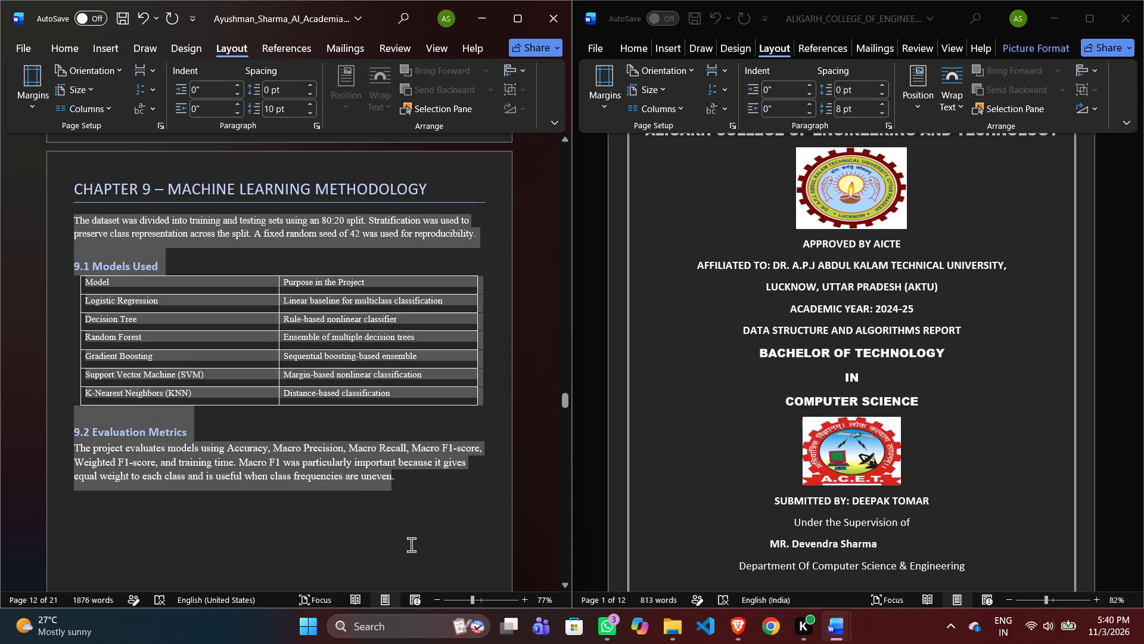
pyautogui.moveTo(411, 544); pyautogui.dragTo(407, 471)
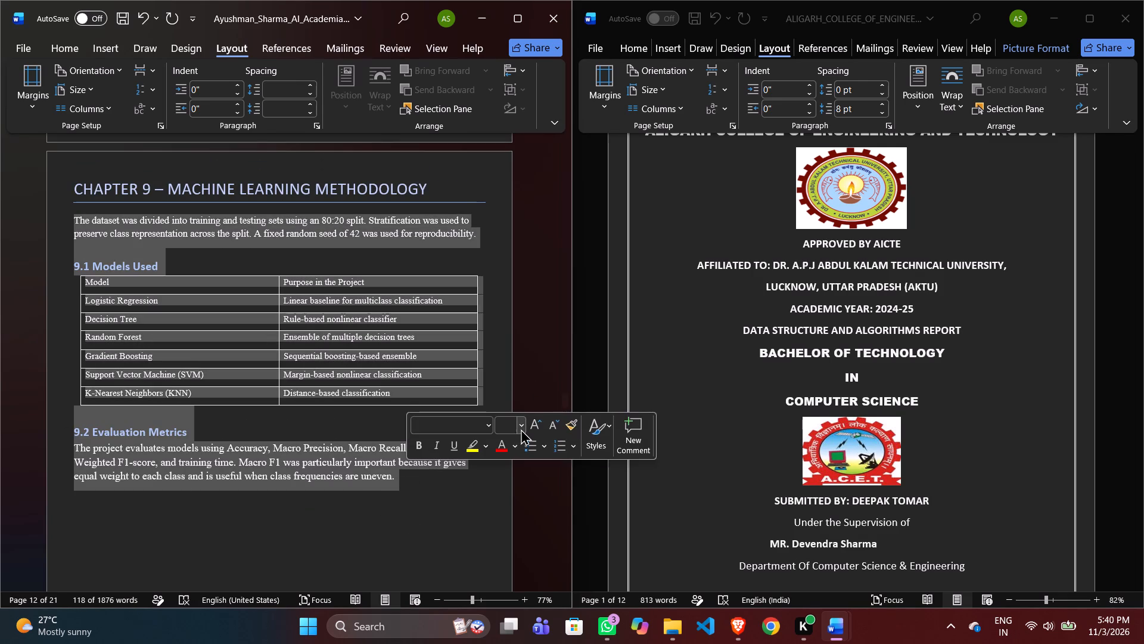
pyautogui.doubleClick(522, 426)
pyautogui.click(522, 426)
pyautogui.click(522, 426)
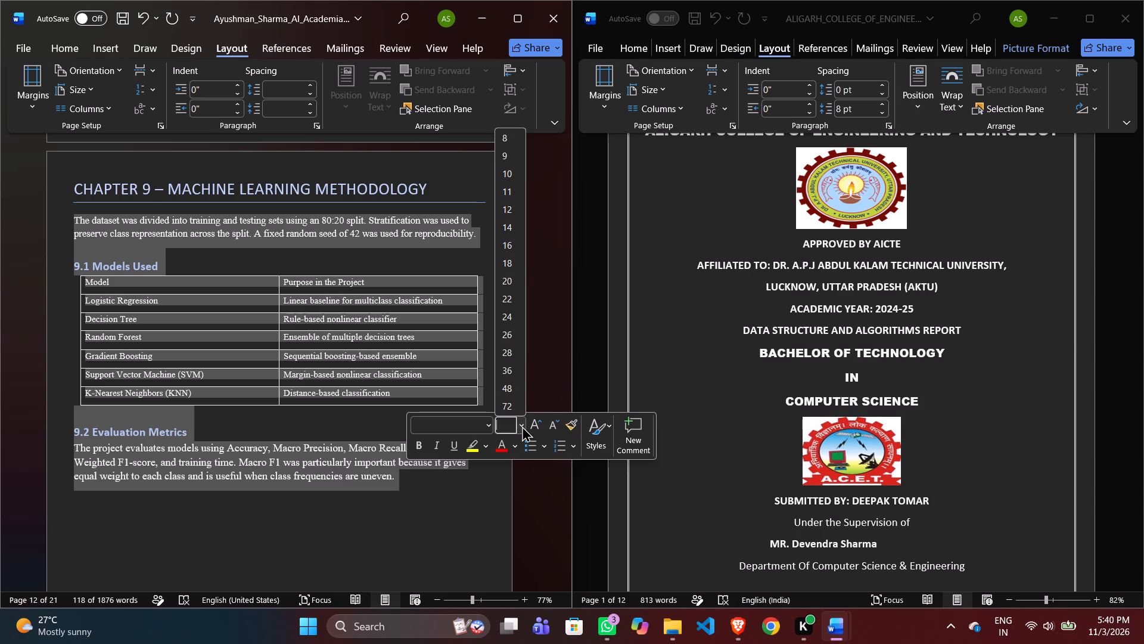
pyautogui.write('16')
pyautogui.press('Return')
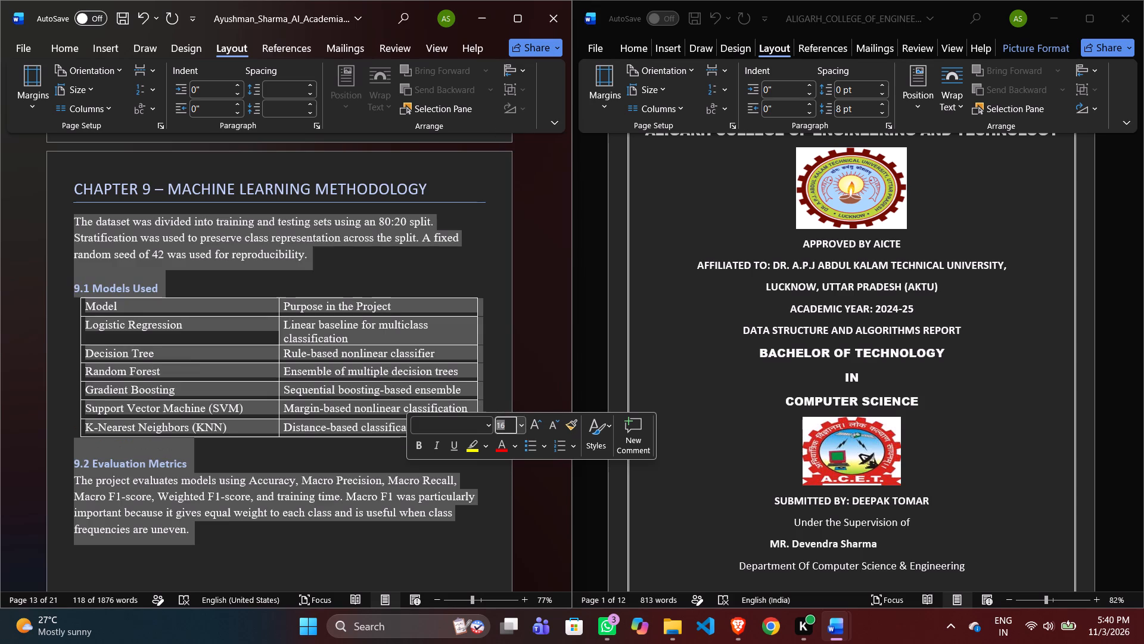
pyautogui.click(488, 330)
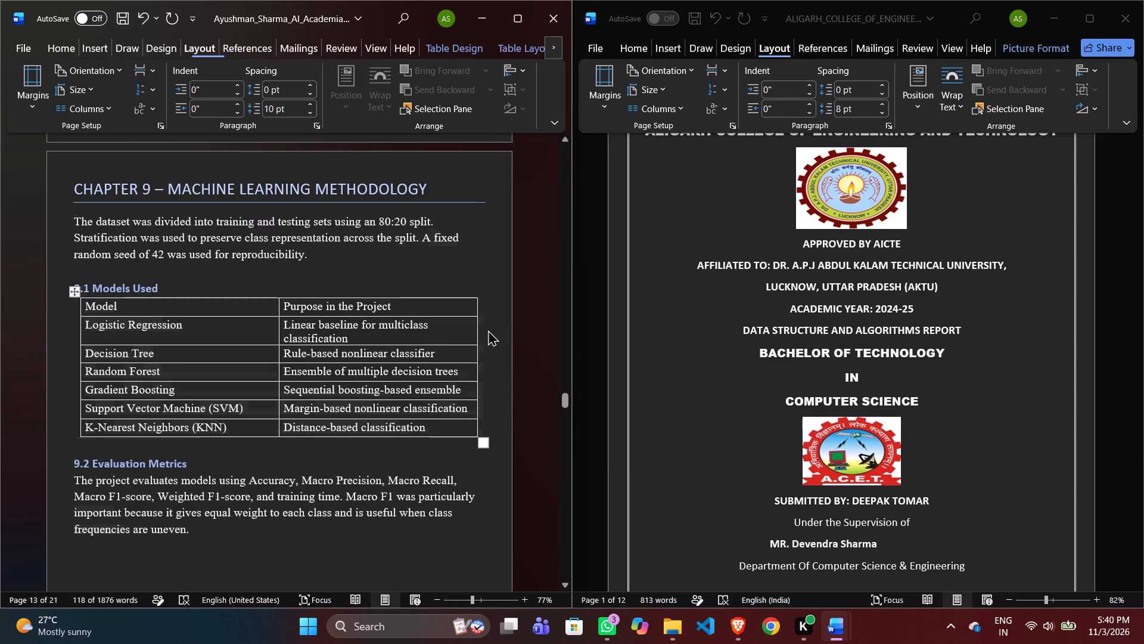
# Set the font size of all Chapter 10 text below the chapter title, including the 10.1 Evaluation Procedure list, to 16.
pyautogui.scroll(-4, 488, 330)
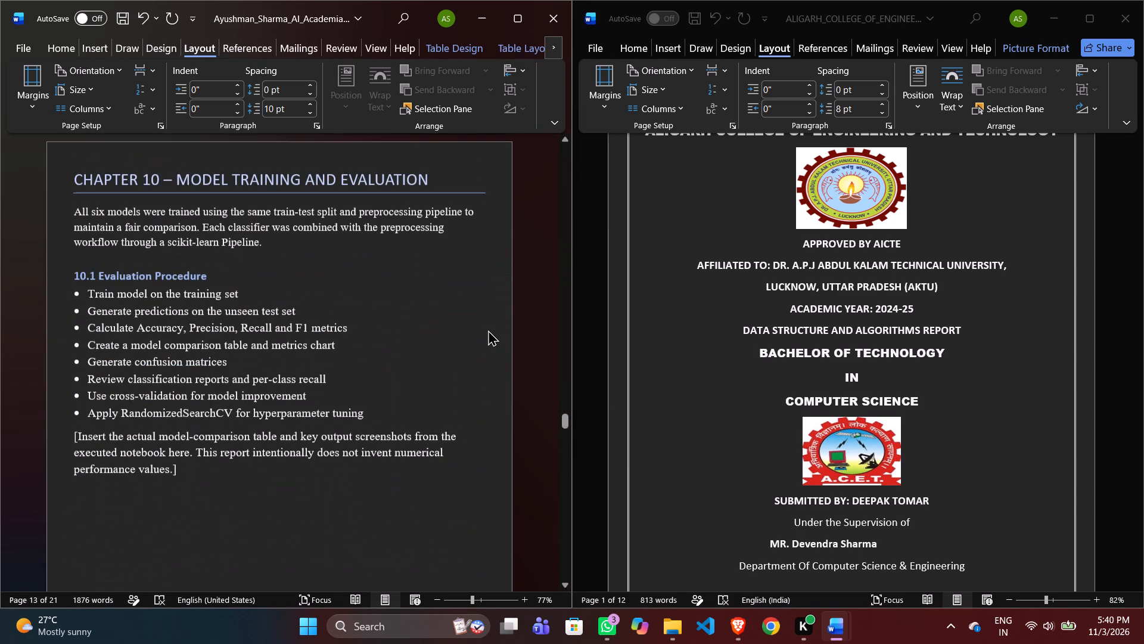
pyautogui.scroll(-1, 488, 330)
pyautogui.moveTo(72, 208); pyautogui.dragTo(189, 442)
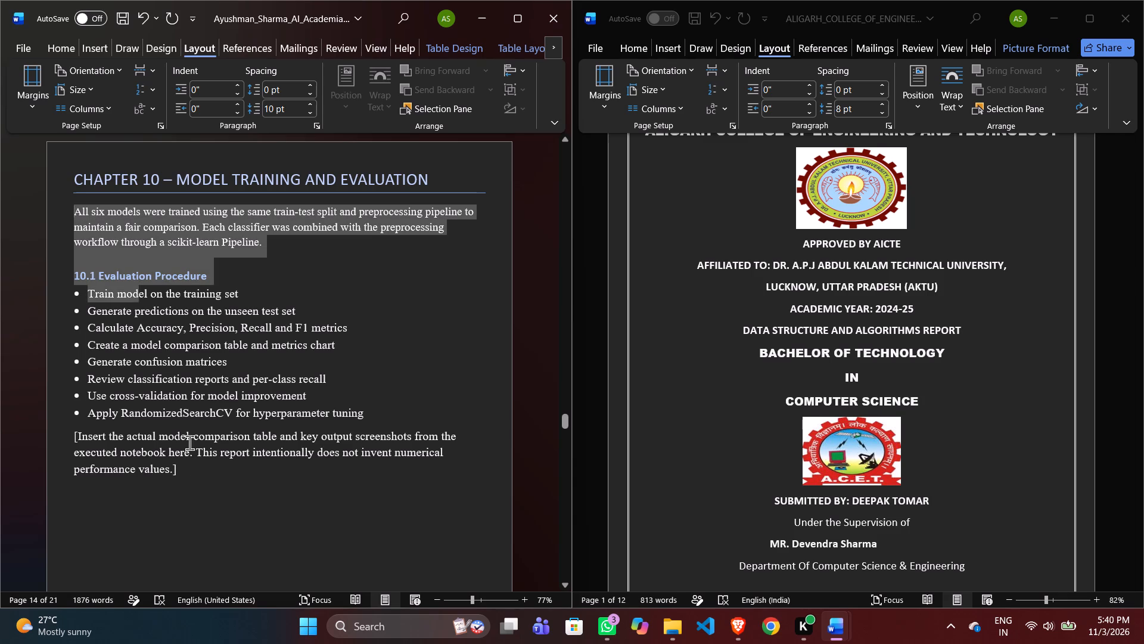
pyautogui.moveTo(189, 442); pyautogui.dragTo(227, 494)
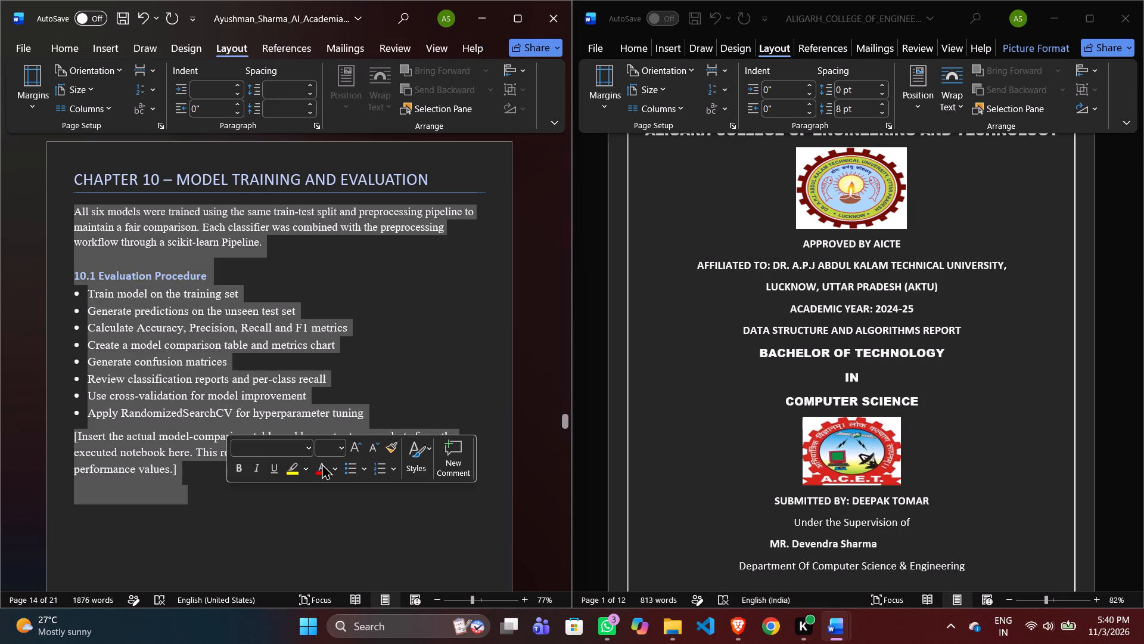
pyautogui.doubleClick(332, 451)
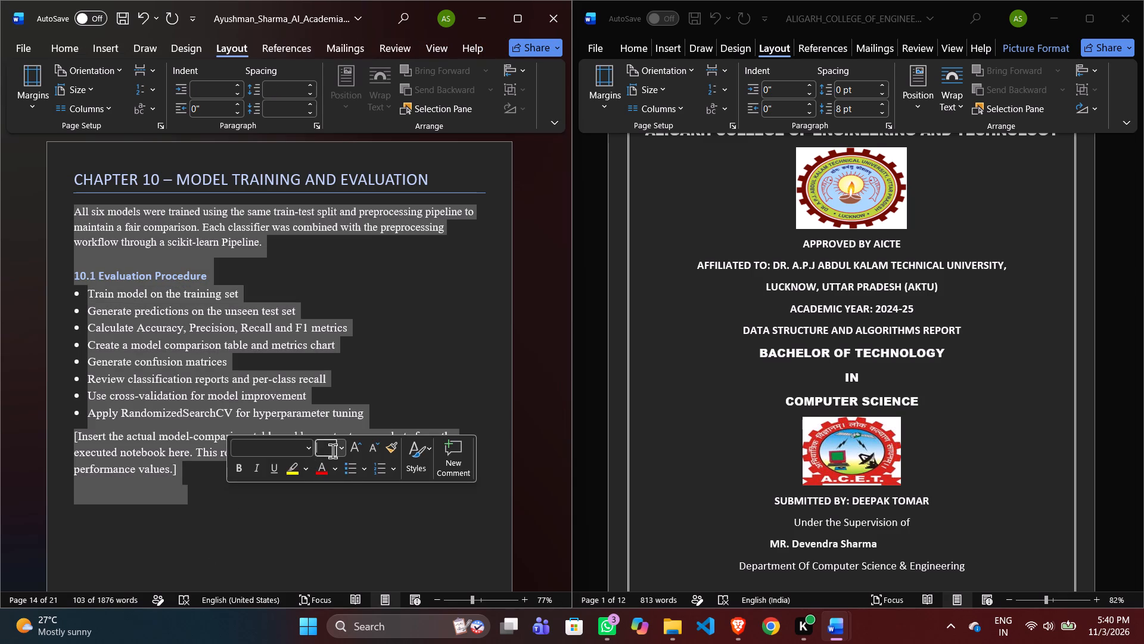
pyautogui.write('16')
pyautogui.press('Return')
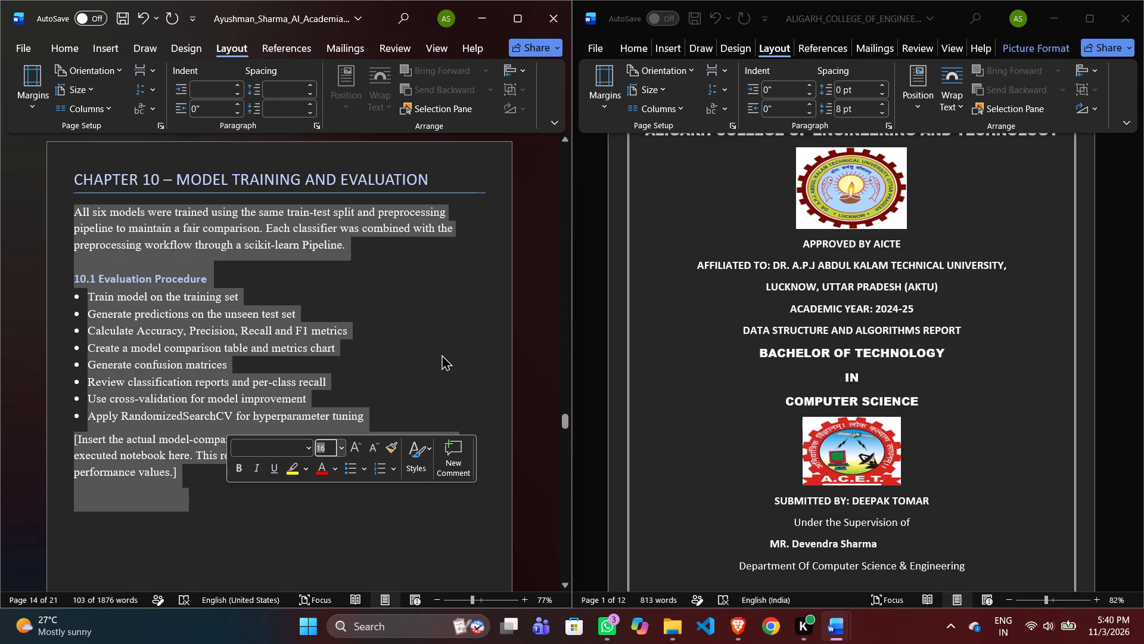
pyautogui.click(442, 354)
# Check the font size of the Chapter 11 Feature Importance and Interpretation text, and save the report.
pyautogui.scroll(-5, 442, 354)
pyautogui.scroll(1, 442, 354)
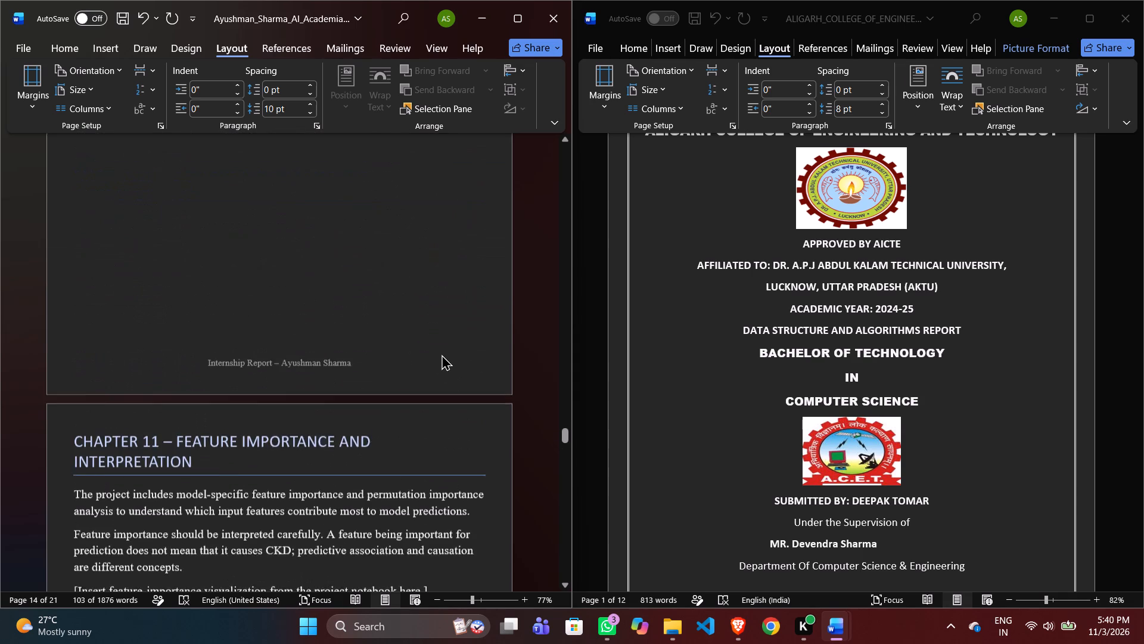
pyautogui.scroll(1, 442, 354)
pyautogui.scroll(-1, 442, 354)
pyautogui.moveTo(73, 432); pyautogui.dragTo(468, 546)
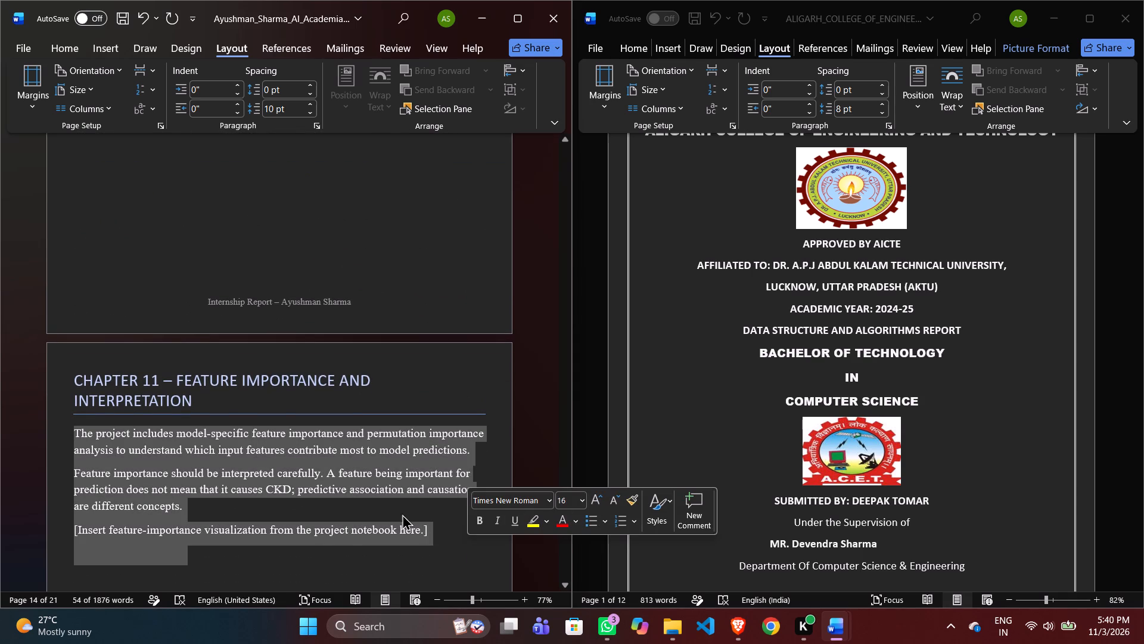
pyautogui.click(377, 513)
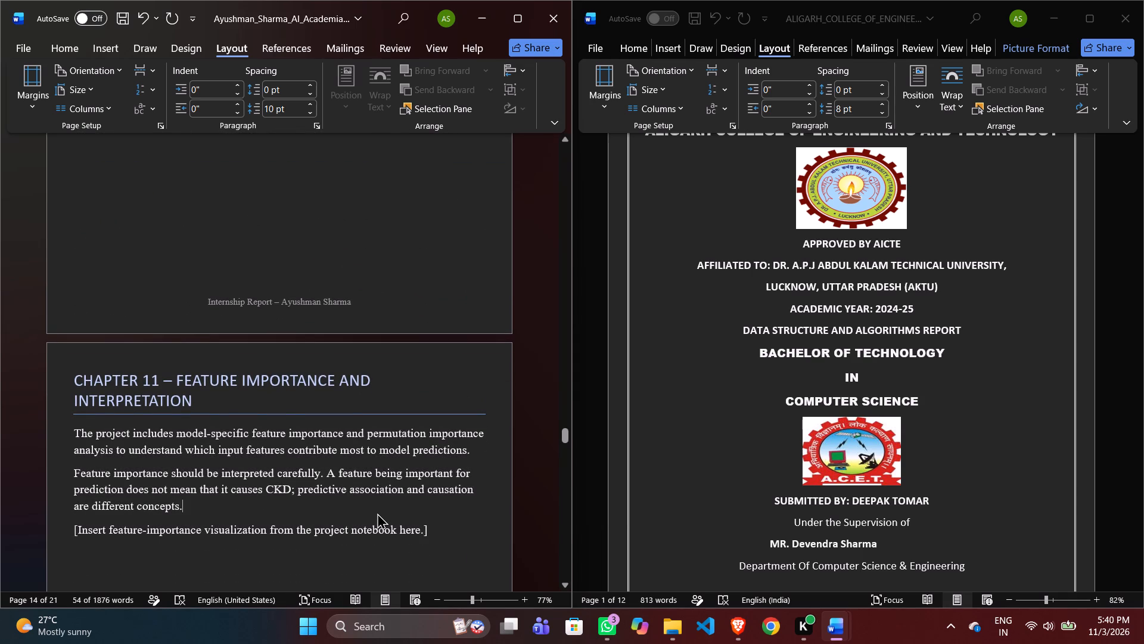
pyautogui.hotkey('ctrl', 's')
# Set the font size of all Chapter 12 Results and Discussion paragraphs below the chapter title to 16.
pyautogui.scroll(-4, 377, 513)
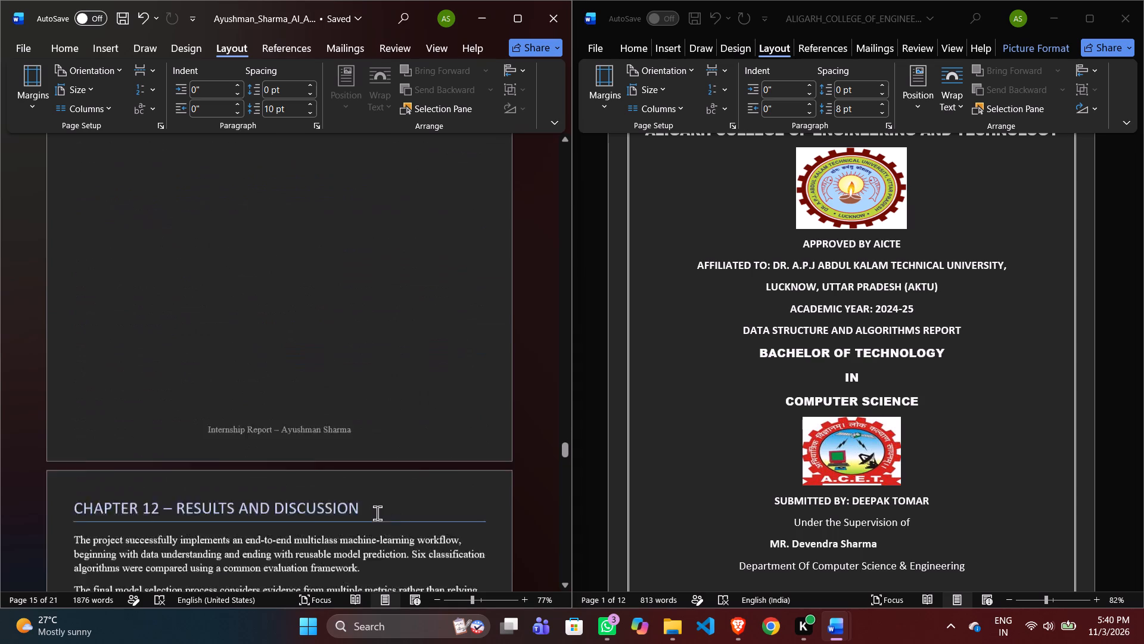
pyautogui.hscroll(1, 377, 513)
pyautogui.moveTo(359, 374); pyautogui.dragTo(343, 366)
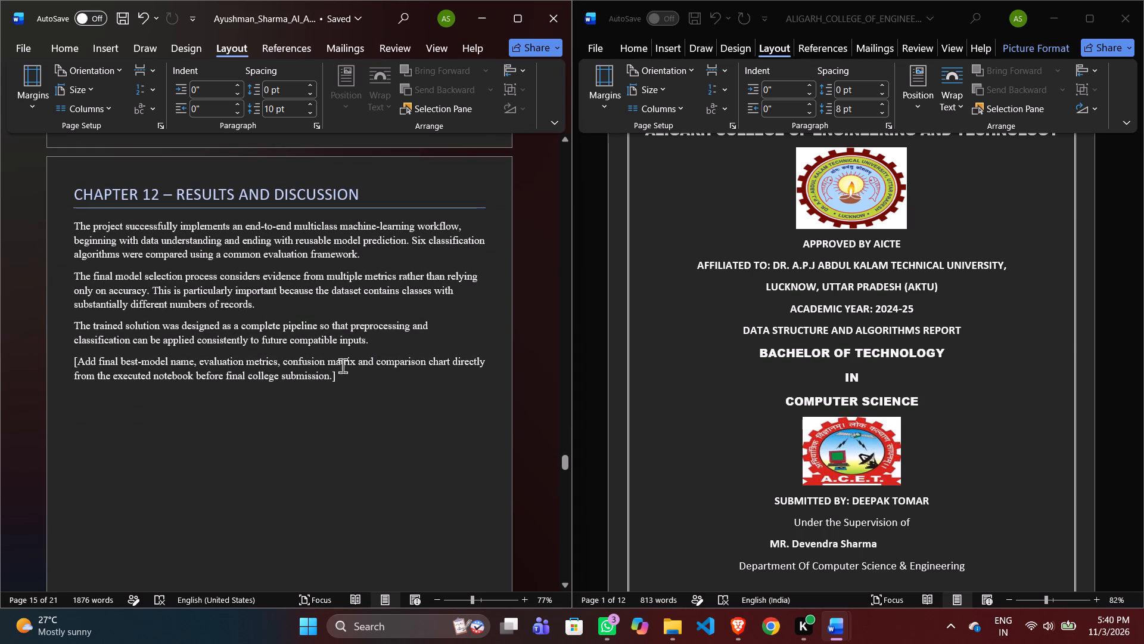
pyautogui.moveTo(343, 366); pyautogui.dragTo(77, 227)
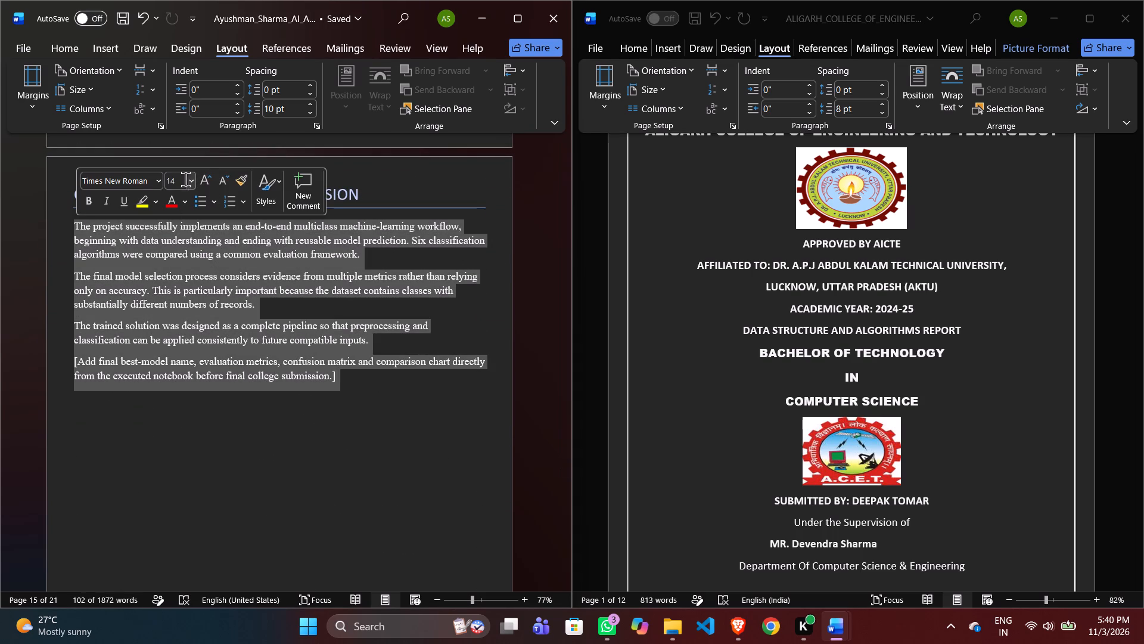
pyautogui.doubleClick(183, 178)
pyautogui.press('BackSpace')
pyautogui.press('6')
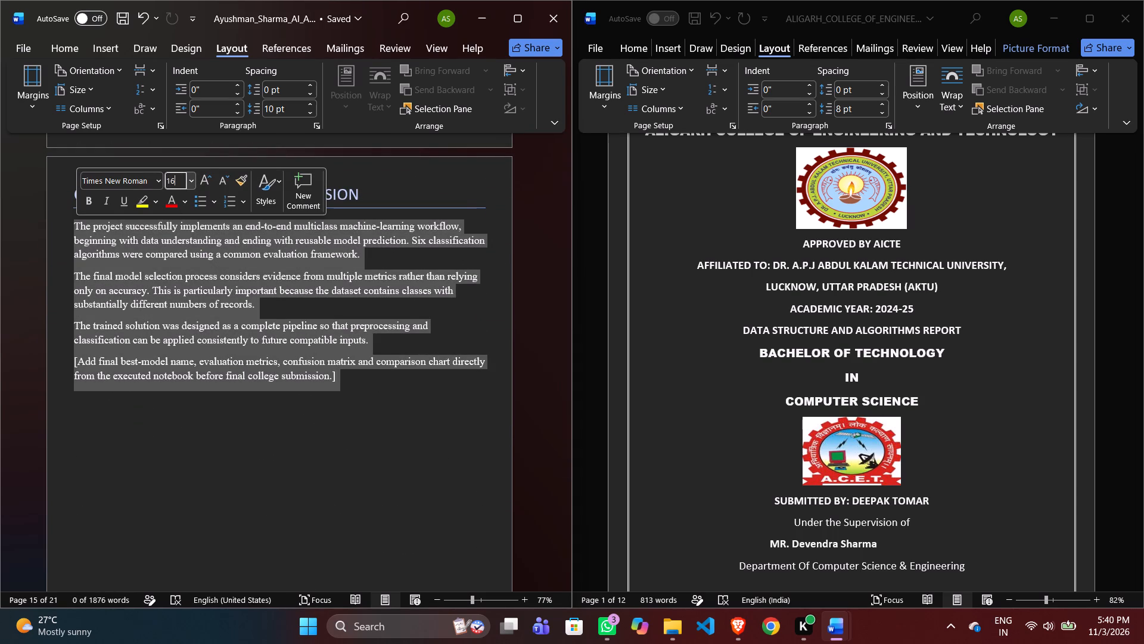
pyautogui.press('Return')
pyautogui.click(248, 455)
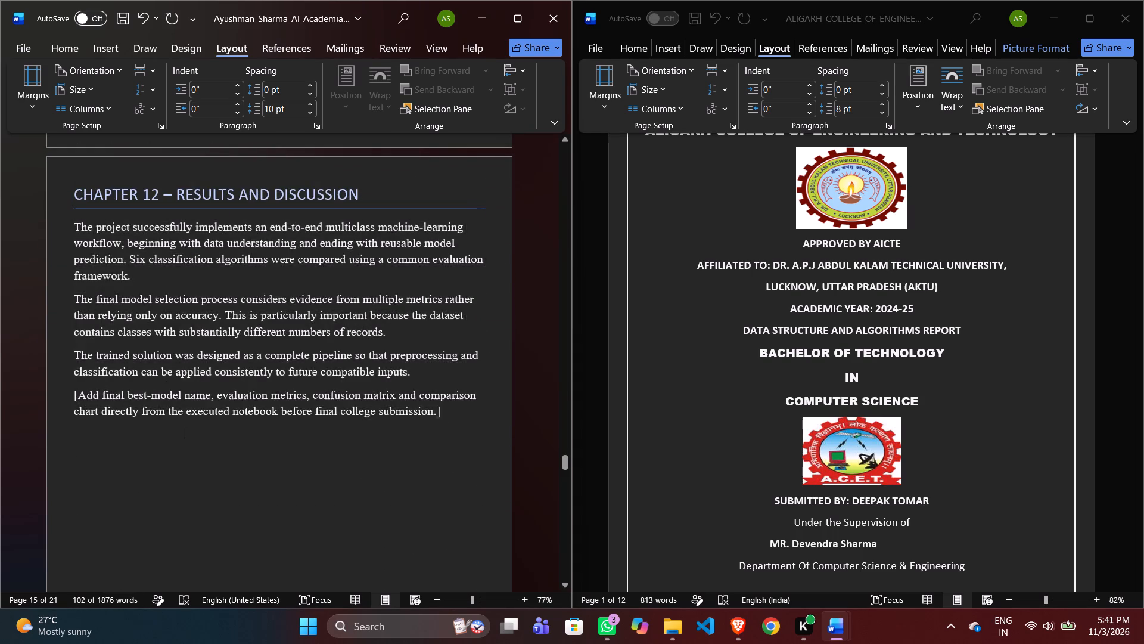
# Set the font size of the Chapter 13 content, including the 13.1 Challenges and 13.2 Learning Outcomes subheadings and lists, to 16.
pyautogui.scroll(-5, 248, 455)
pyautogui.scroll(-1, 301, 372)
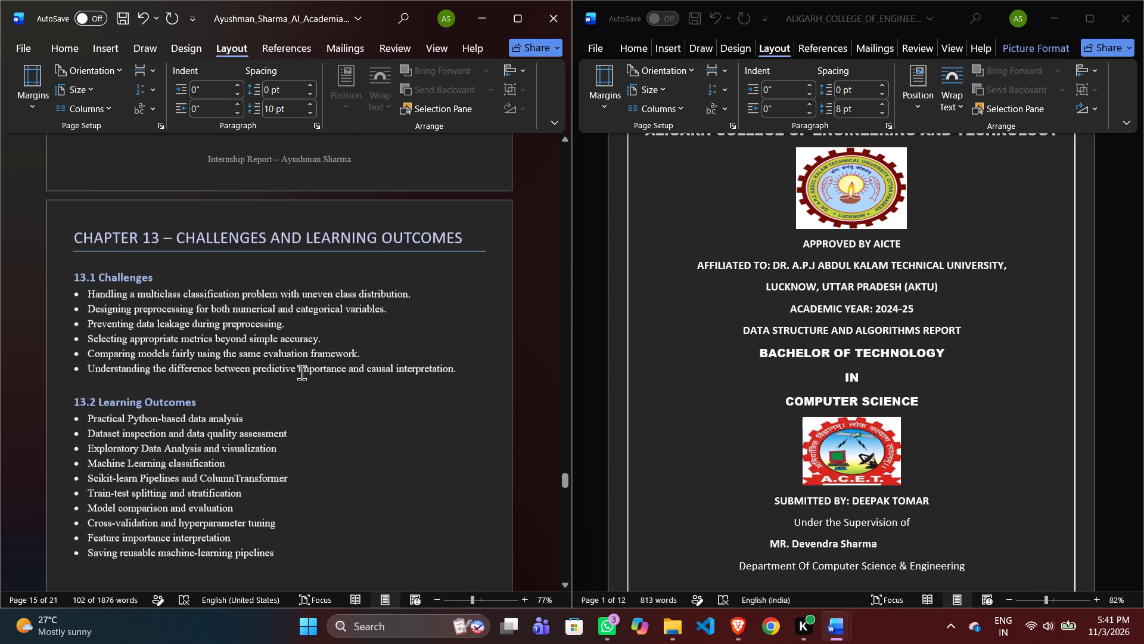
pyautogui.scroll(-3, 301, 372)
pyautogui.scroll(1, 301, 372)
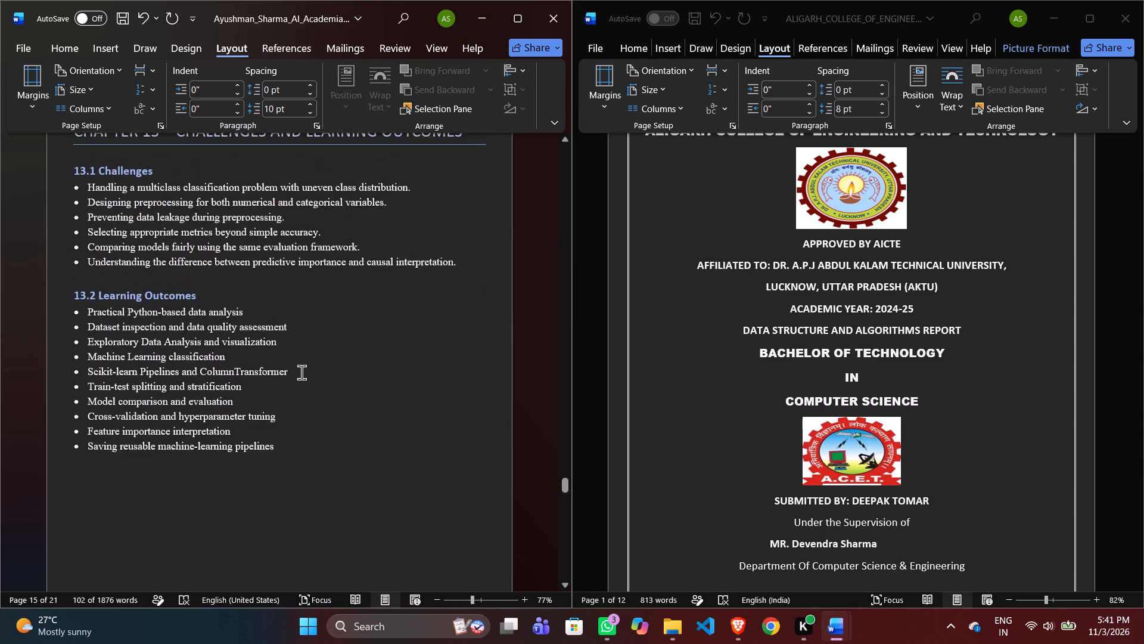
pyautogui.moveTo(77, 175); pyautogui.dragTo(232, 305)
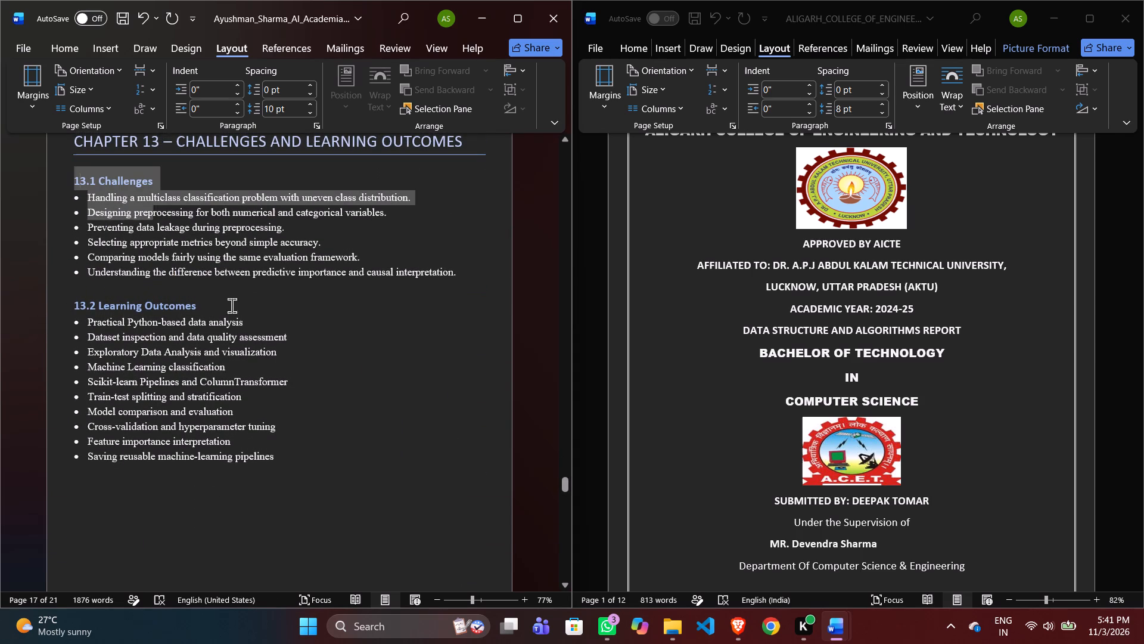
pyautogui.moveTo(232, 305); pyautogui.dragTo(289, 459)
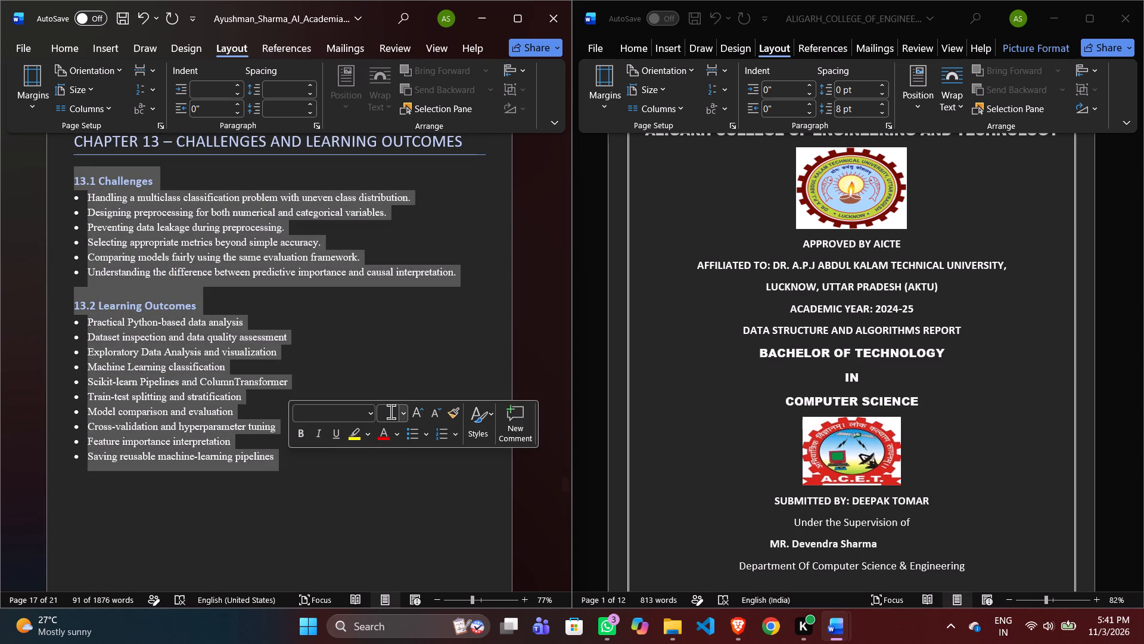
pyautogui.doubleClick(391, 411)
pyautogui.write('16')
pyautogui.press('Return')
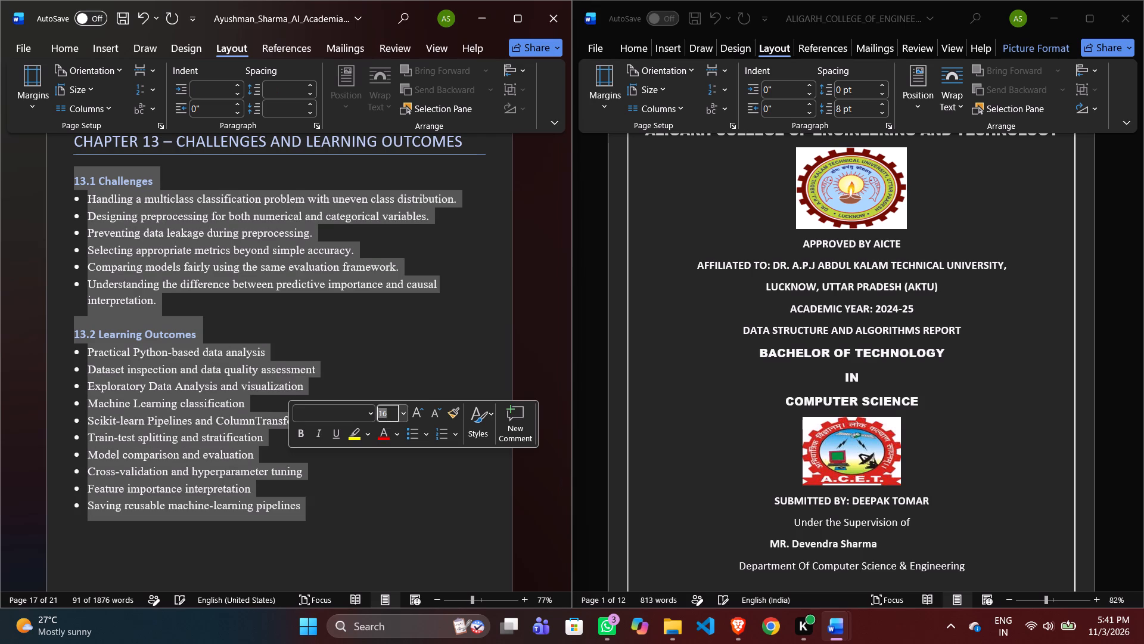
pyautogui.click(473, 337)
# Set the font size of both Chapter 14 Conclusion paragraphs to 16.
pyautogui.scroll(-4, 473, 337)
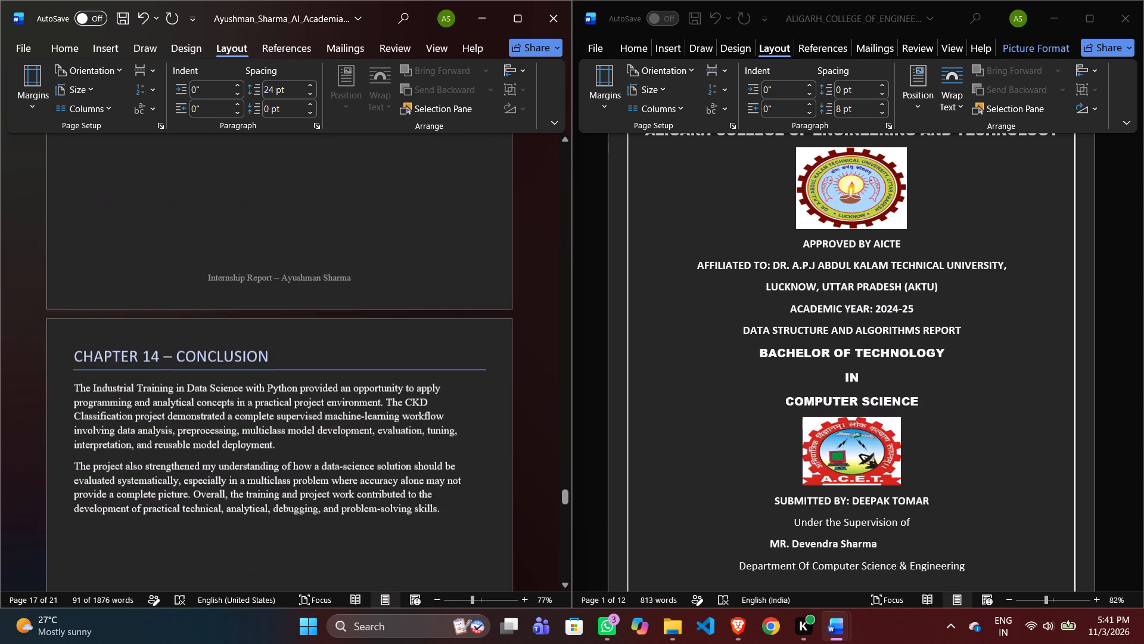
pyautogui.scroll(-1, 473, 337)
pyautogui.moveTo(450, 419); pyautogui.dragTo(173, 304)
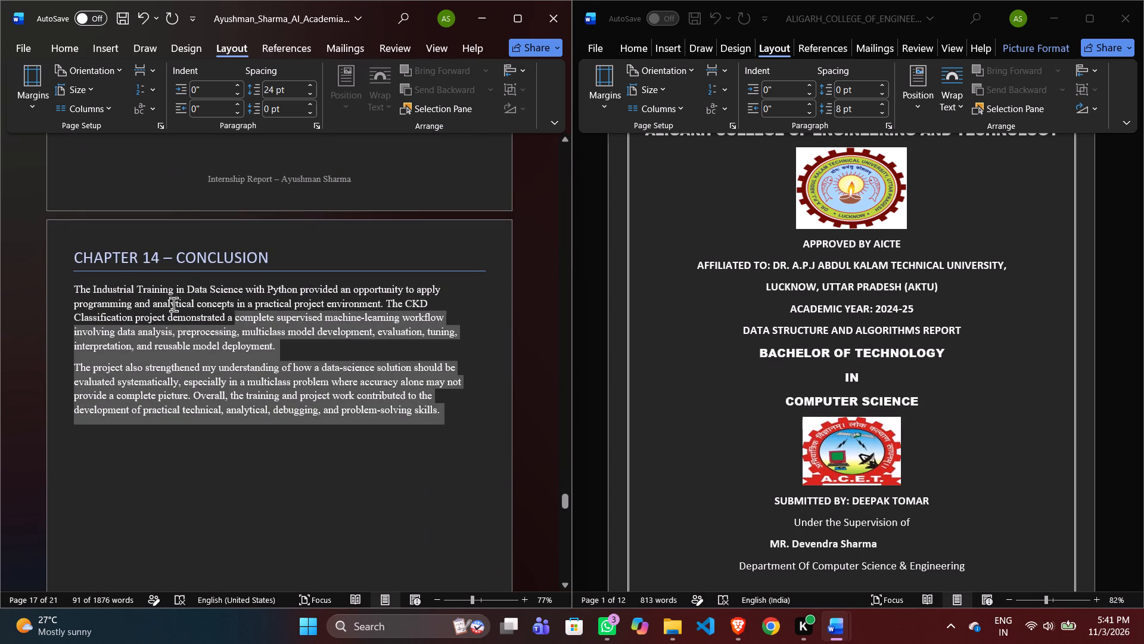
pyautogui.moveTo(173, 304); pyautogui.dragTo(57, 286)
pyautogui.doubleClick(163, 237)
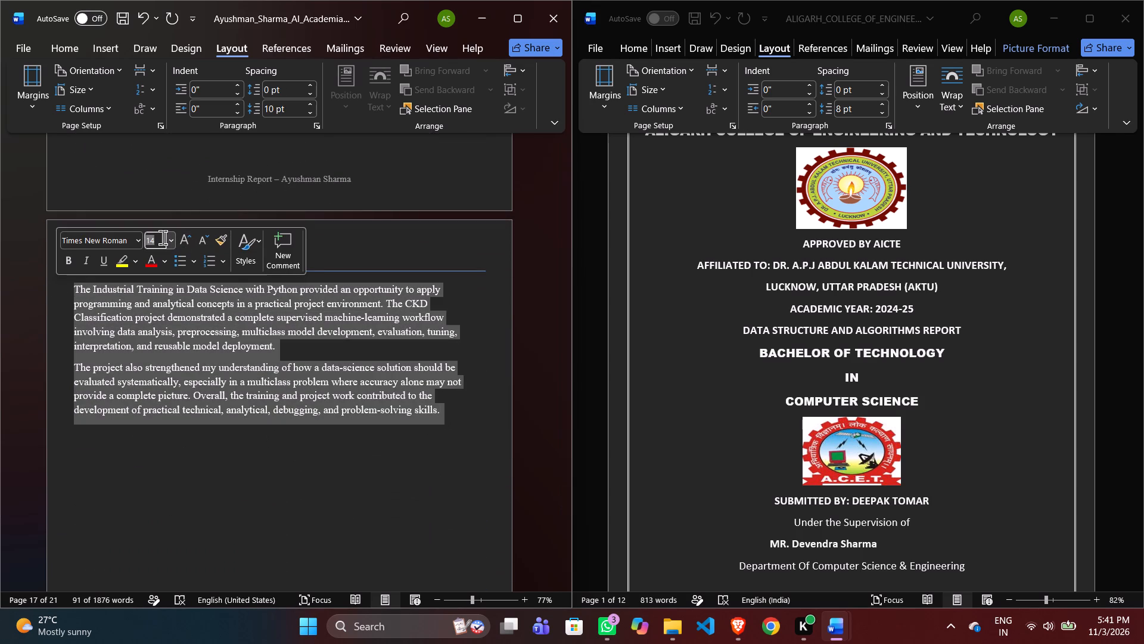
pyautogui.press('BackSpace')
pyautogui.press('6')
pyautogui.press('Return')
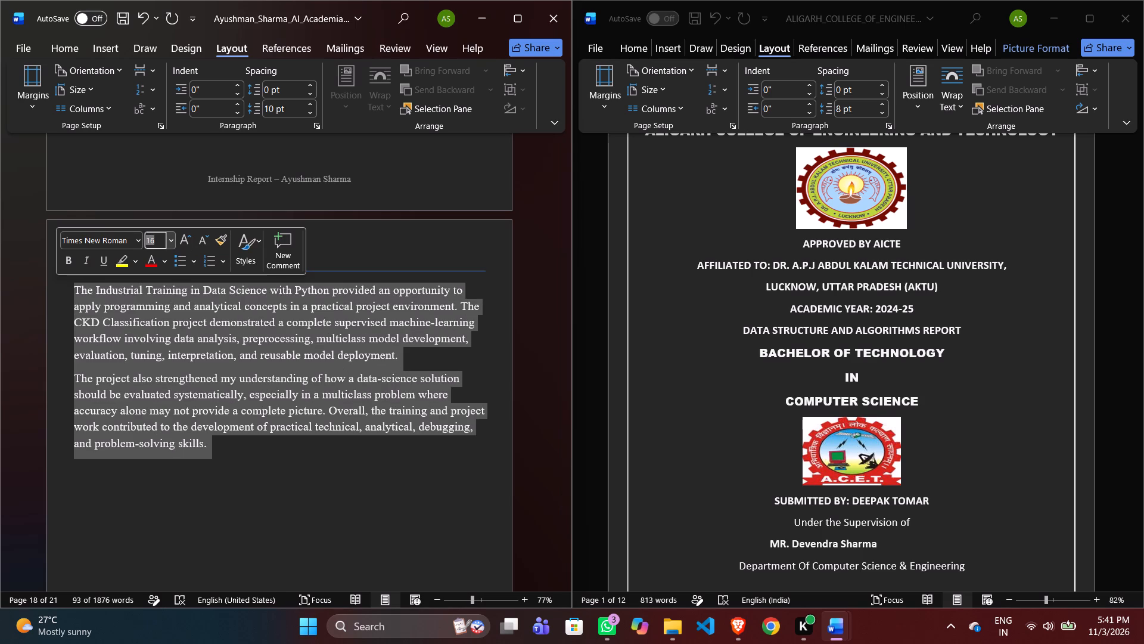
pyautogui.click(266, 508)
# Set the font size of the whole Chapter 15 Future Scope bulleted list to 16.
pyautogui.scroll(-3, 266, 508)
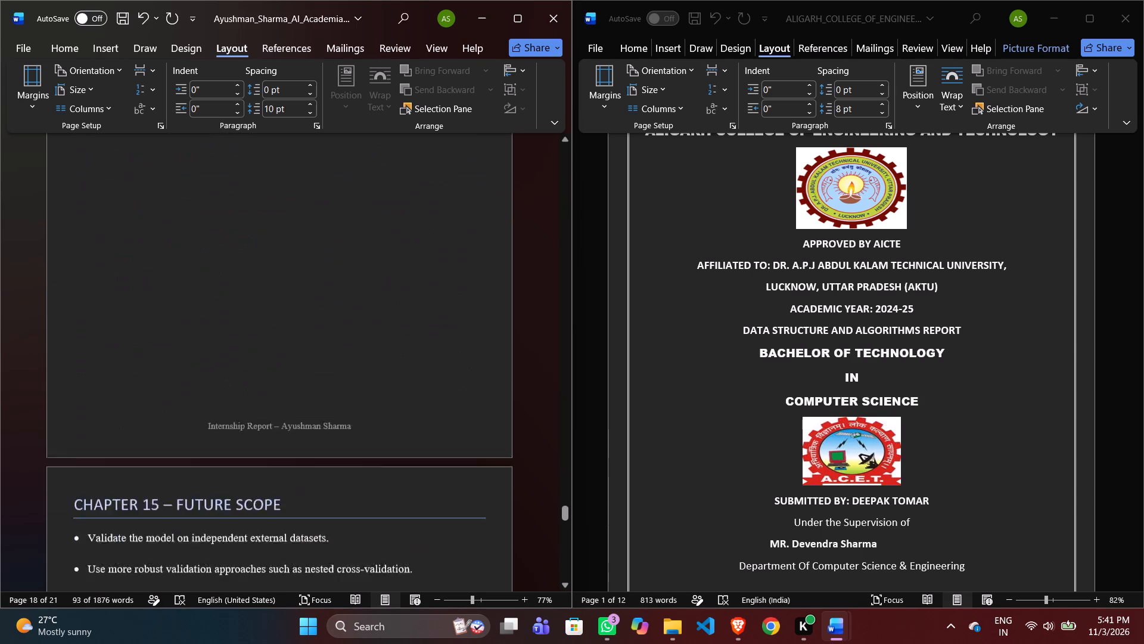
pyautogui.scroll(-3, 266, 508)
pyautogui.scroll(2, 266, 508)
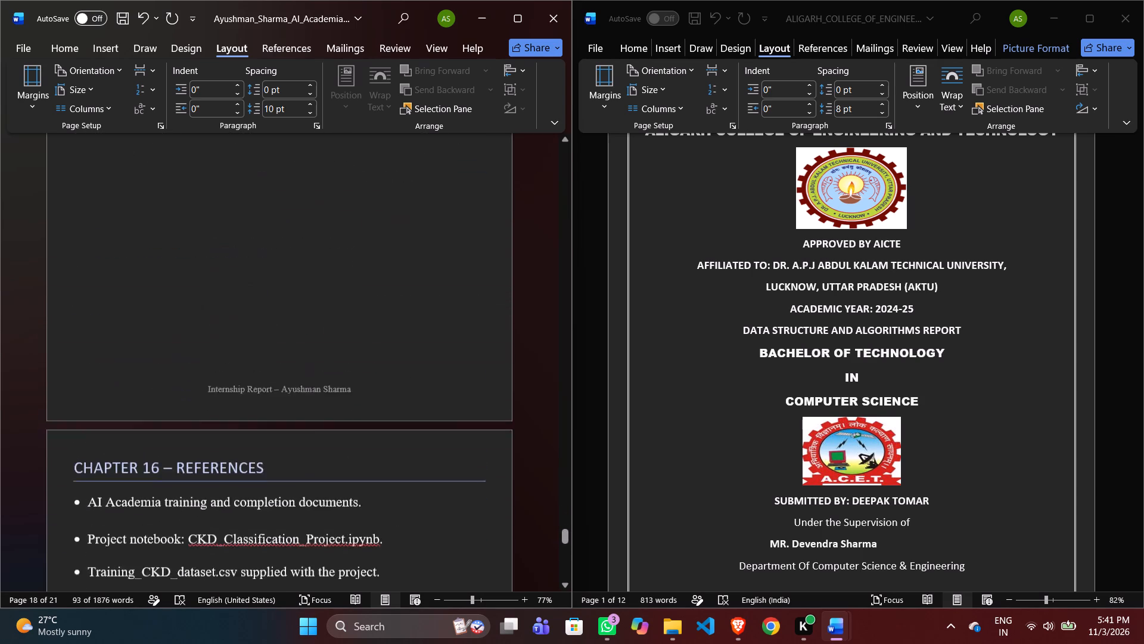
pyautogui.scroll(3, 266, 508)
pyautogui.moveTo(368, 521); pyautogui.dragTo(243, 424)
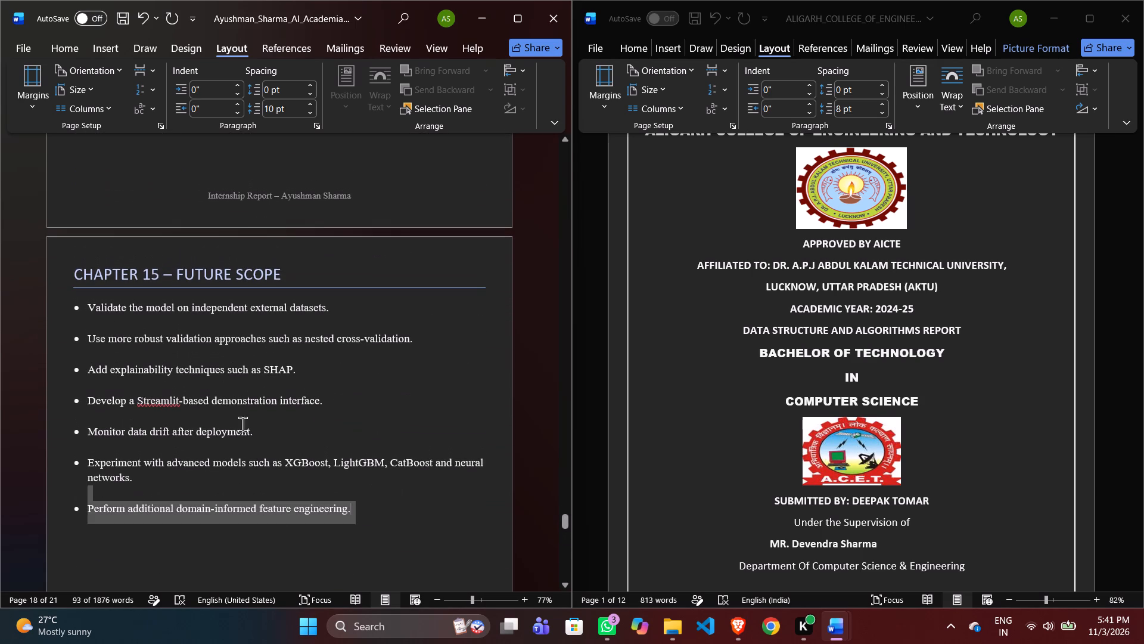
pyautogui.moveTo(243, 424); pyautogui.dragTo(82, 308)
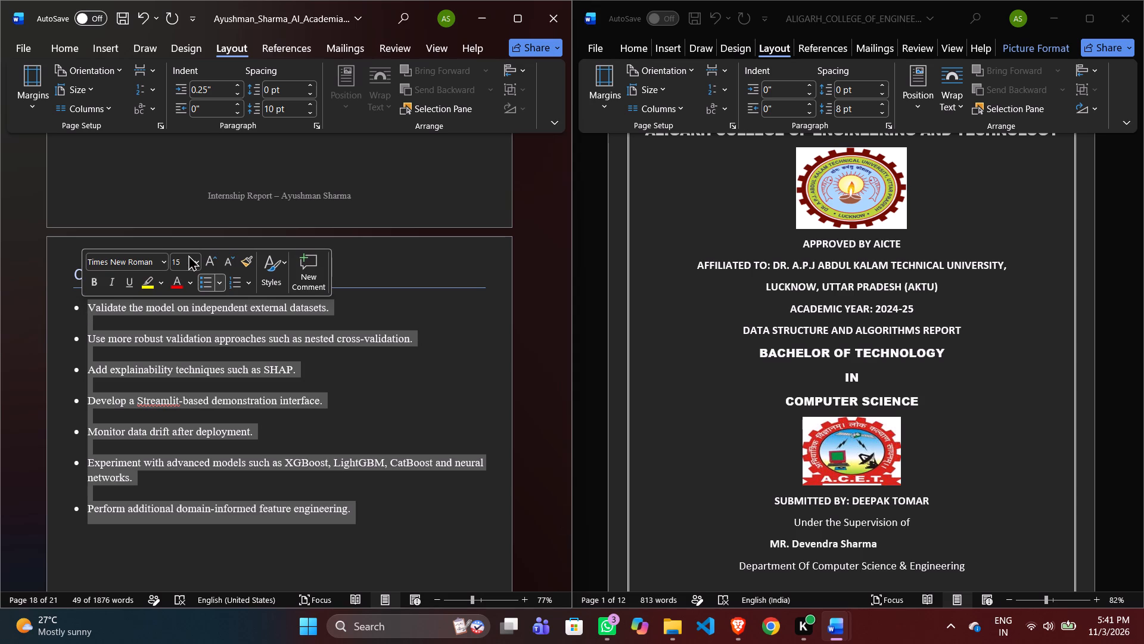
pyautogui.click(188, 255)
pyautogui.doubleClick(186, 257)
pyautogui.press('BackSpace')
pyautogui.press('6')
pyautogui.press('Return')
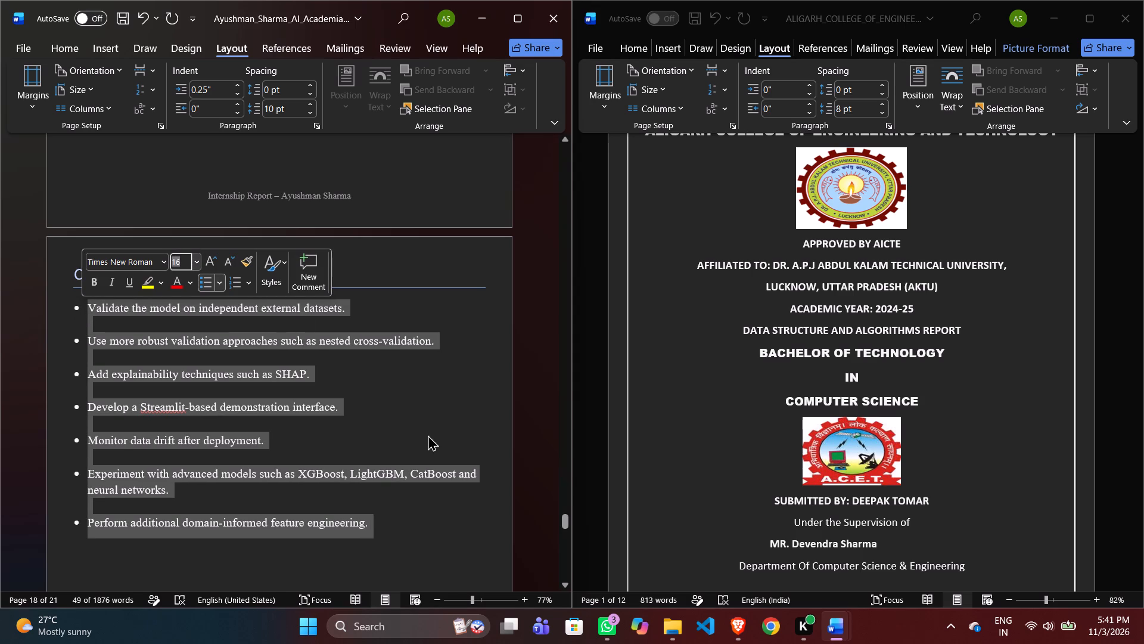
pyautogui.click(428, 435)
# Check the text of Chapter 16 References and Chapter 17 Annexures, and save the report.
pyautogui.scroll(-6, 428, 435)
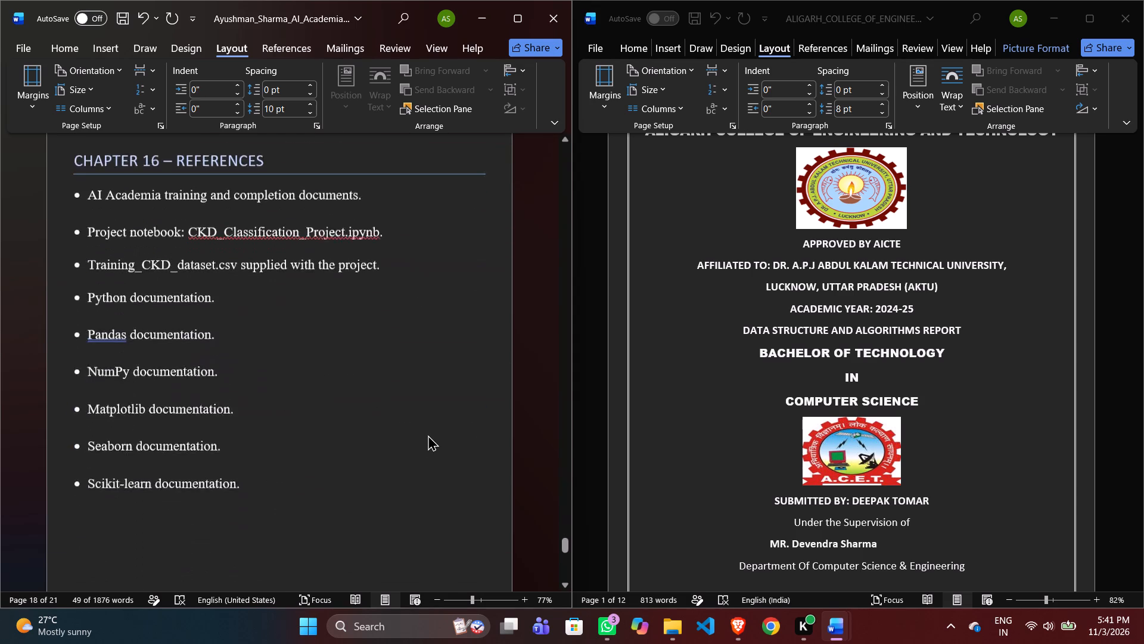
pyautogui.scroll(-1, 428, 435)
pyautogui.hscroll(1, 428, 435)
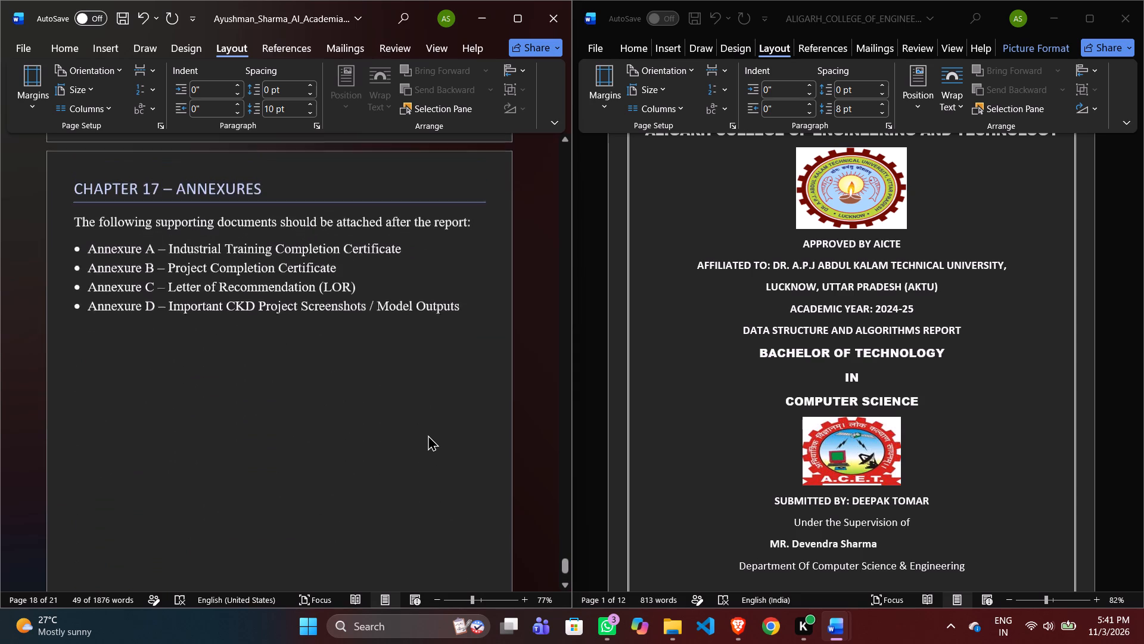
pyautogui.hscroll(1, 428, 435)
pyautogui.scroll(-1, 428, 435)
pyautogui.scroll(1, 428, 435)
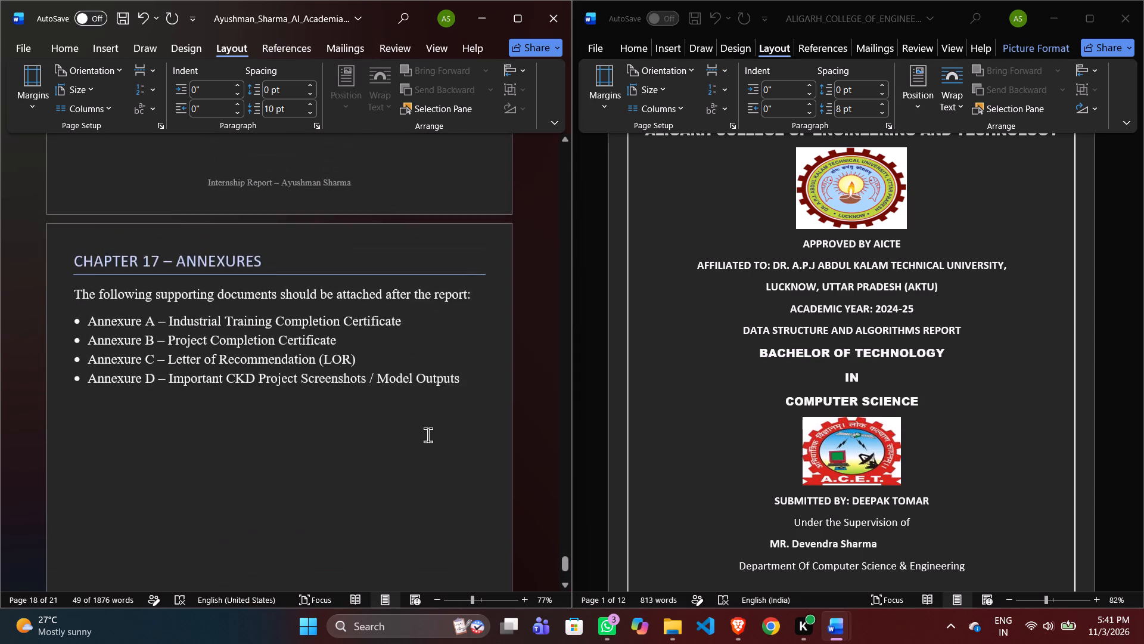
pyautogui.hotkey('ctrl', 's')
# Look back through the chapters to the cover and Student Declaration pages, and save the report again.
pyautogui.scroll(14, 428, 435)
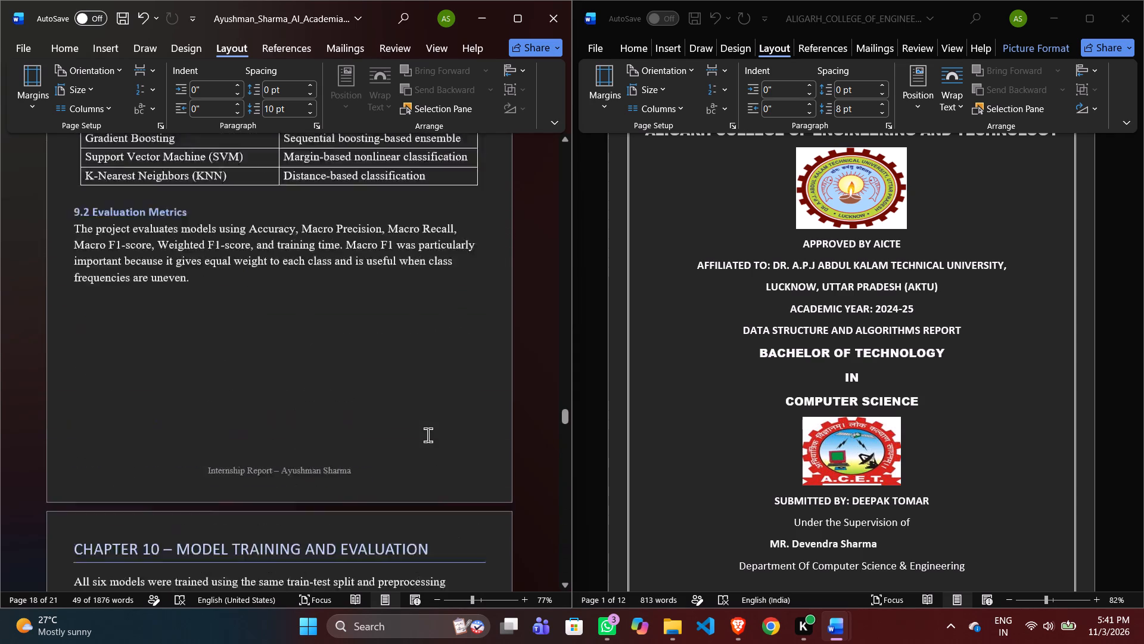
pyautogui.scroll(11, 428, 435)
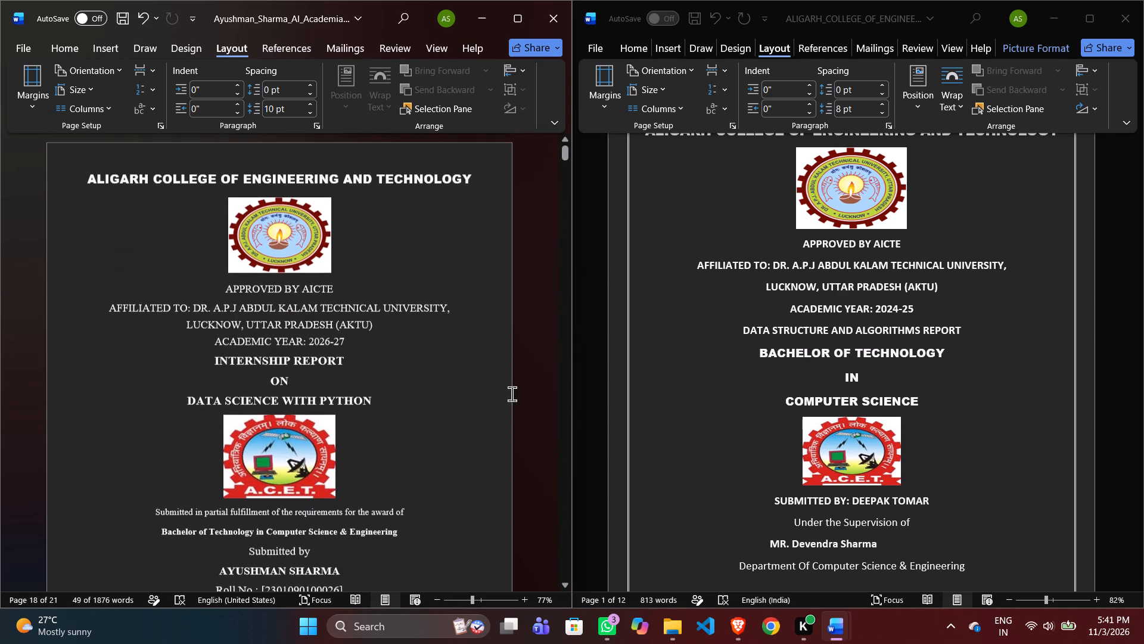
pyautogui.scroll(-2, 503, 408)
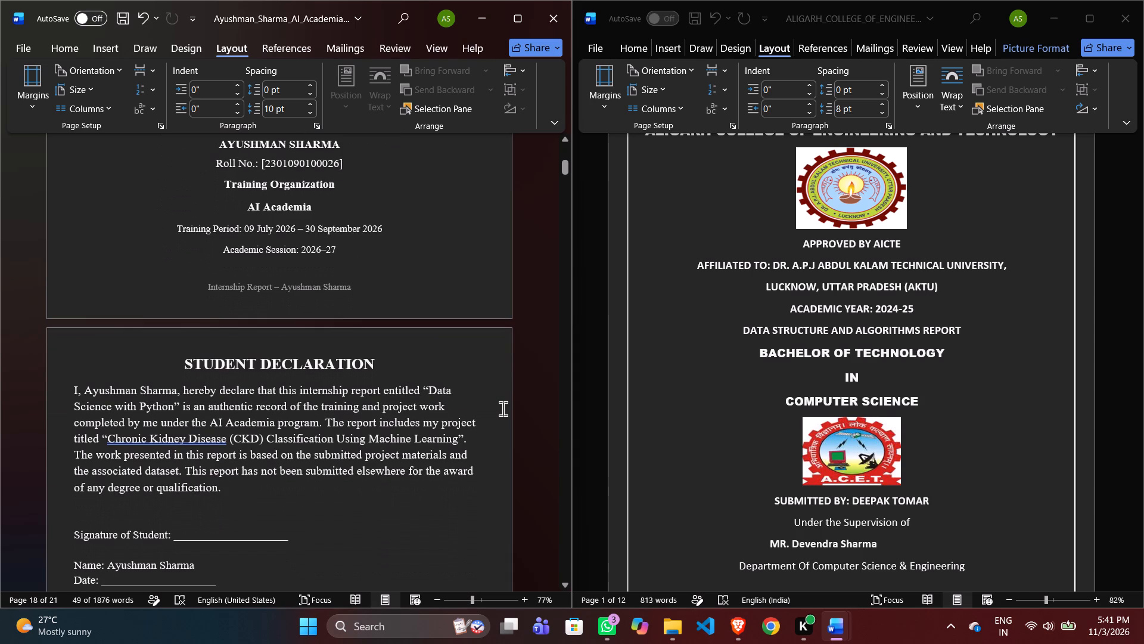
pyautogui.hotkey('ctrl', 's')
# Examine the layout and text of the Aligarh College cover page and the Student Declaration page.
pyautogui.scroll(2, 503, 408)
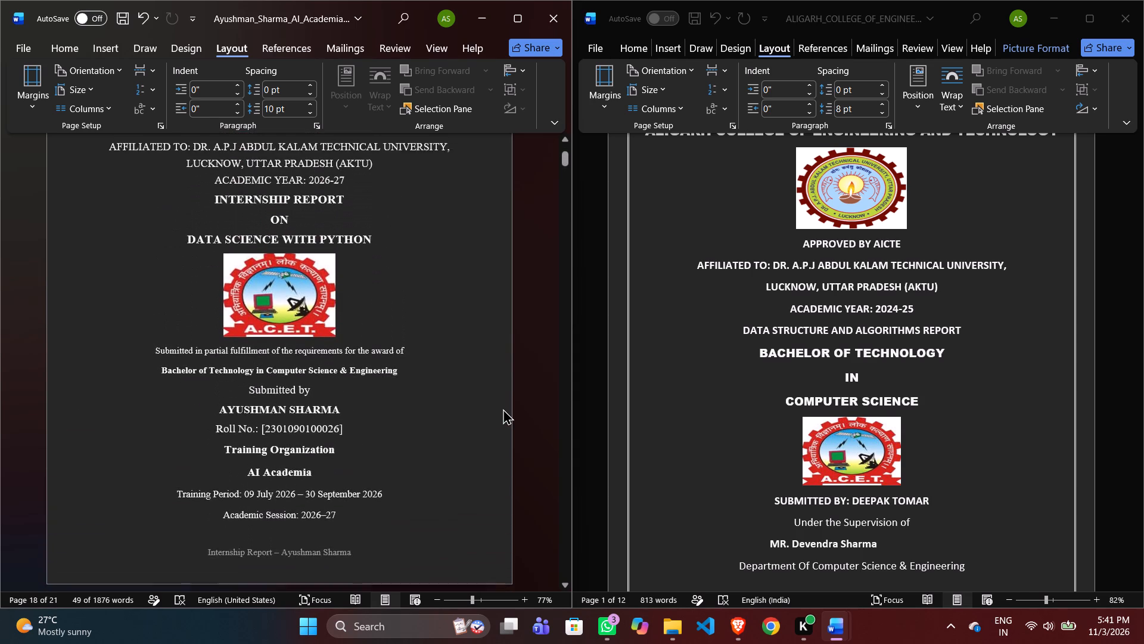
pyautogui.scroll(2, 503, 408)
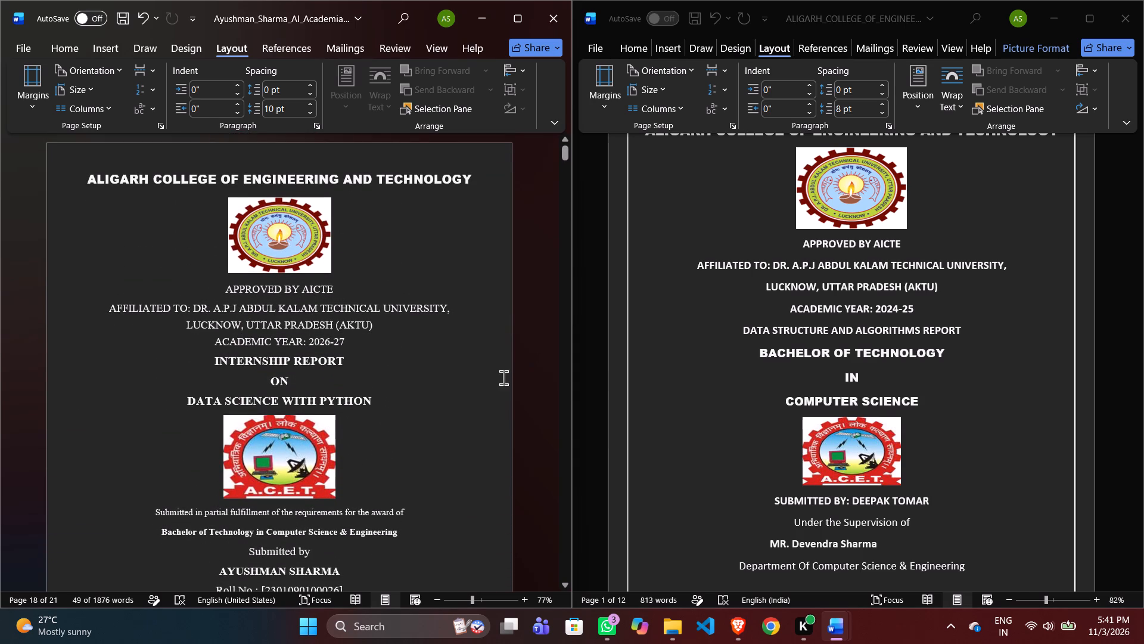
pyautogui.scroll(-1, 488, 378)
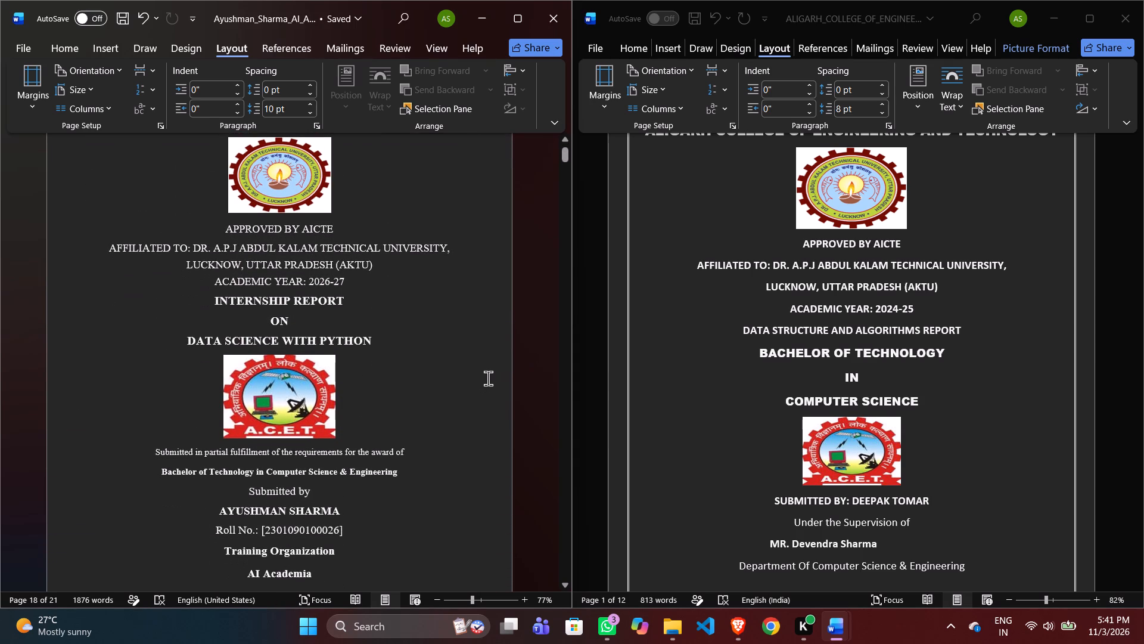
pyautogui.scroll(-3, 488, 378)
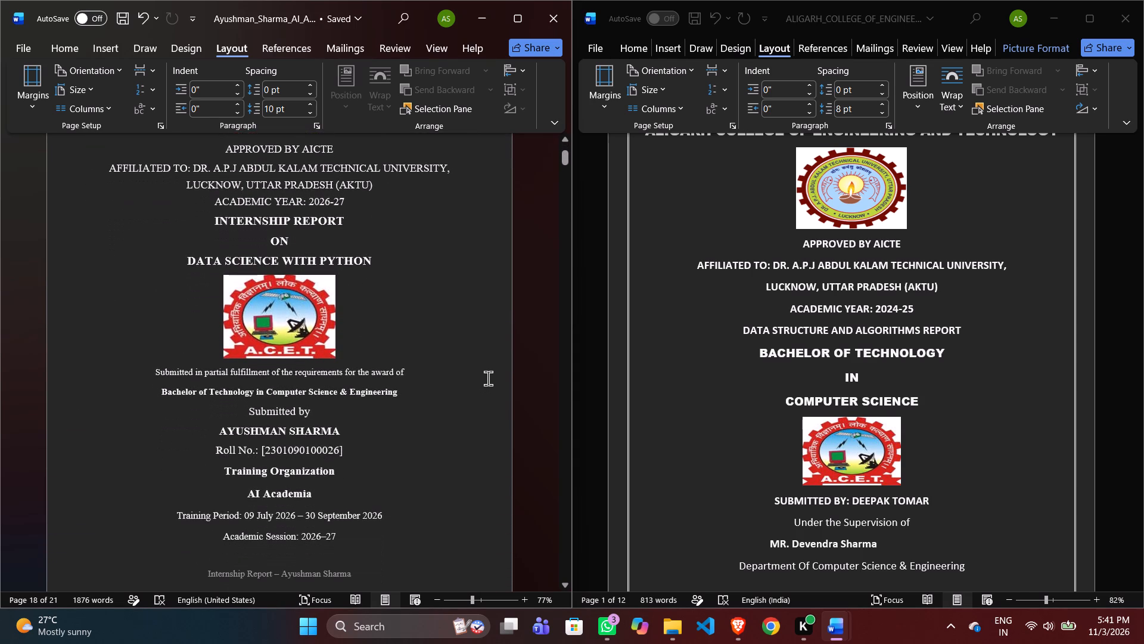
pyautogui.scroll(-3, 488, 378)
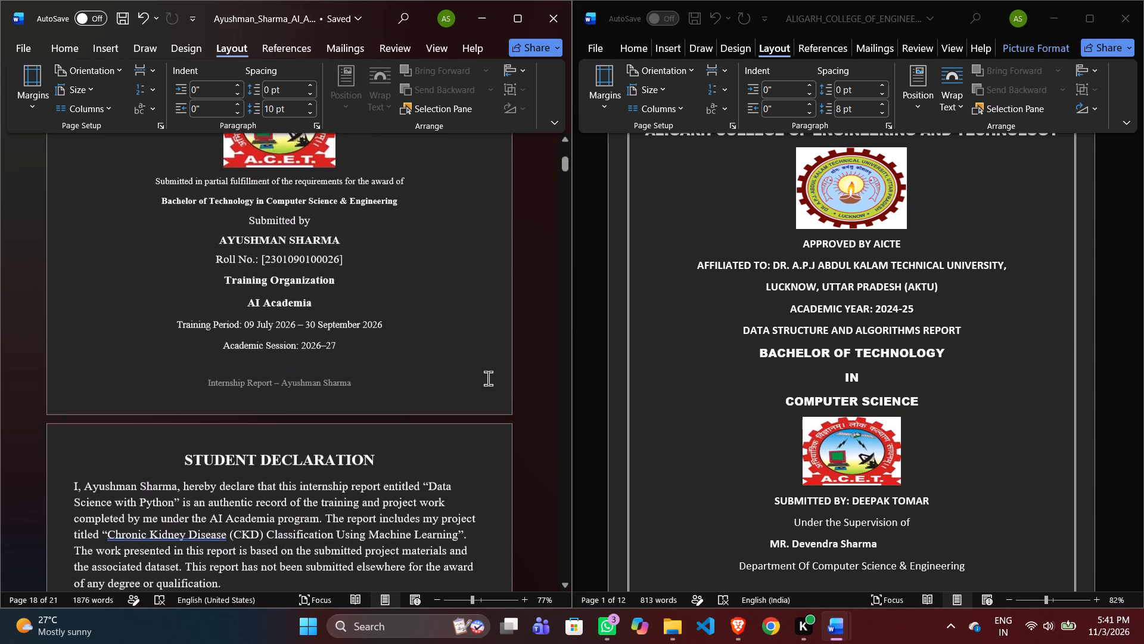
pyautogui.scroll(-5, 488, 378)
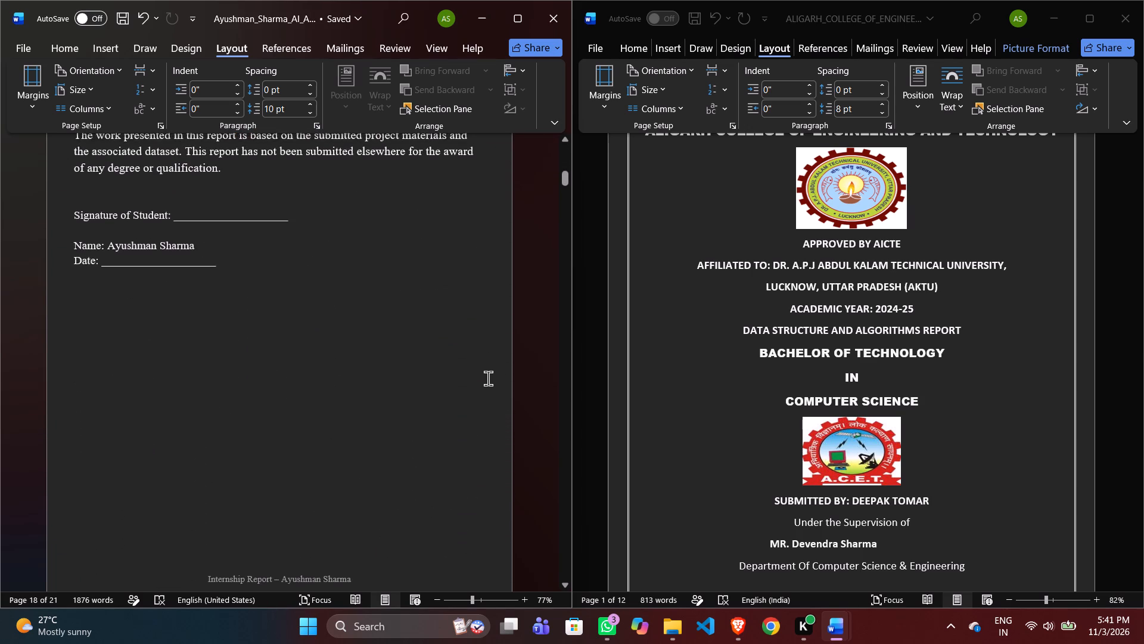
pyautogui.scroll(-2, 488, 378)
pyautogui.scroll(3, 488, 378)
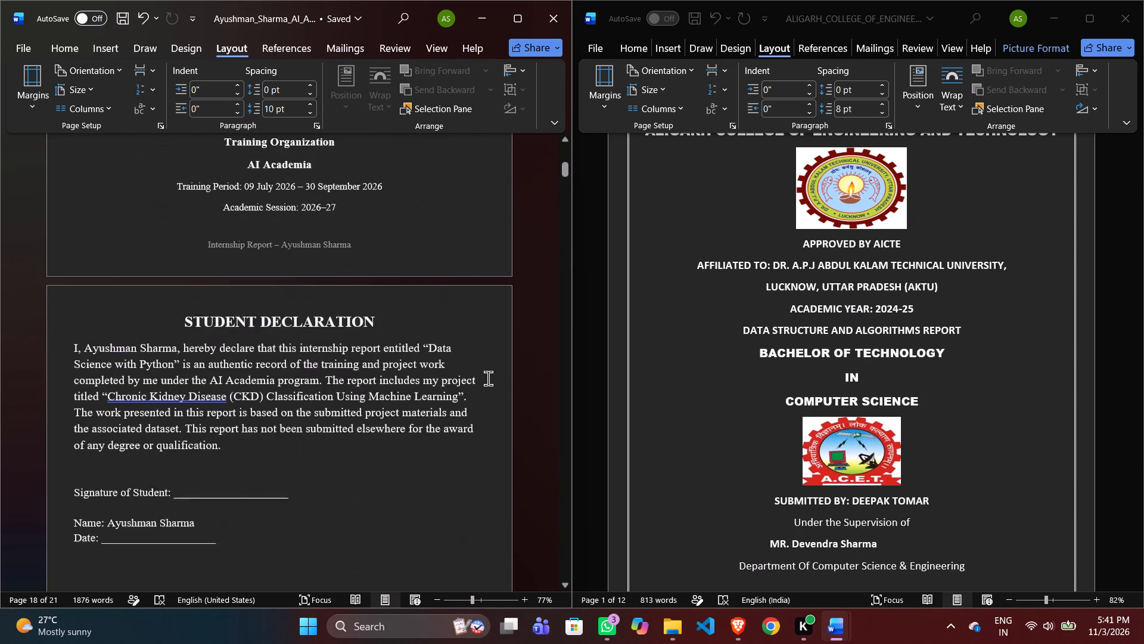
pyautogui.scroll(1, 488, 378)
pyautogui.scroll(-1, 488, 378)
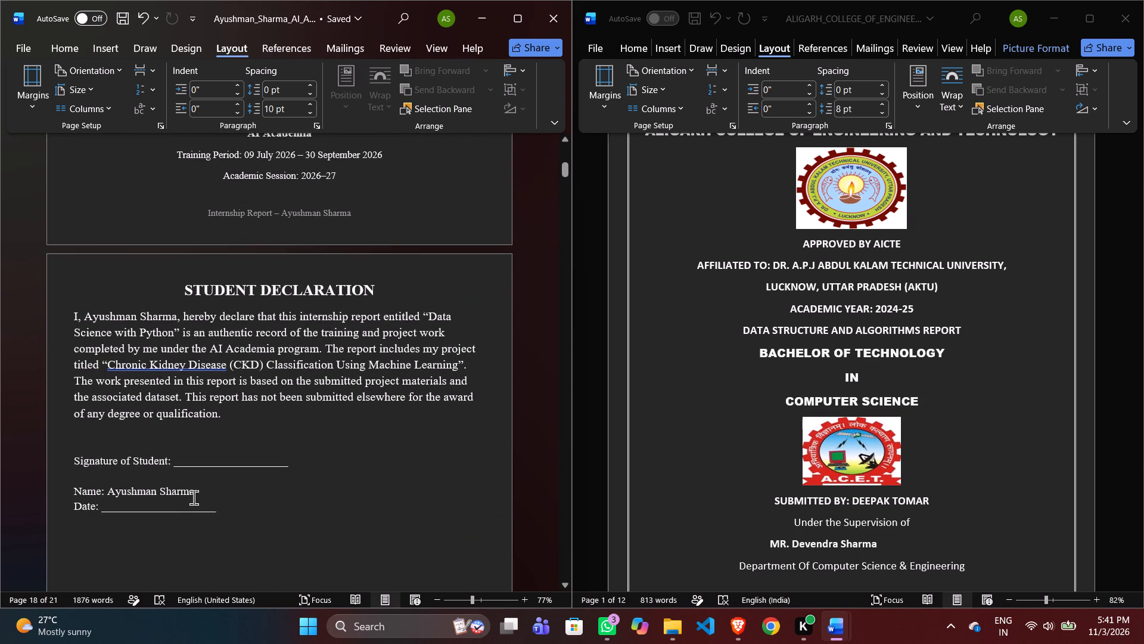
pyautogui.scroll(-1, 306, 532)
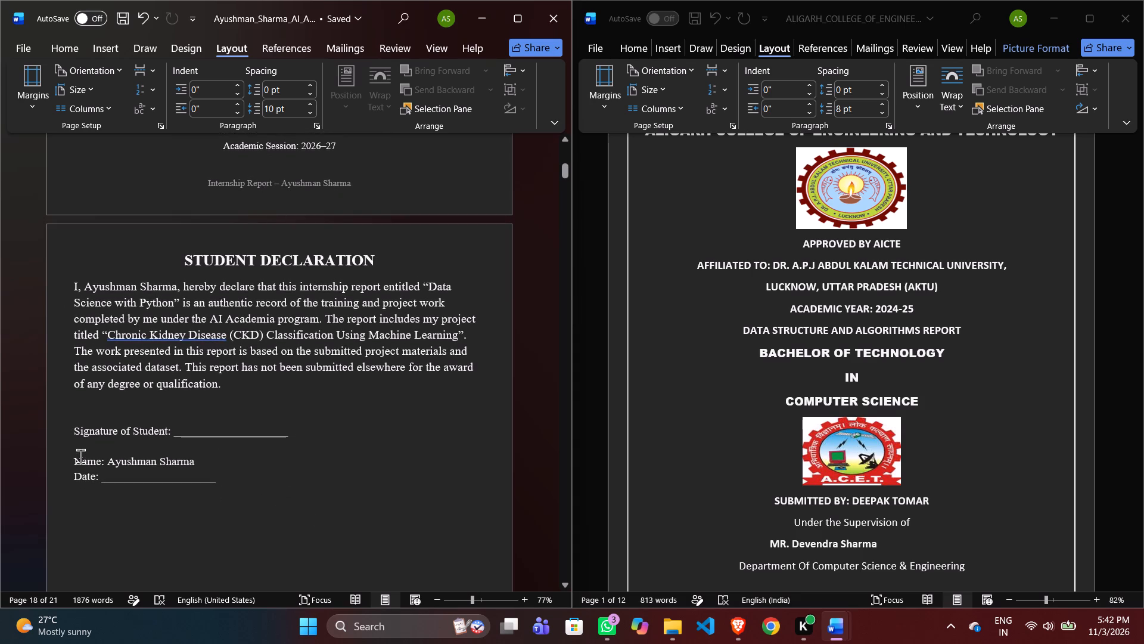
# Add a blank line above the Name line and another below the heading on the Student Declaration page.
pyautogui.click(74, 459)
pyautogui.press('Return')
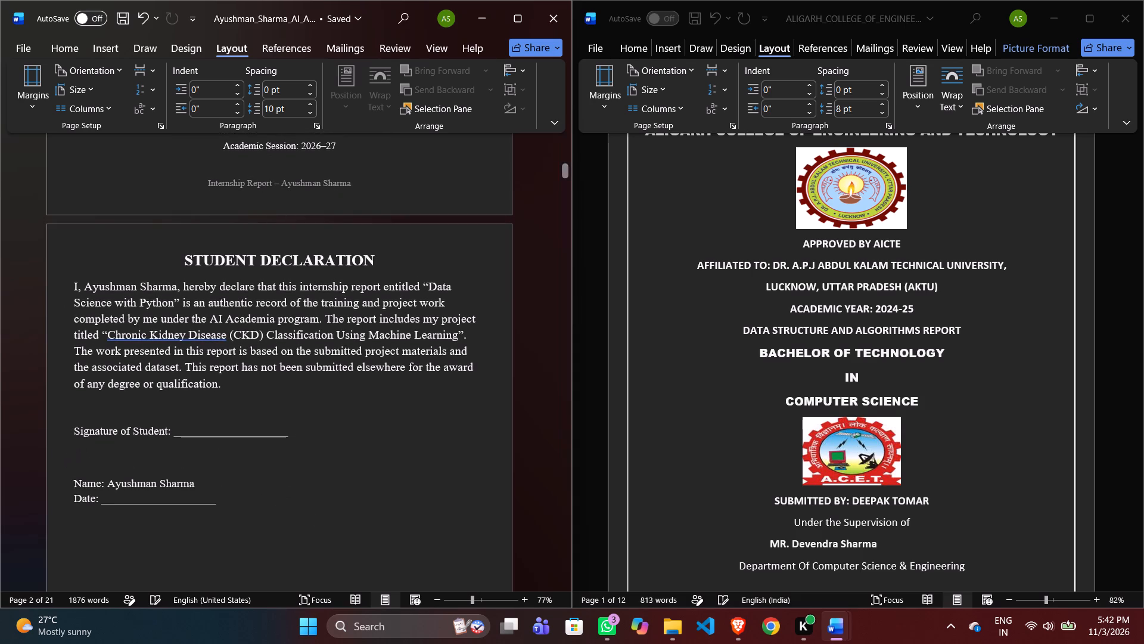
pyautogui.click(331, 450)
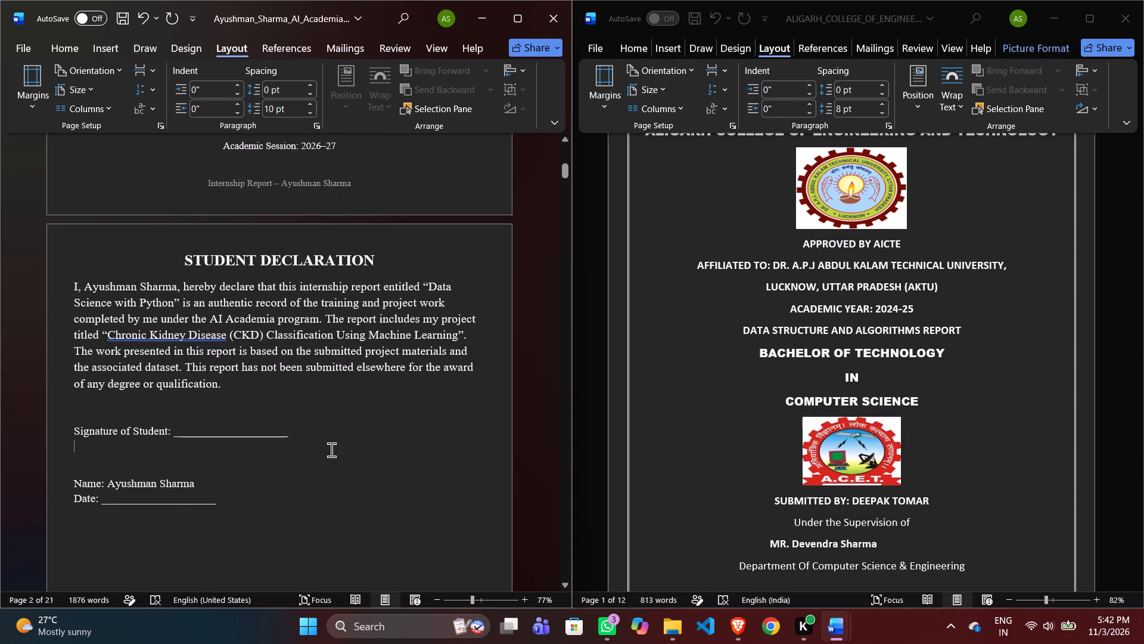
pyautogui.hscroll(1, 331, 450)
pyautogui.scroll(-1, 331, 450)
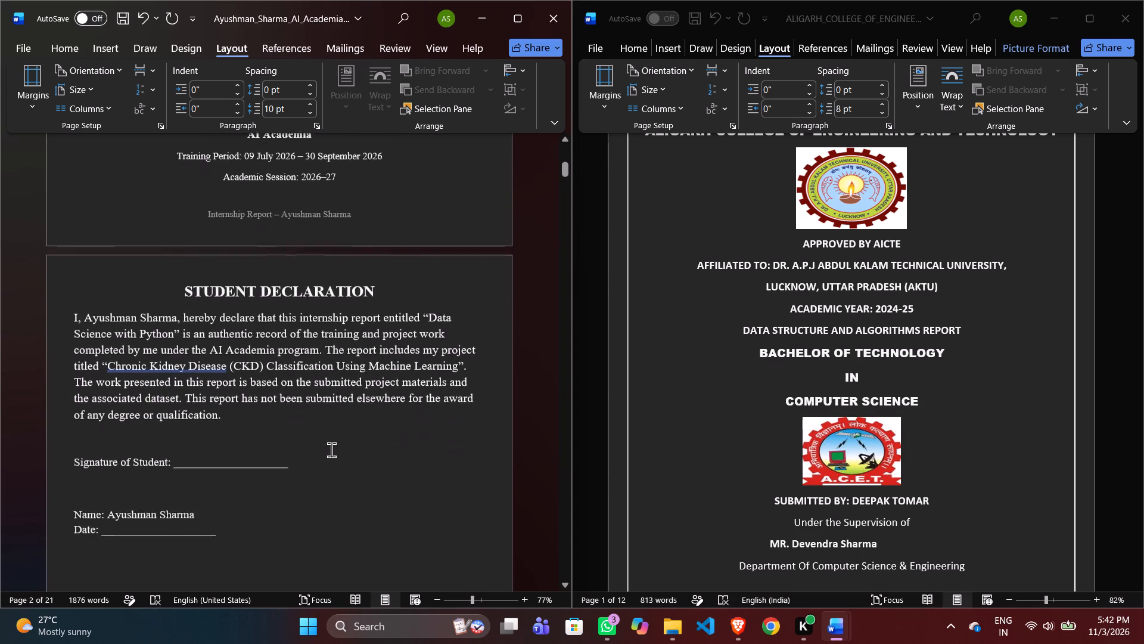
pyautogui.click(419, 243)
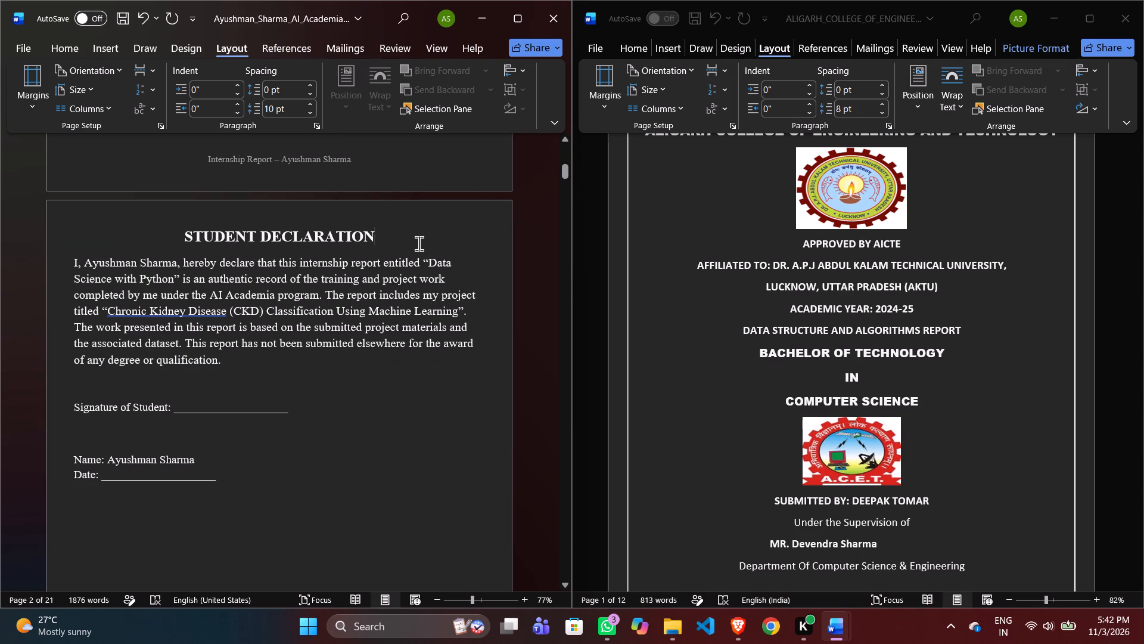
pyautogui.press('Return')
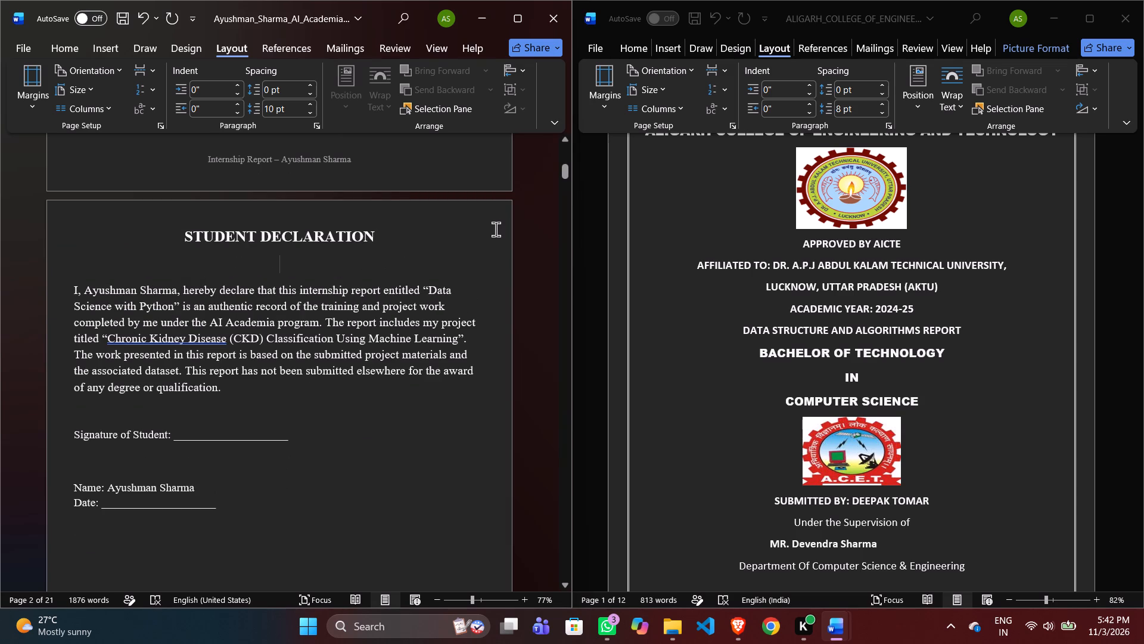
pyautogui.click(496, 229)
# Insert a blank line below the Acknowledgement heading.
pyautogui.scroll(-5, 496, 229)
pyautogui.scroll(1, 496, 229)
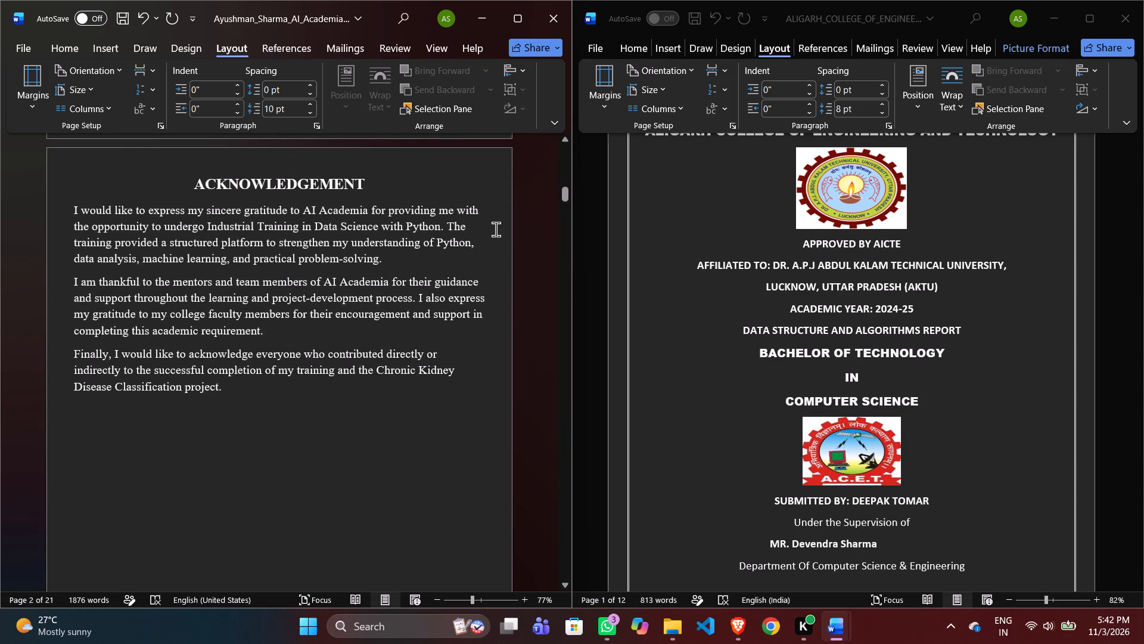
pyautogui.click(412, 179)
pyautogui.press('Return')
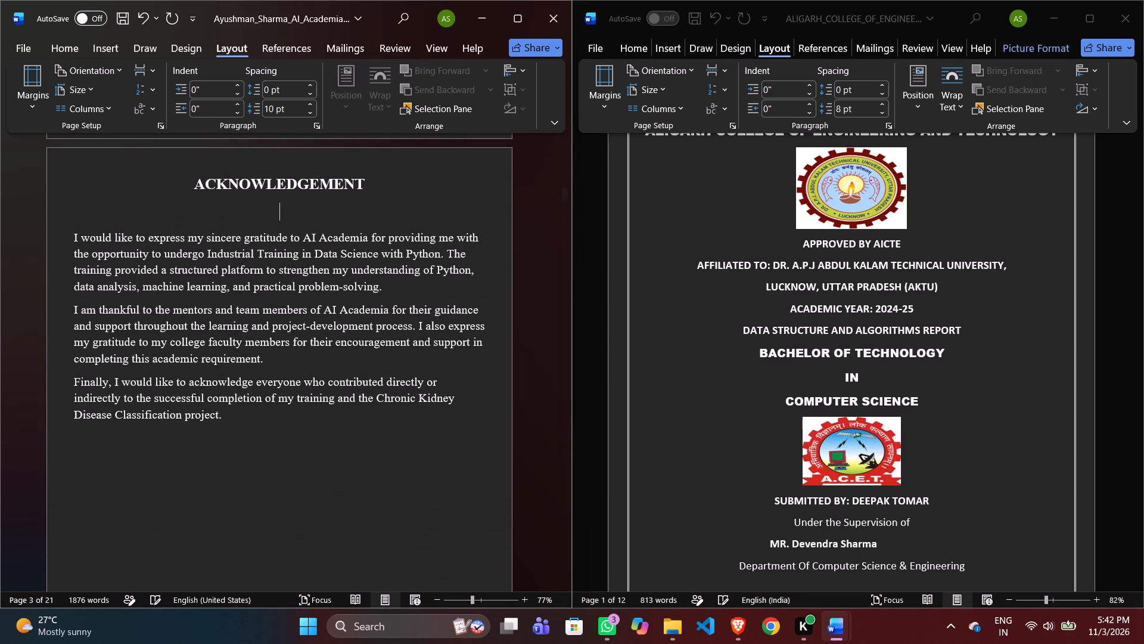
# Look over the Table of Contents and Chapter 1 pages, and save the report.
pyautogui.scroll(-6, 412, 179)
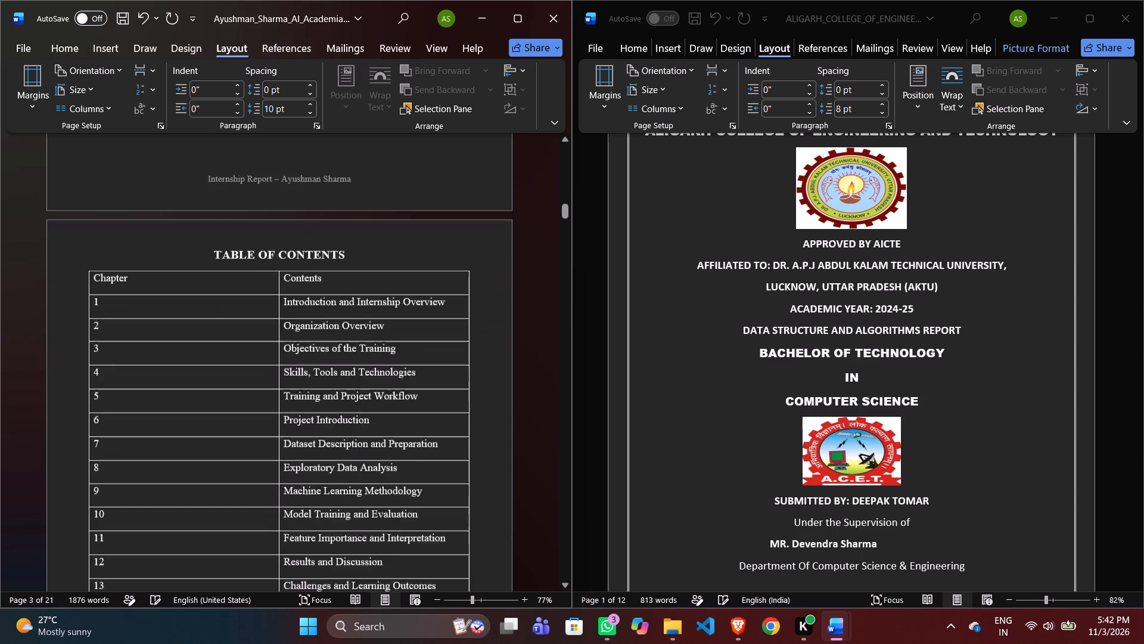
pyautogui.scroll(-2, 412, 179)
pyautogui.hscroll(2, 412, 179)
pyautogui.scroll(-1, 412, 179)
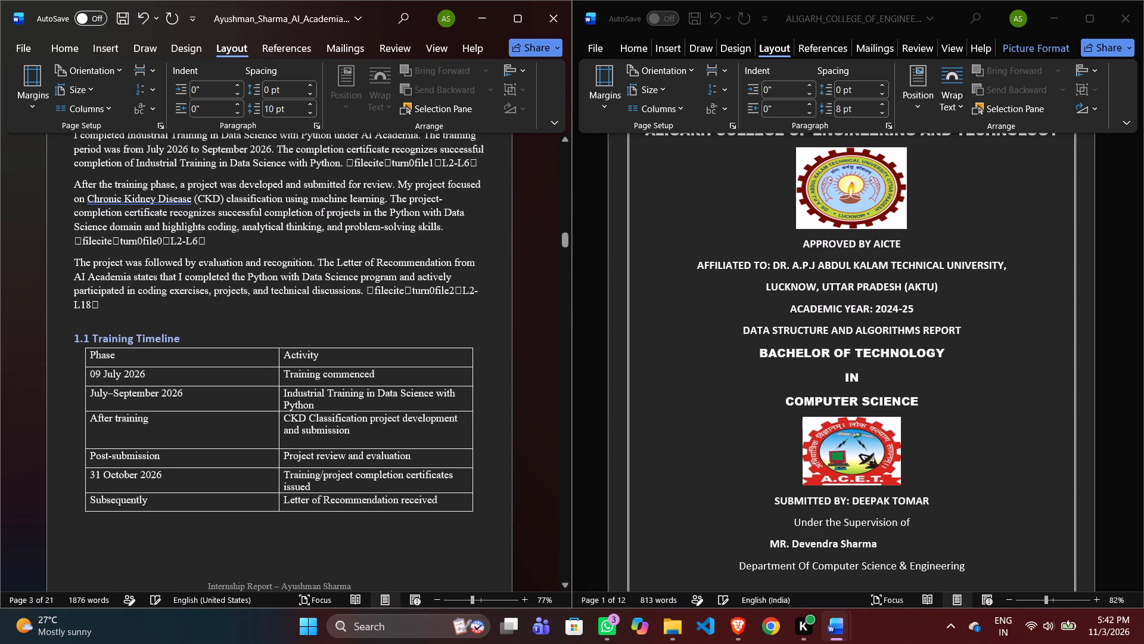
pyautogui.scroll(-1, 412, 179)
pyautogui.hotkey('ctrl', 's')
# Return to the cover page, open the report's print preview, and maximize the window.
pyautogui.scroll(1, 412, 179)
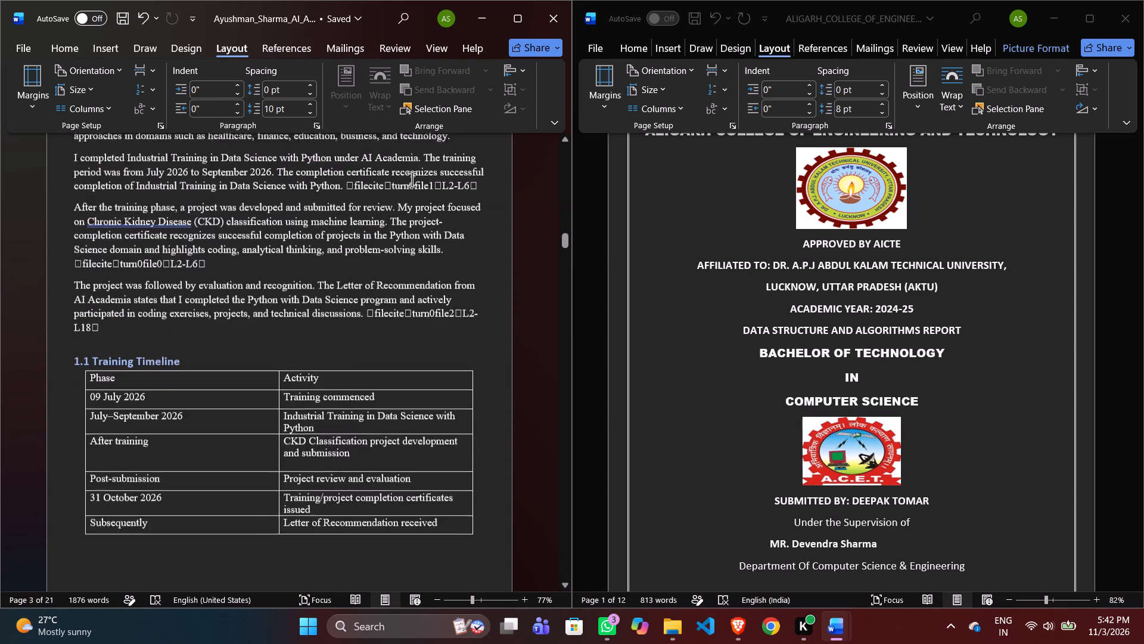
pyautogui.scroll(7, 412, 179)
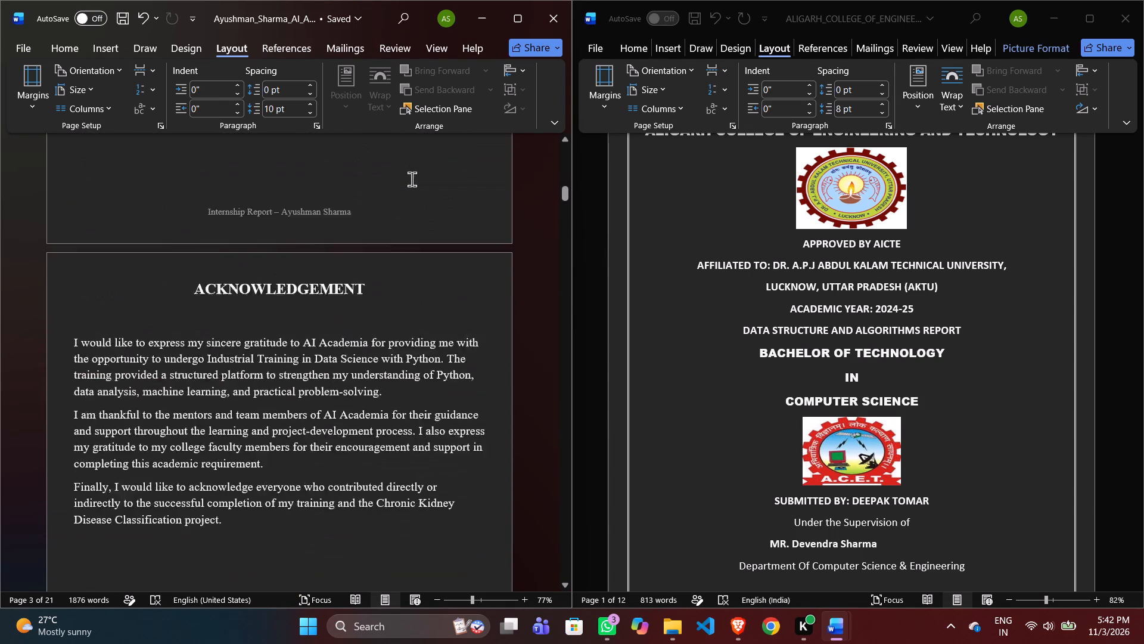
pyautogui.scroll(3, 483, 333)
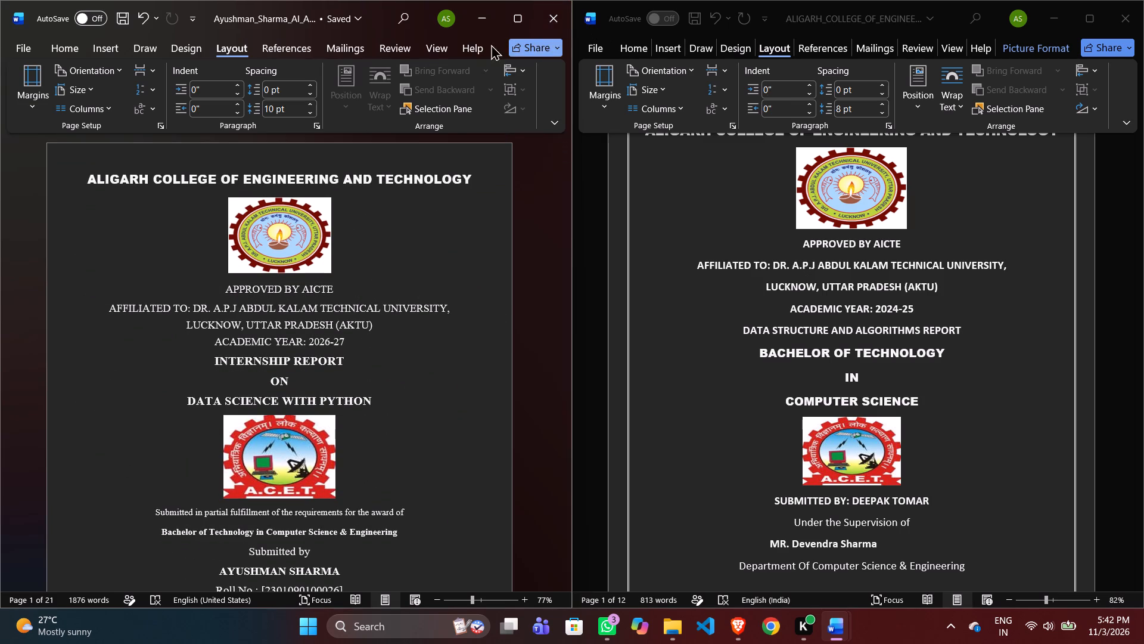
pyautogui.click(25, 46)
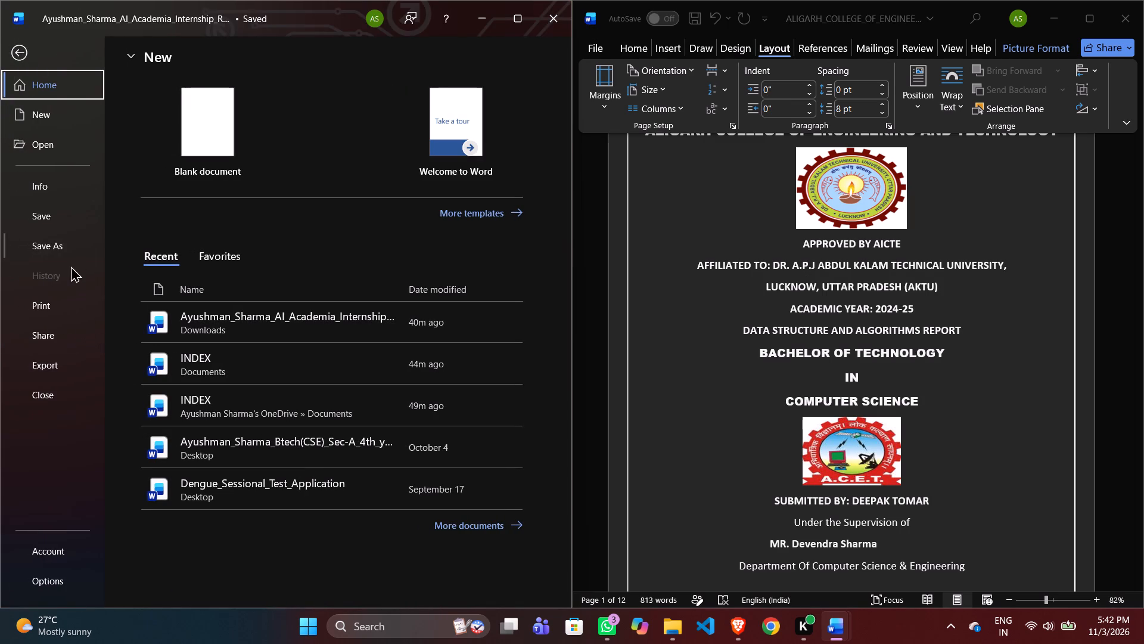
pyautogui.click(64, 314)
pyautogui.click(449, 314)
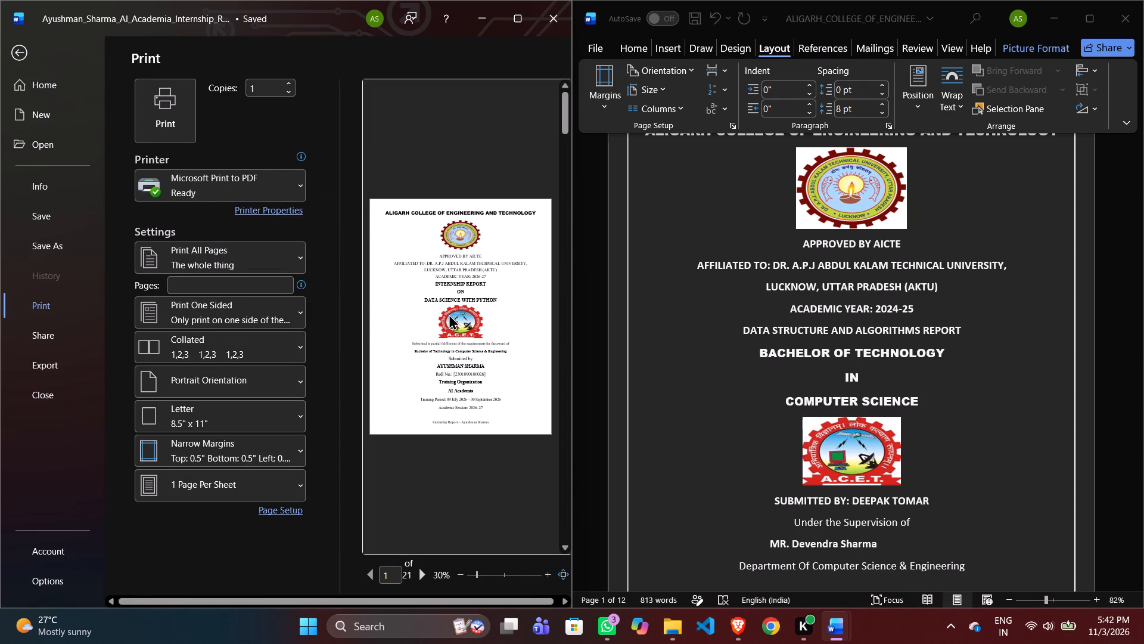
pyautogui.scroll(1, 449, 314)
pyautogui.click(525, 32)
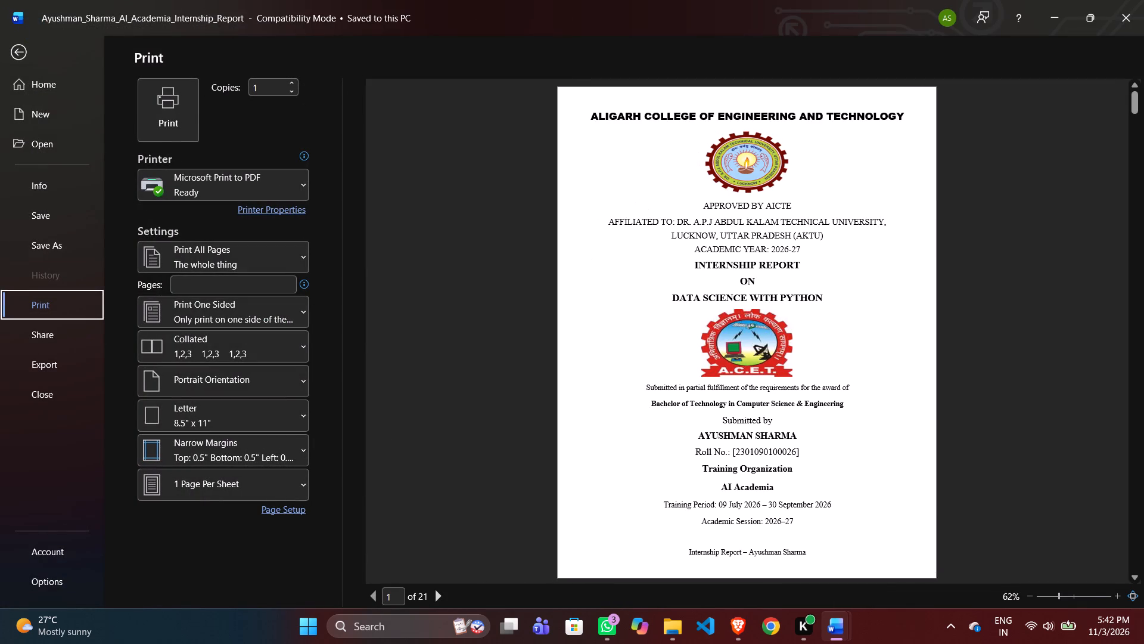
# Examine the print preview pages from the cover through Chapter 10, and return to the cover.
pyautogui.scroll(-4, 714, 302)
pyautogui.scroll(-4, 868, 296)
pyautogui.moveTo(1134, 108); pyautogui.dragTo(1136, 165)
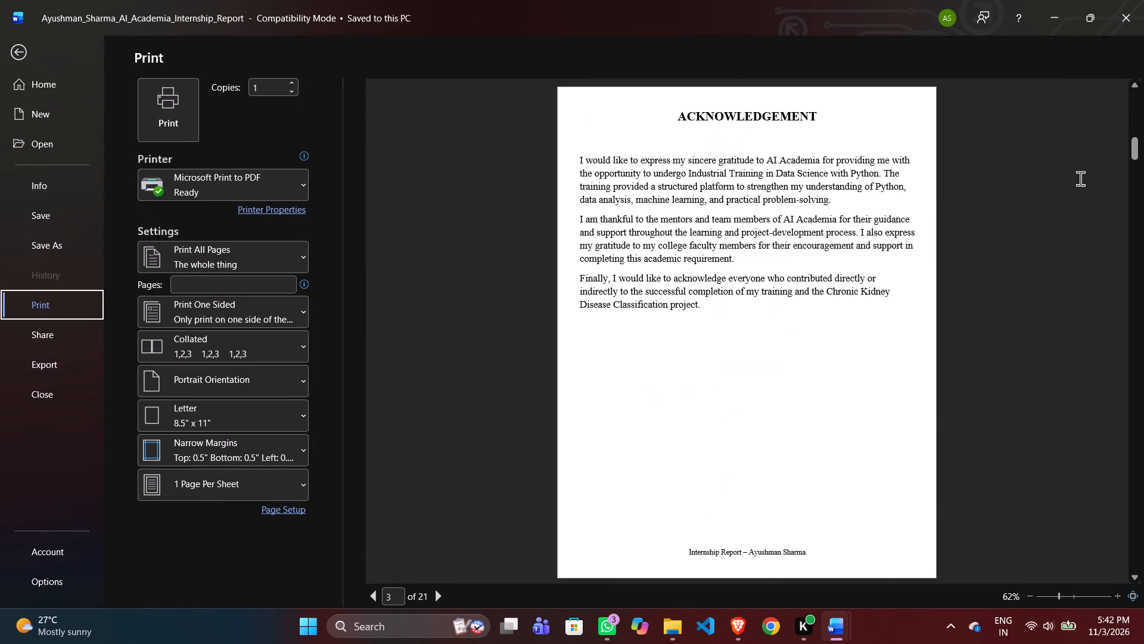
pyautogui.moveTo(1140, 164); pyautogui.dragTo(1124, 206)
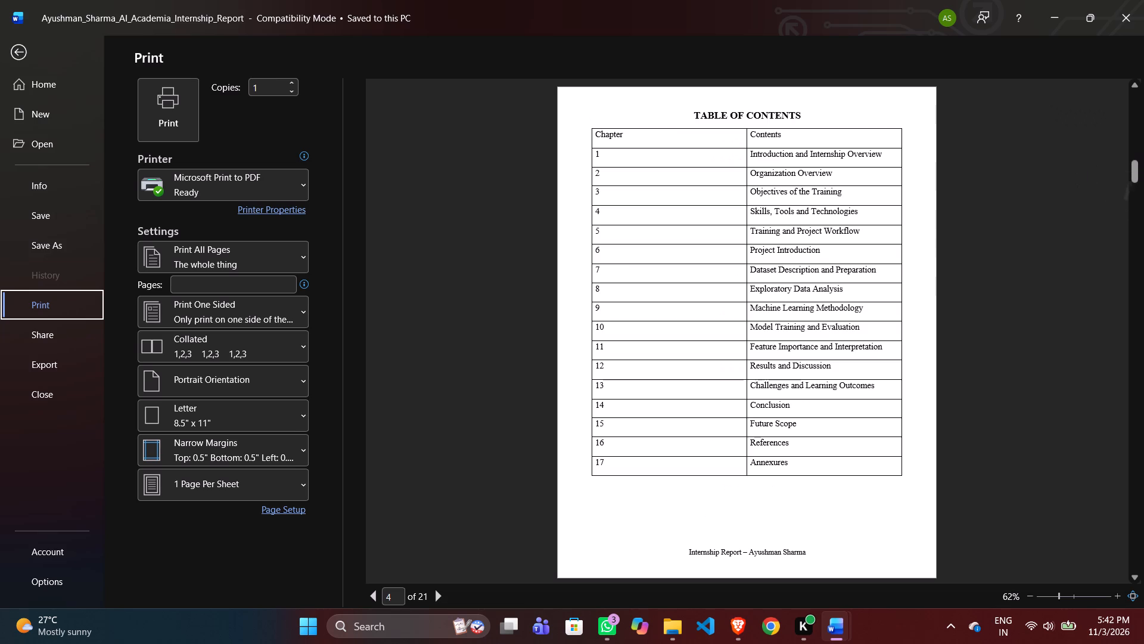
pyautogui.moveTo(1124, 206); pyautogui.dragTo(1126, 211)
pyautogui.click(1138, 208)
pyautogui.click(1130, 240)
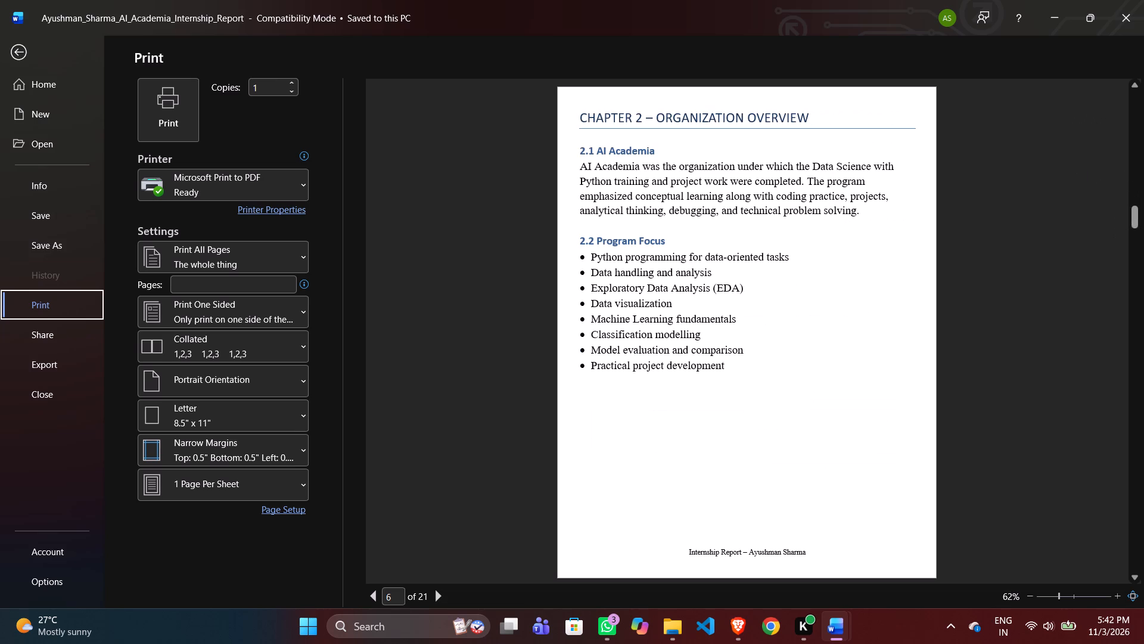
pyautogui.click(1131, 273)
pyautogui.click(1136, 373)
pyautogui.click(1131, 389)
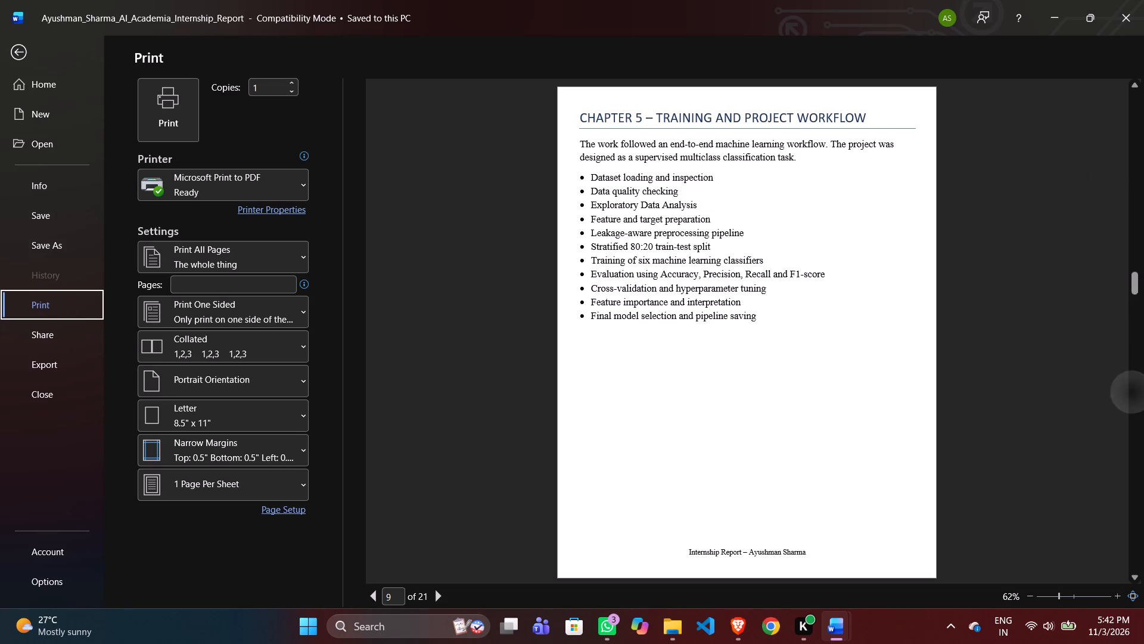
pyautogui.click(1131, 423)
pyautogui.click(1135, 425)
pyautogui.click(1130, 449)
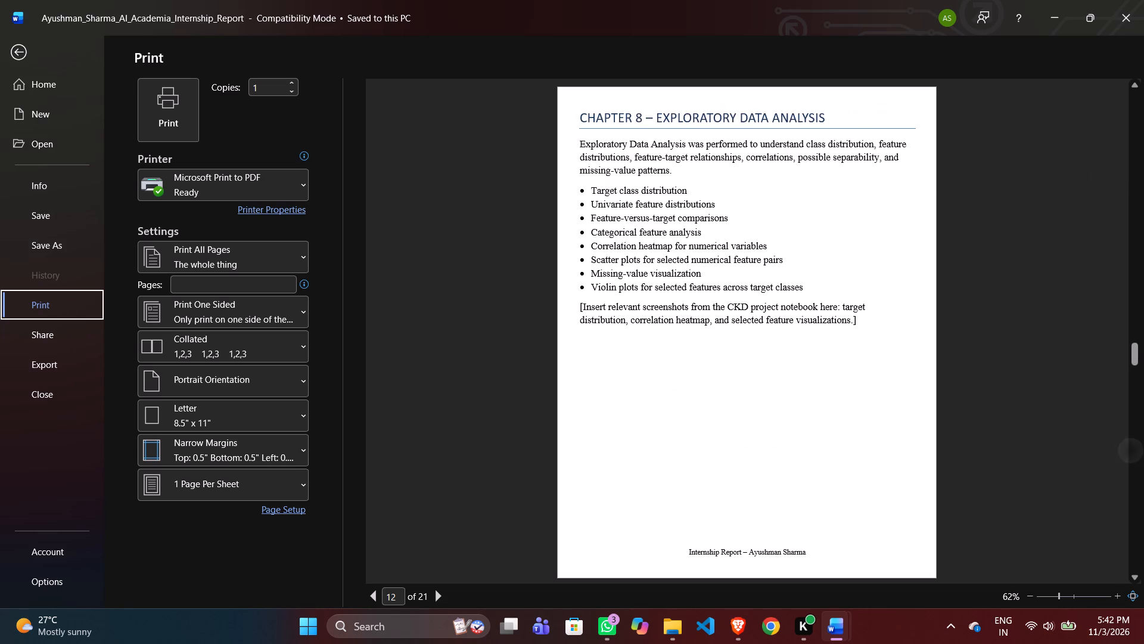
pyautogui.click(1130, 488)
pyautogui.moveTo(1130, 488); pyautogui.dragTo(1134, 496)
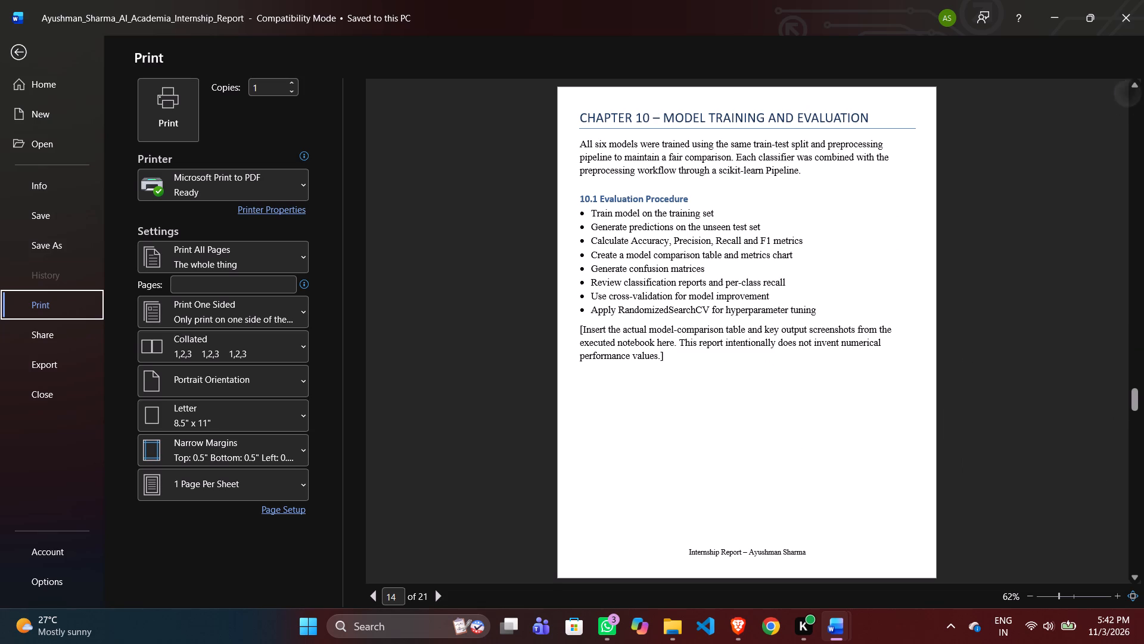
pyautogui.doubleClick(1133, 92)
pyautogui.click(1137, 80)
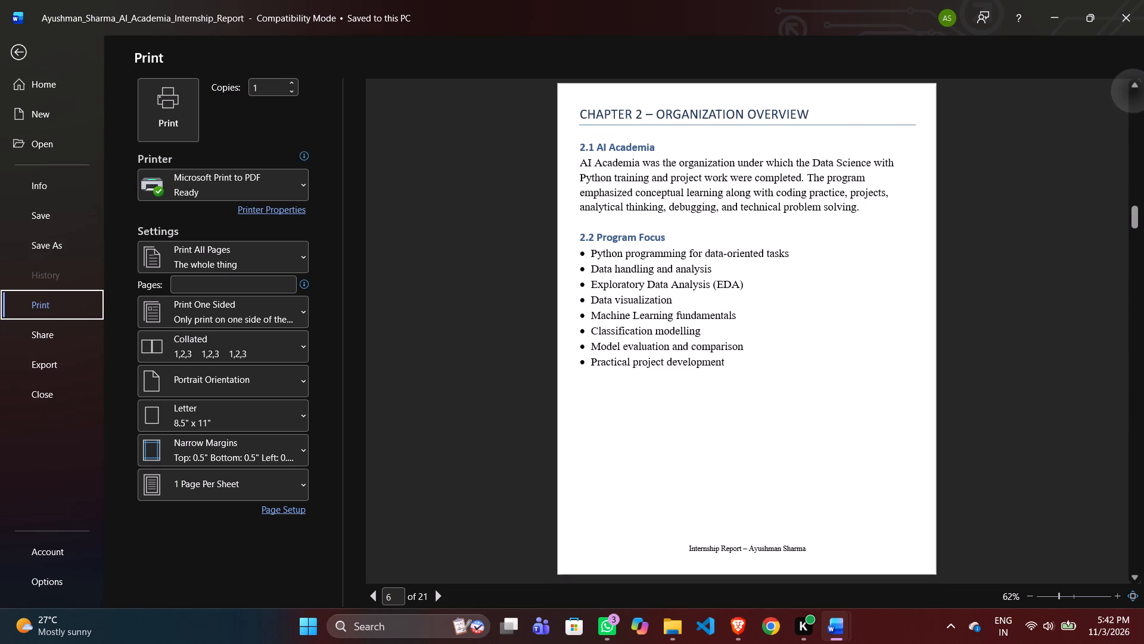
pyautogui.click(1133, 91)
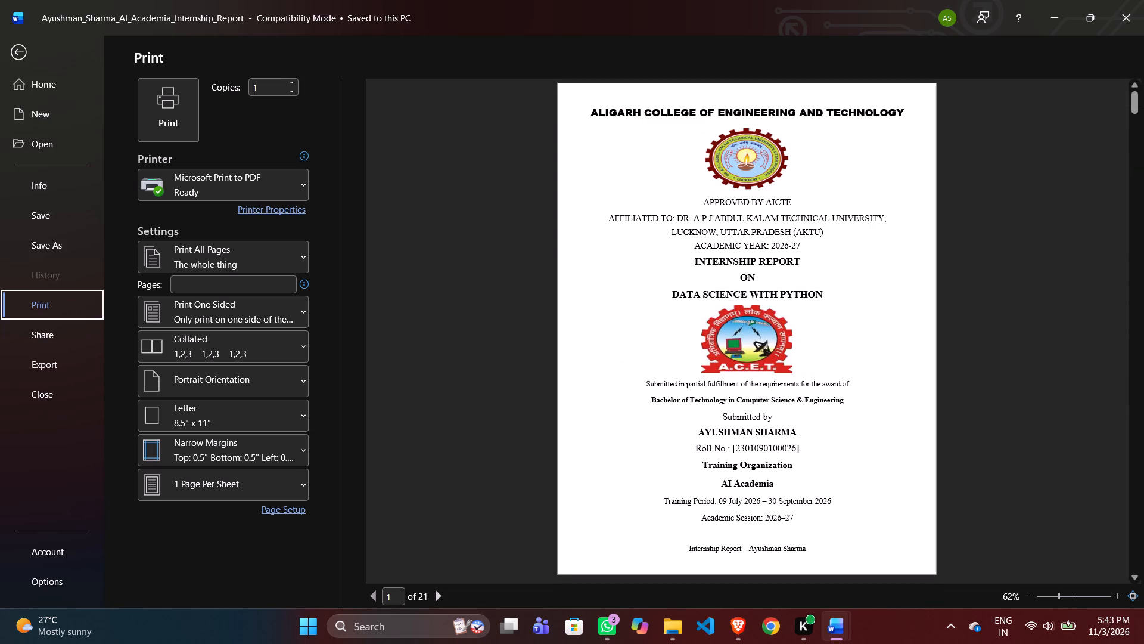
# Print the whole report with Microsoft Print to PDF, saving it to the Desktop as Internship_File.
pyautogui.click(167, 135)
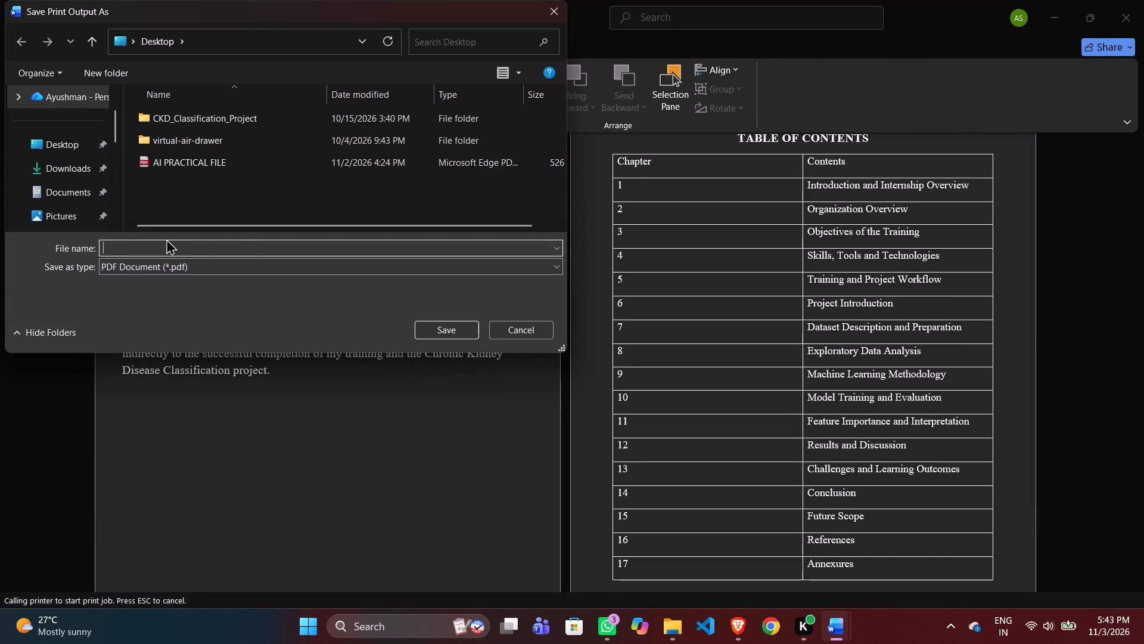
pyautogui.scroll(-1, 170, 243)
pyautogui.scroll(-1, 67, 170)
pyautogui.scroll(2, 67, 170)
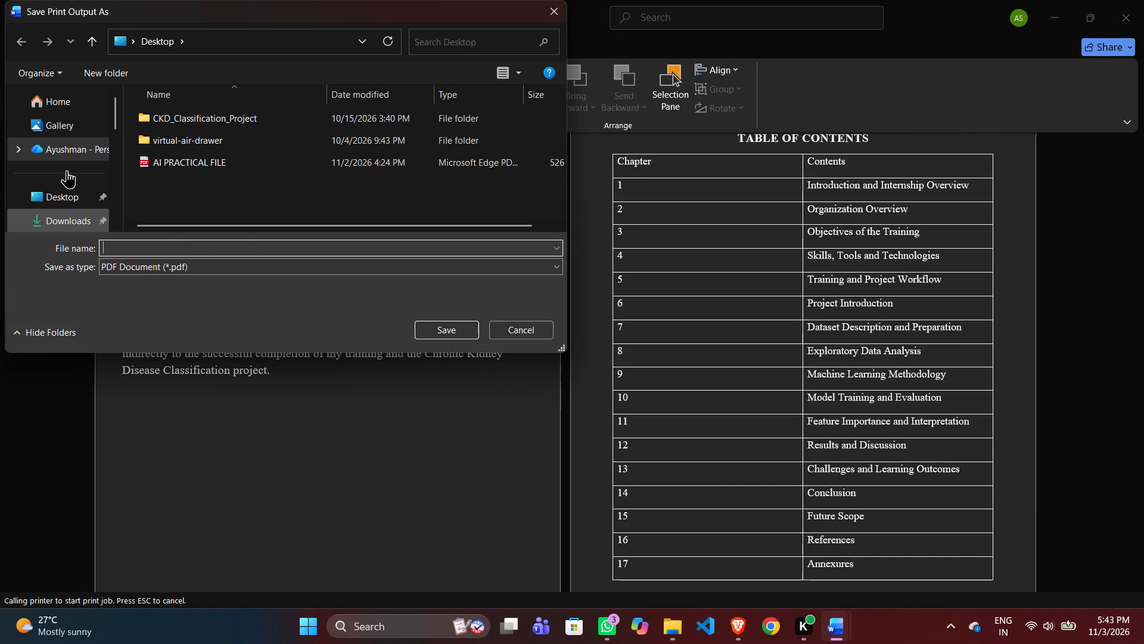
pyautogui.click(64, 196)
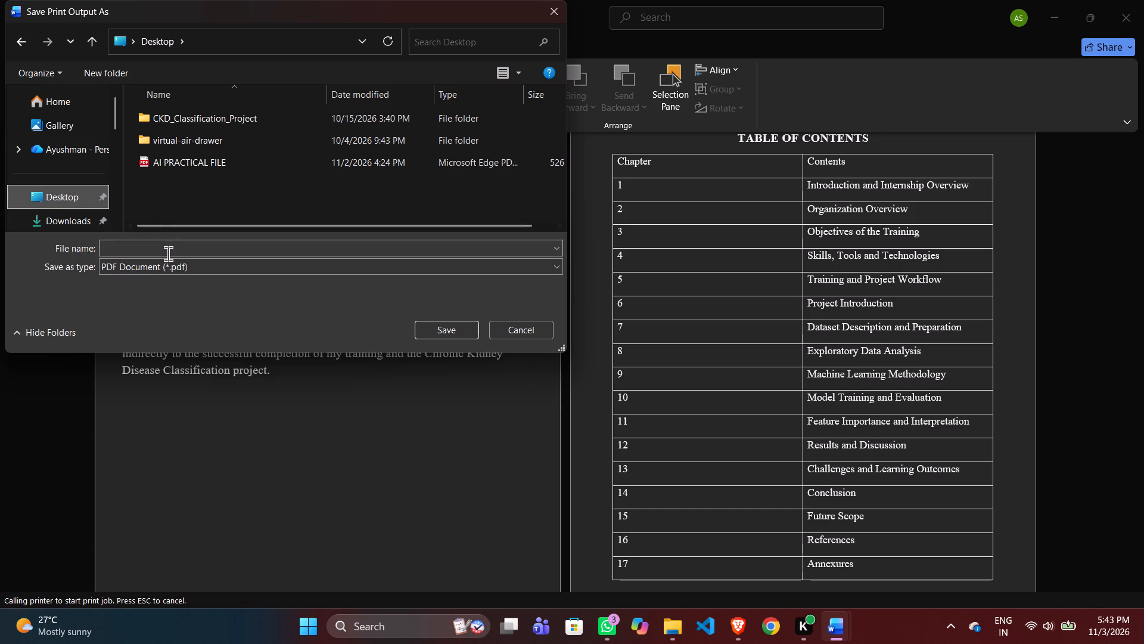
pyautogui.click(168, 253)
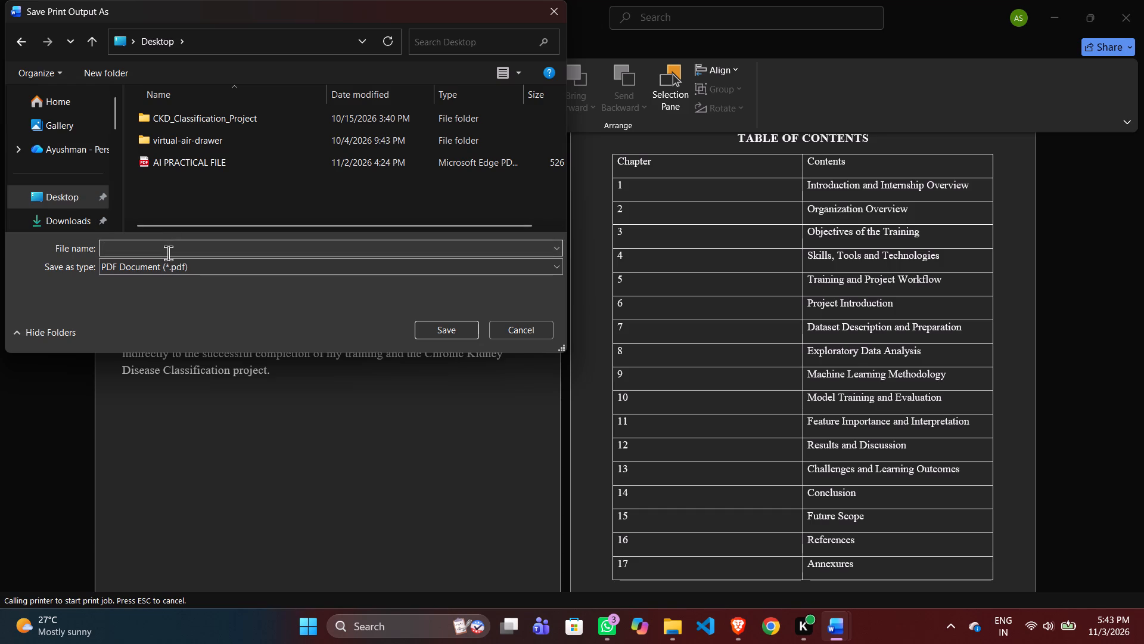
pyautogui.write('iN')
pyautogui.press('BackSpace')
pyautogui.press('BackSpace')
pyautogui.press('i')
pyautogui.hotkey('shift', '_')
pyautogui.write('FI')
pyautogui.press('BackSpace')
pyautogui.write('ile')
pyautogui.press('Return')
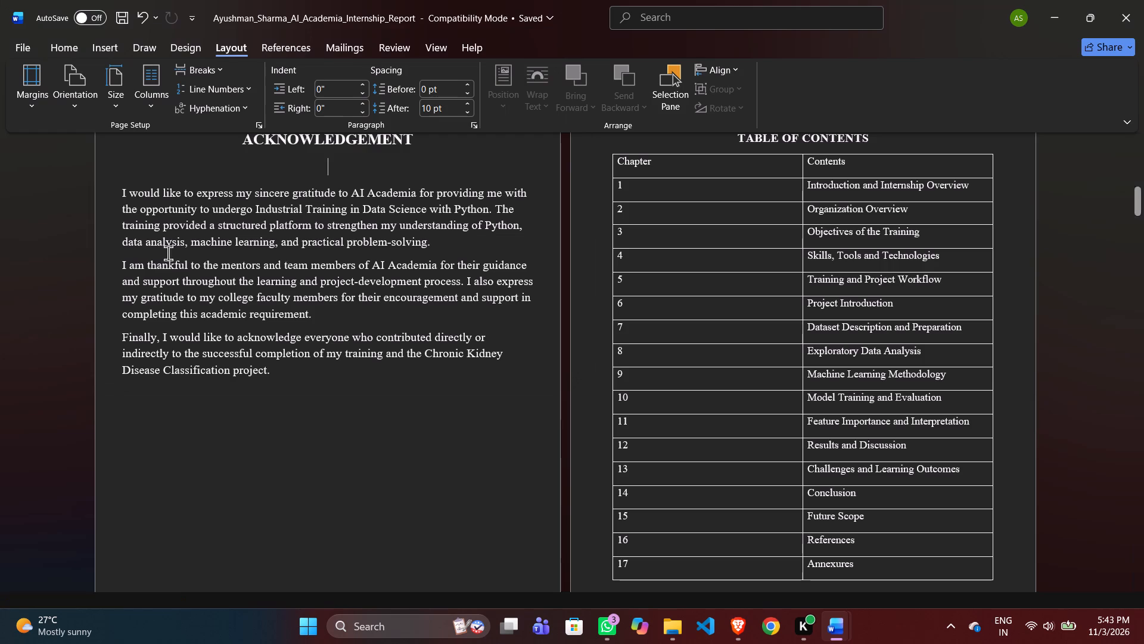
# Minimize the report window.
pyautogui.click(1052, 4)
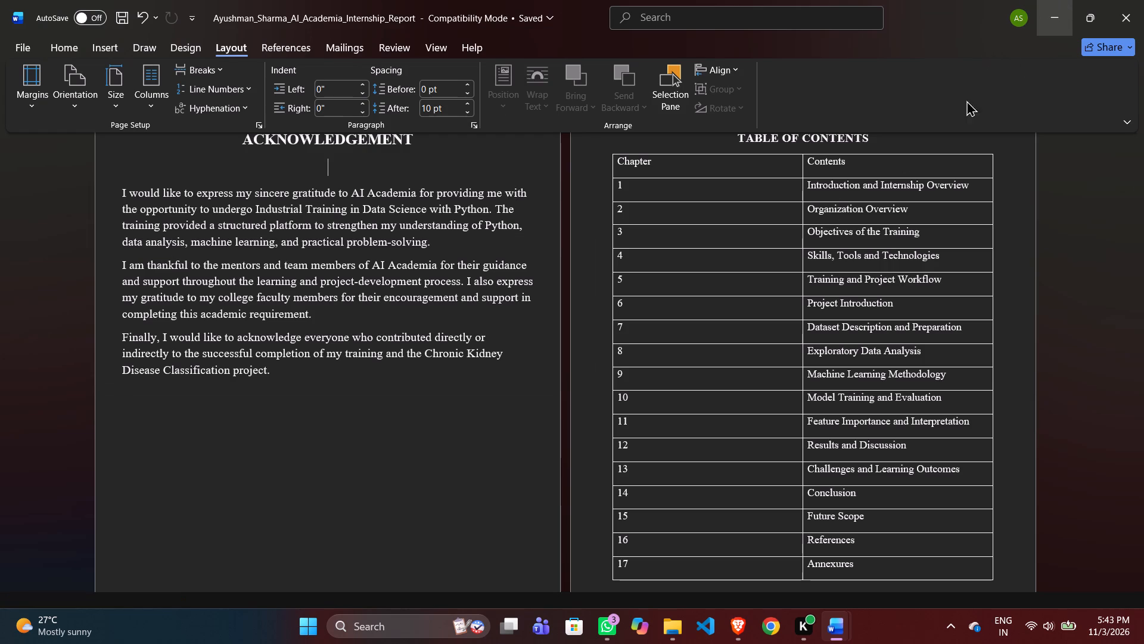
# Minimize the internship report window to return to the Downloads folder.
pyautogui.click(1059, 8)
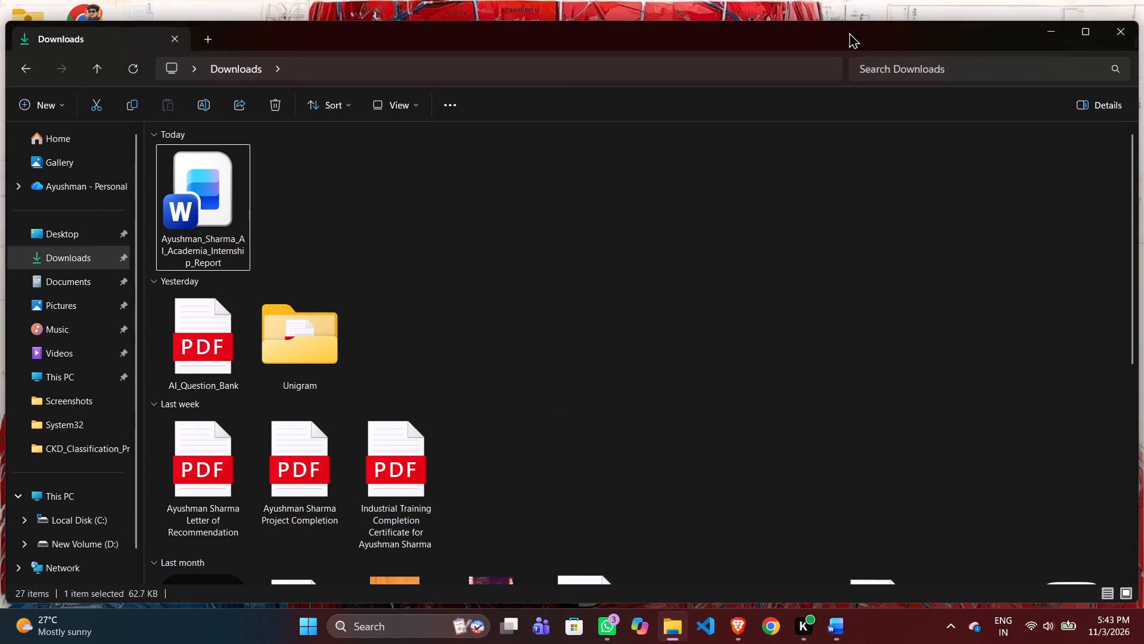
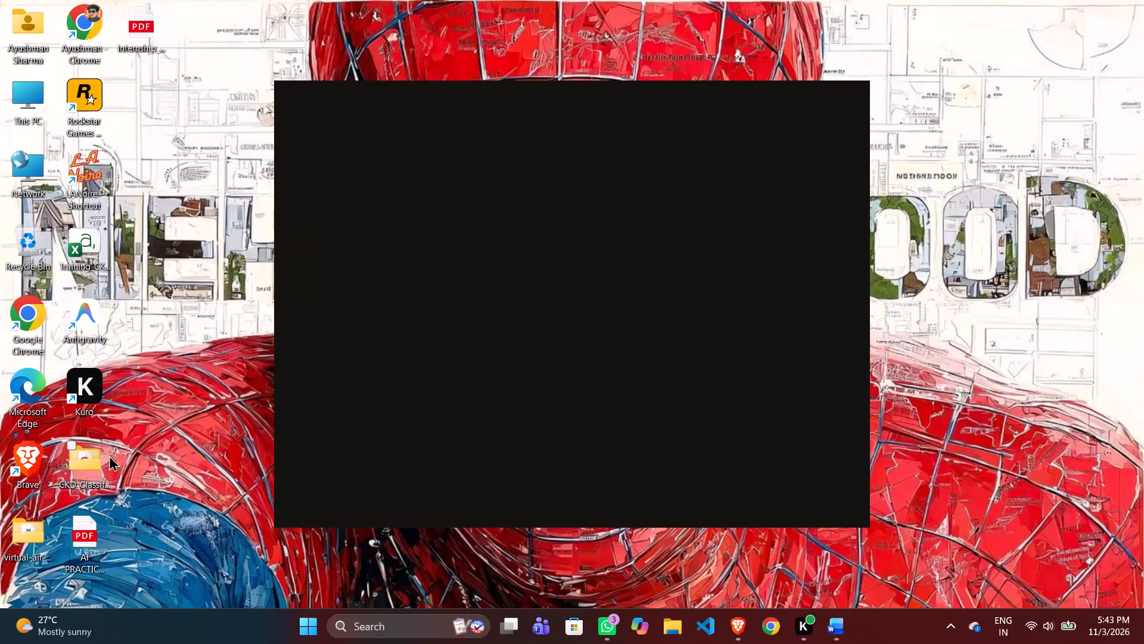
# Bring up the list of apps for sharing the Internship_File PDF on the desktop.
pyautogui.rightClick(153, 18)
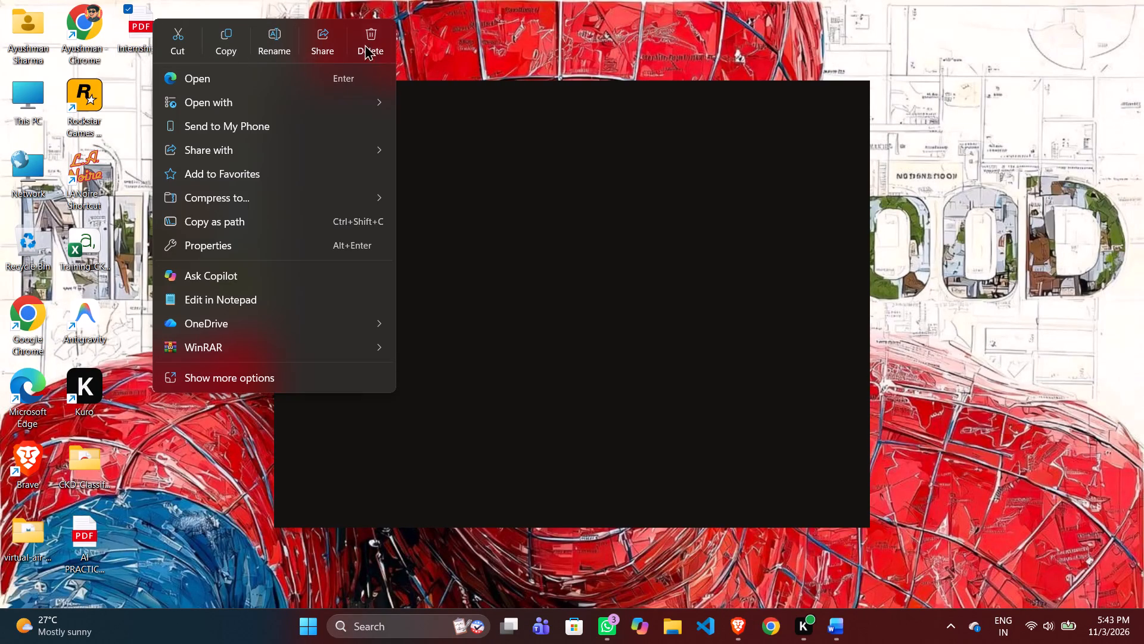
pyautogui.click(253, 146)
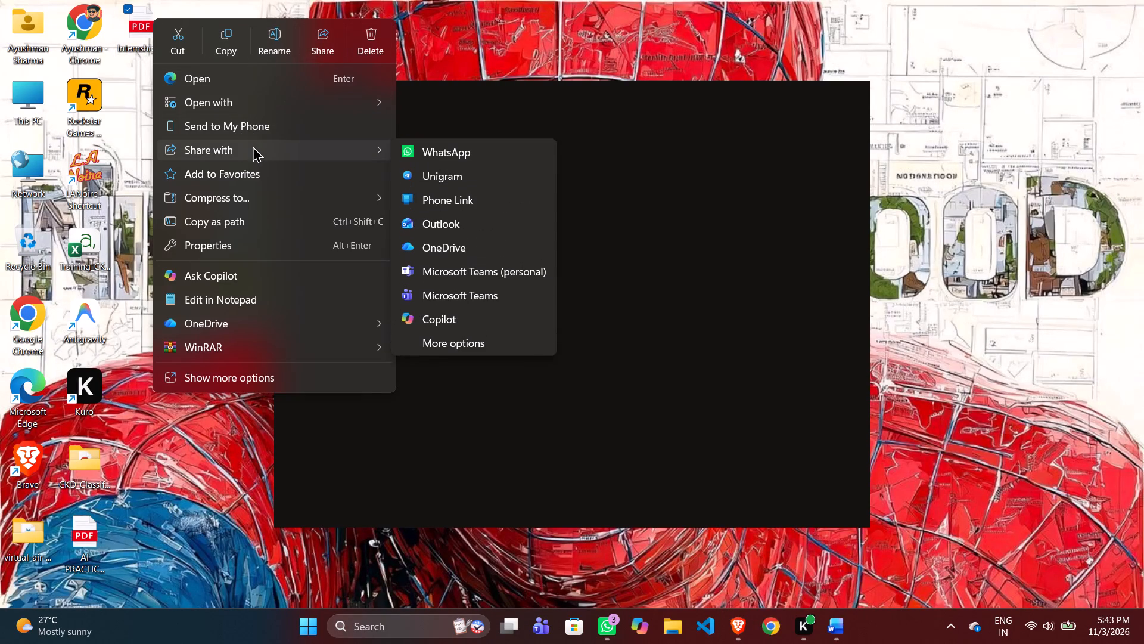
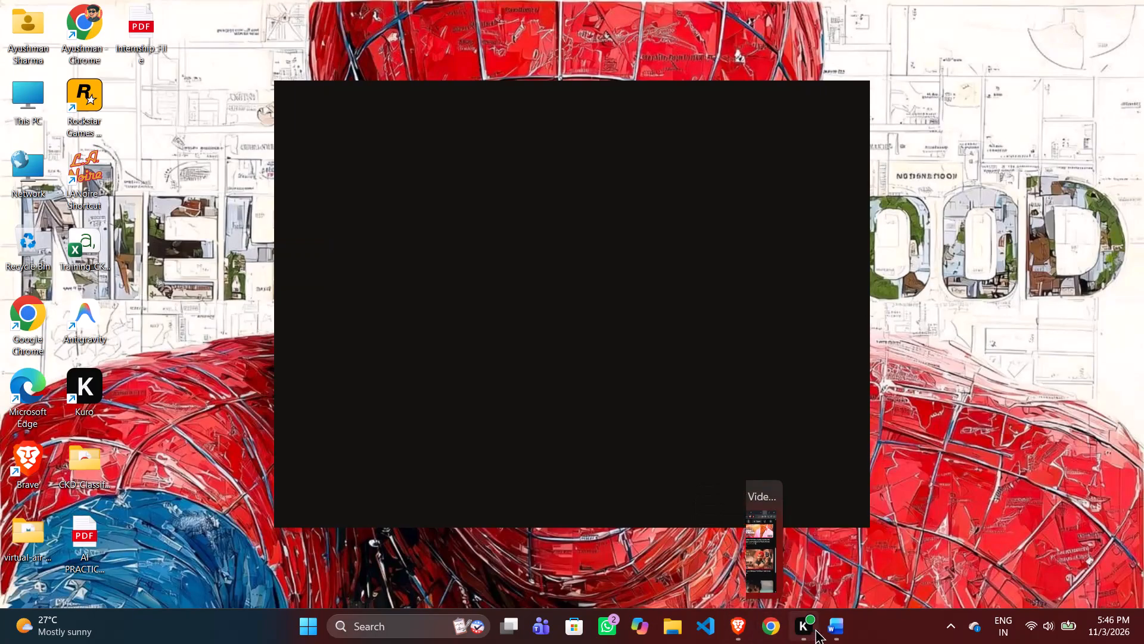
# Switch to the Brave browser and play the suggested YouTube video Thalapathy Kacheri Full Video (Tamil).
pyautogui.click(743, 632)
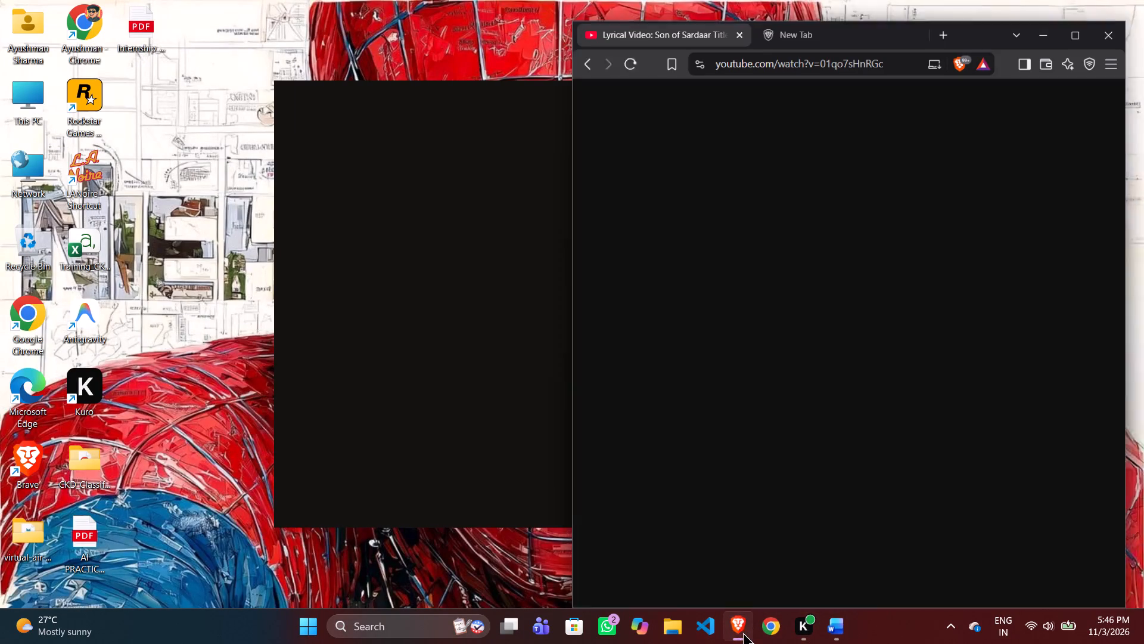
pyautogui.scroll(-1, 900, 370)
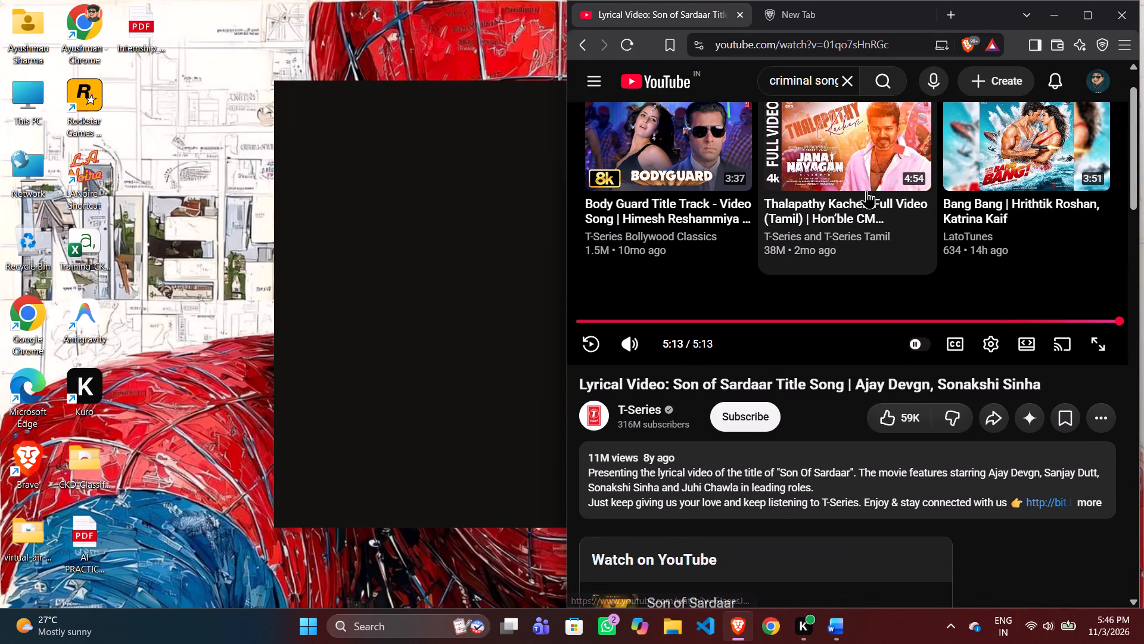
pyautogui.click(866, 190)
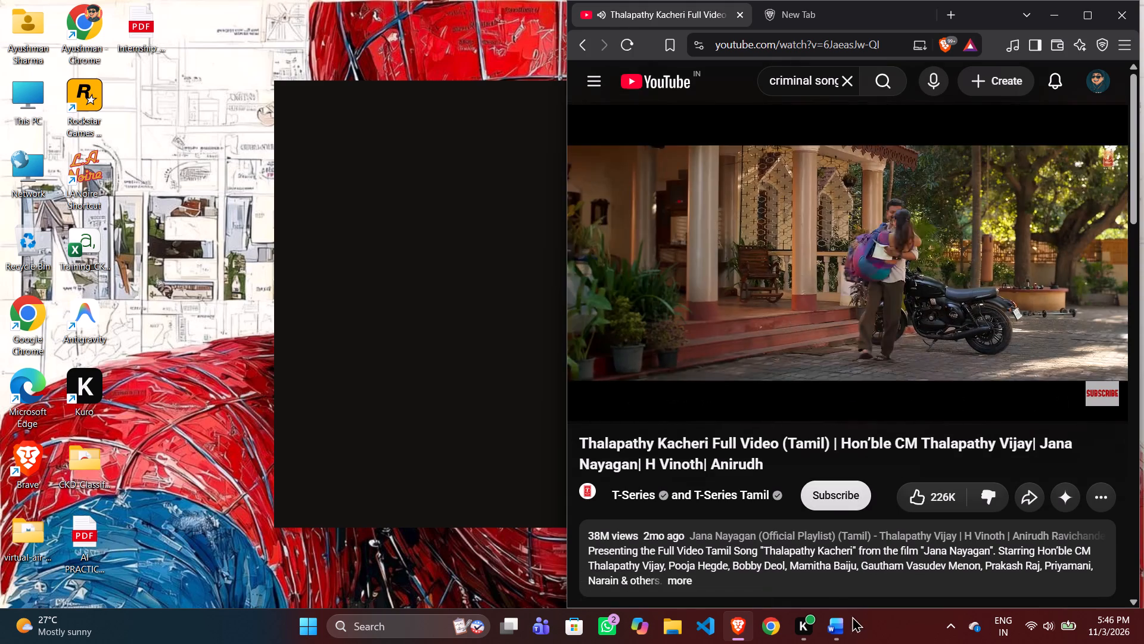
# Switch to WhatsApp.
pyautogui.click(612, 639)
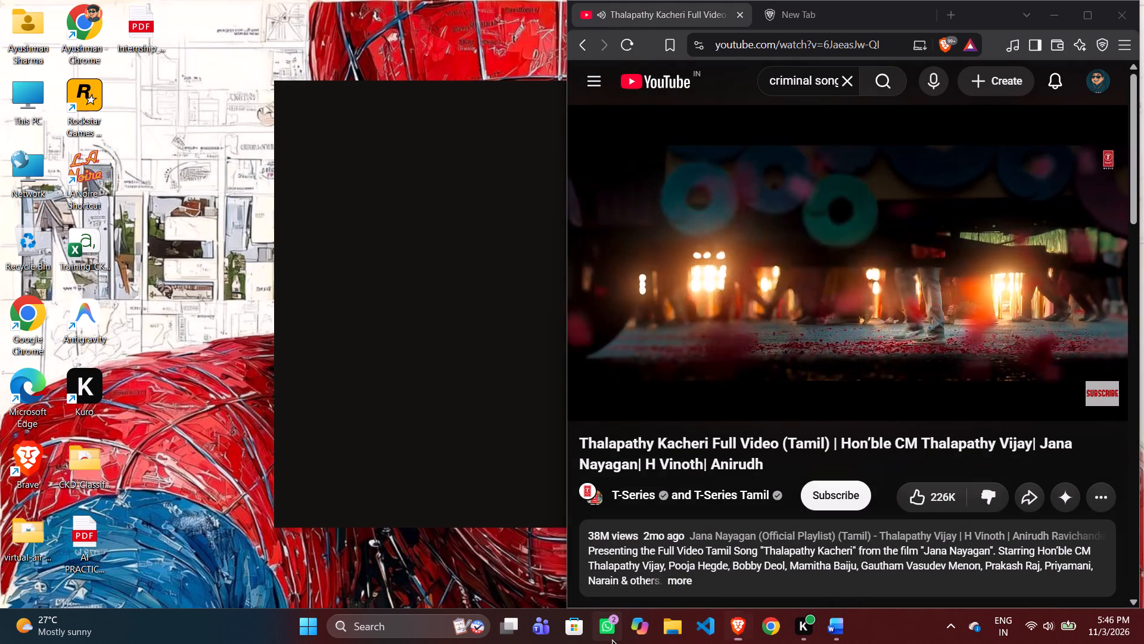
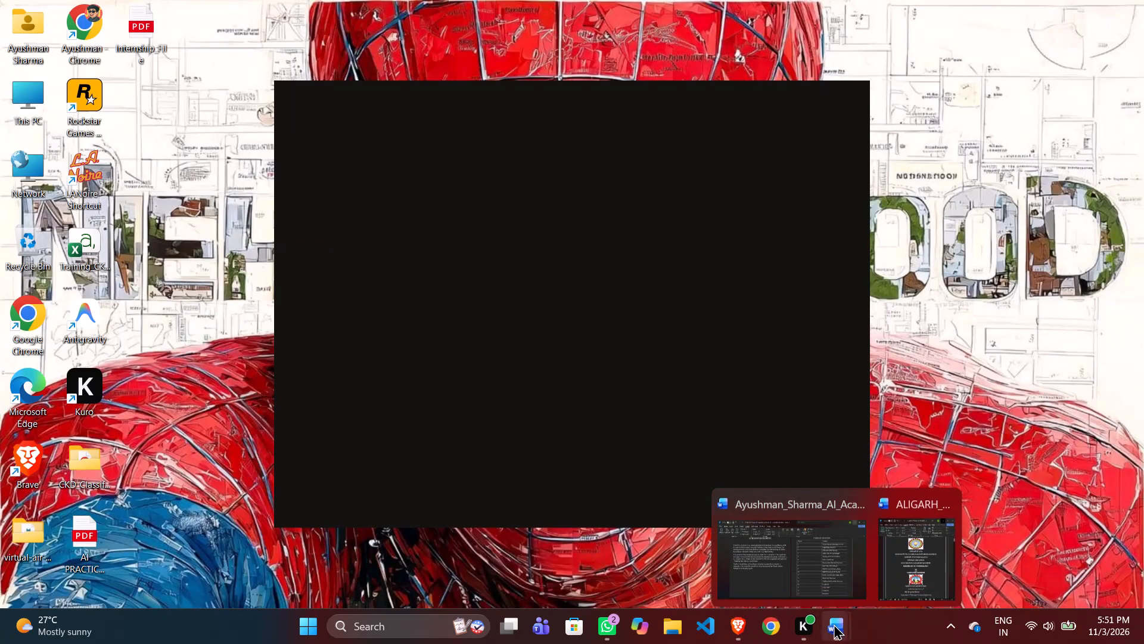
# Switch to the AI Academia internship report document already open in Word.
pyautogui.click(834, 624)
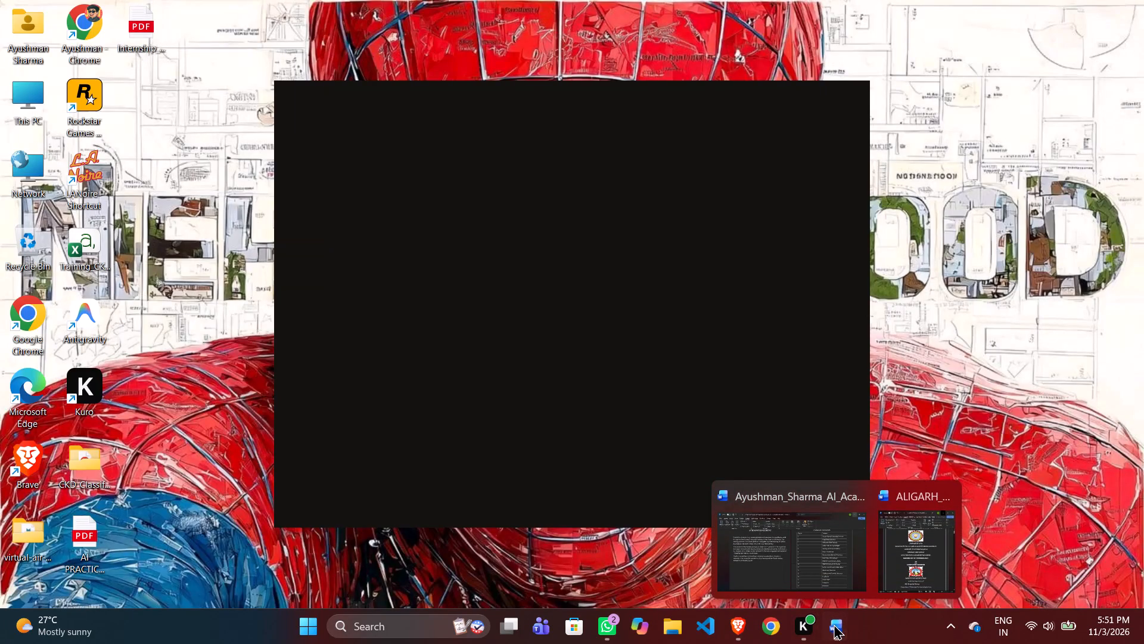
pyautogui.click(829, 569)
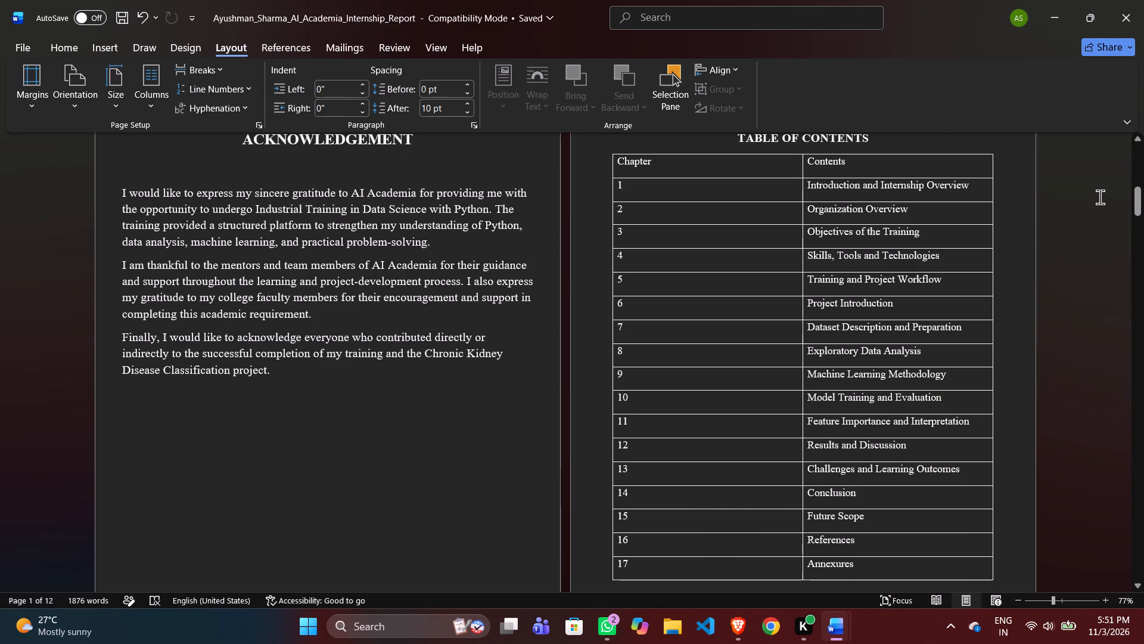
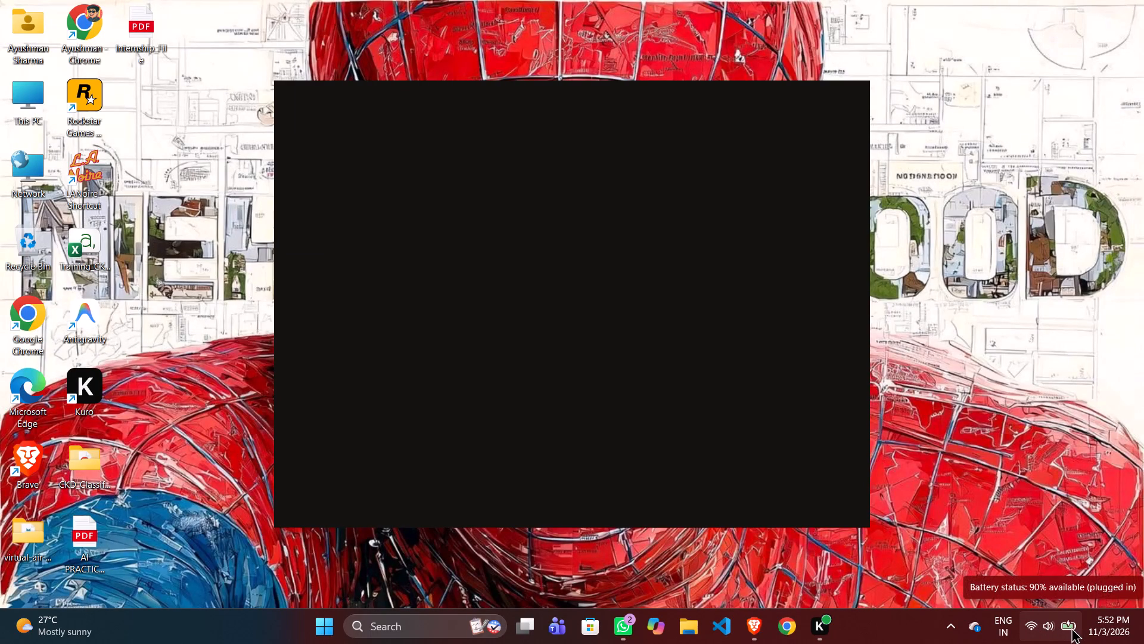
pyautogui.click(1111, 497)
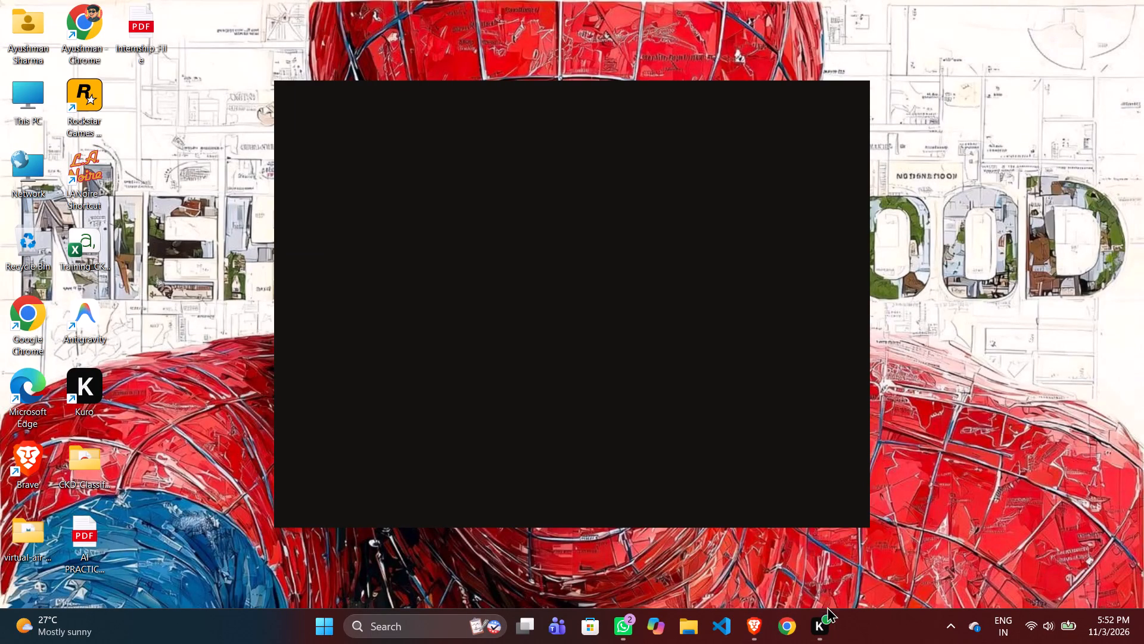
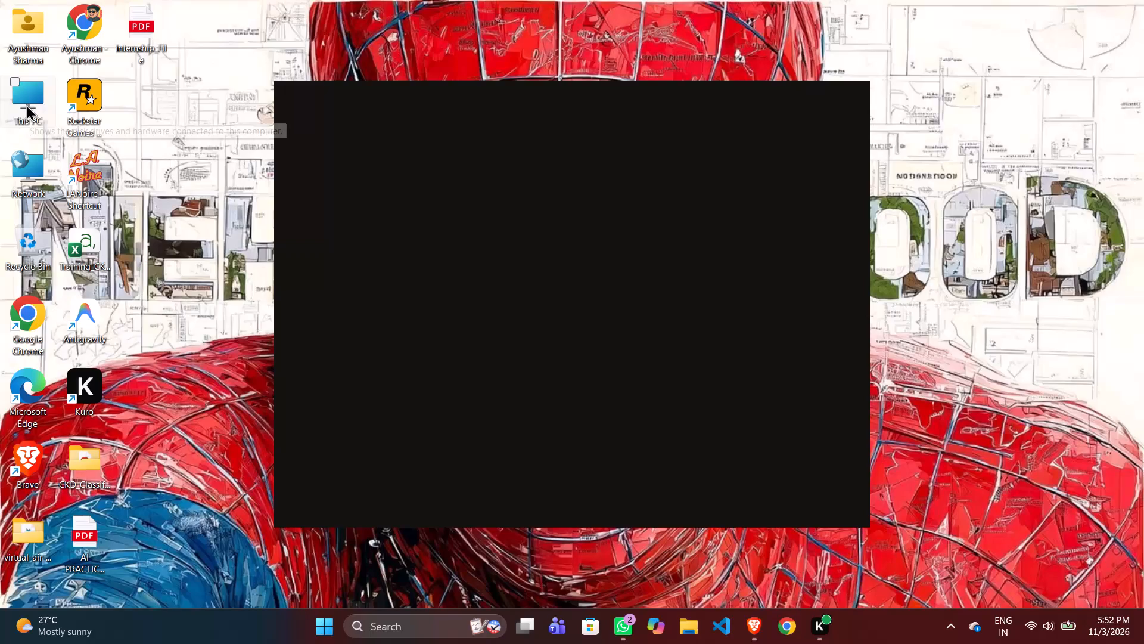
# Open This PC in File Explorer to view the available drives.
pyautogui.doubleClick(26, 104)
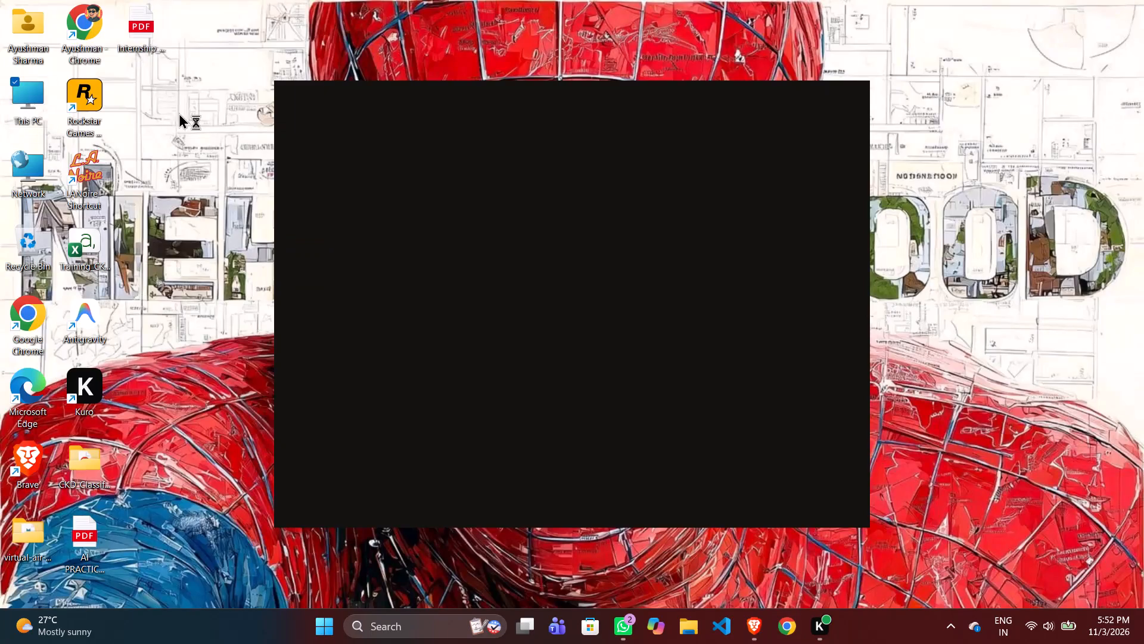
pyautogui.click(642, 195)
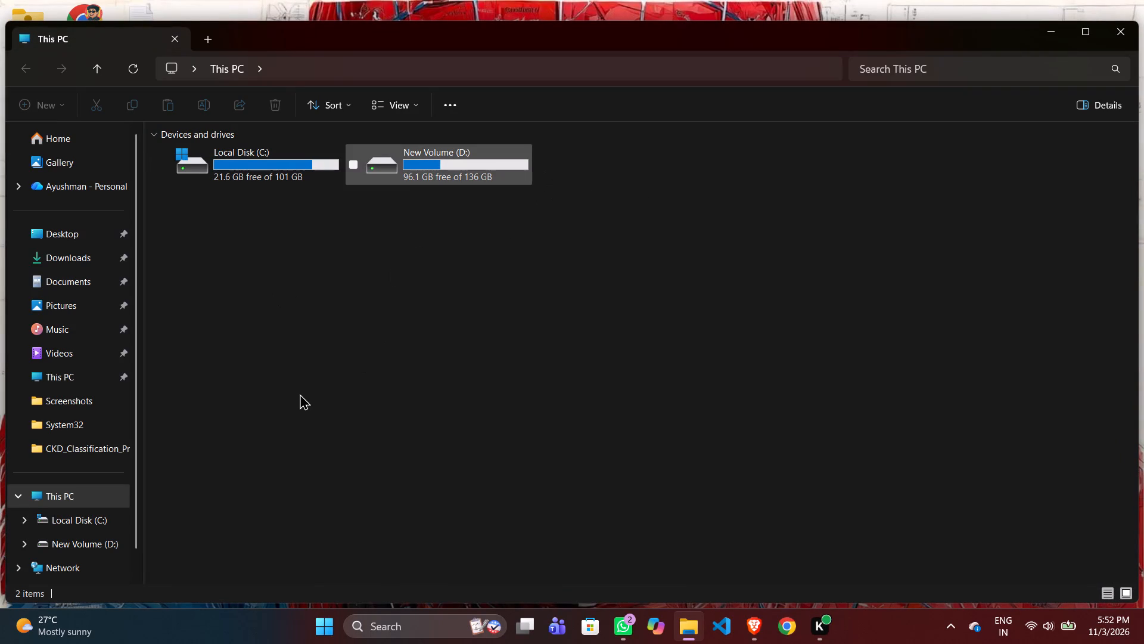
pyautogui.hscroll(2, 300, 394)
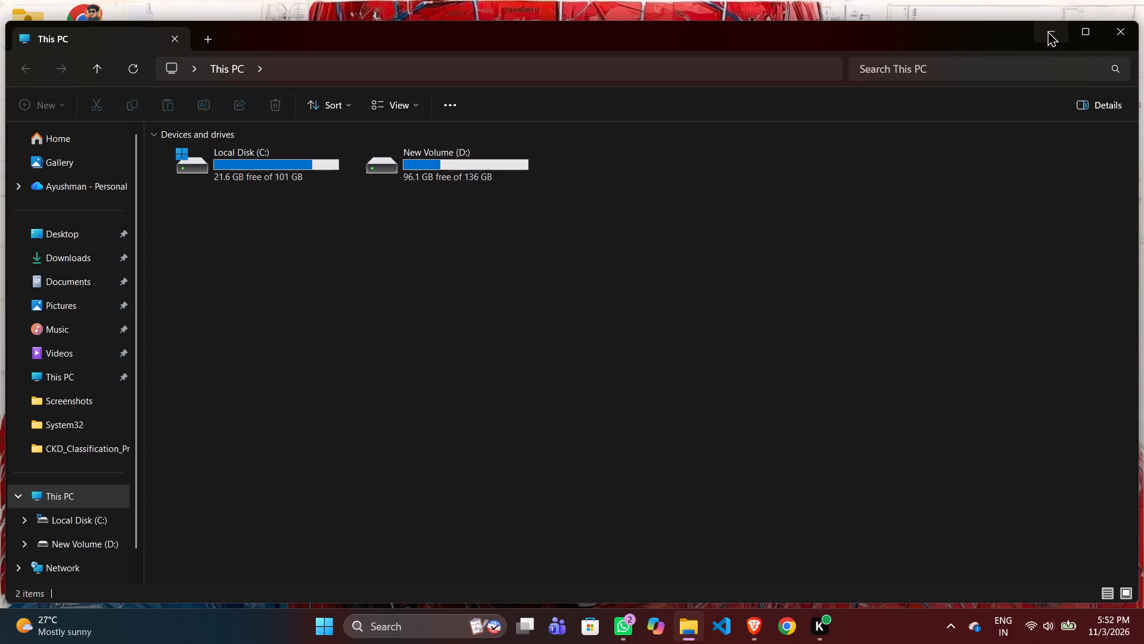